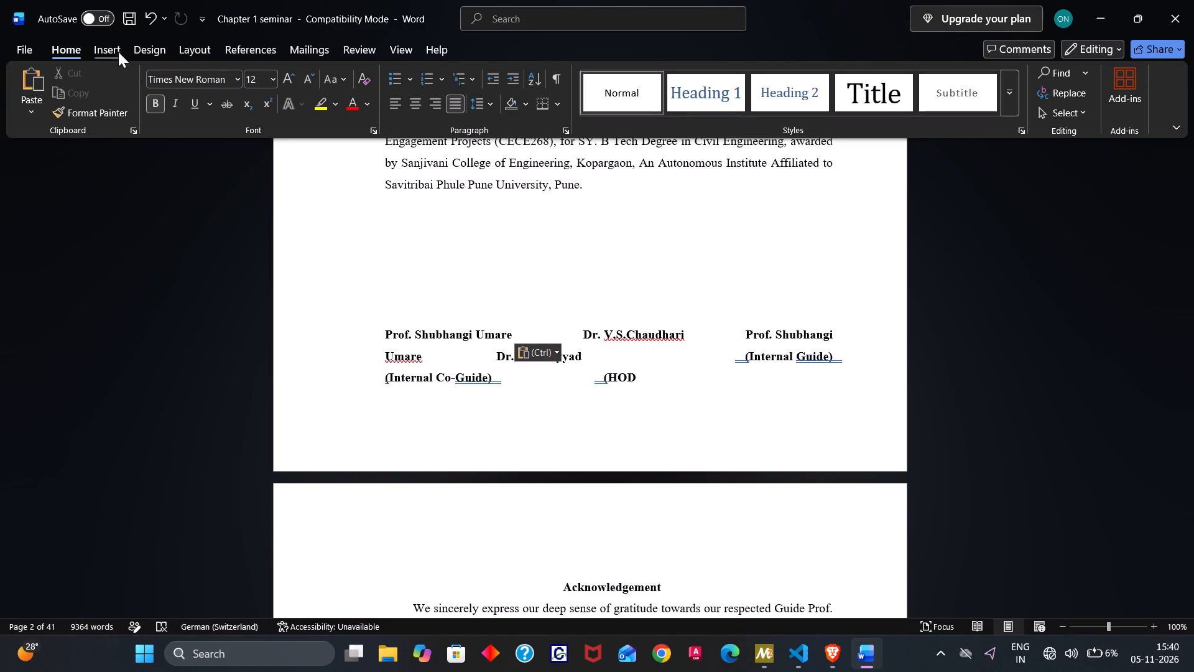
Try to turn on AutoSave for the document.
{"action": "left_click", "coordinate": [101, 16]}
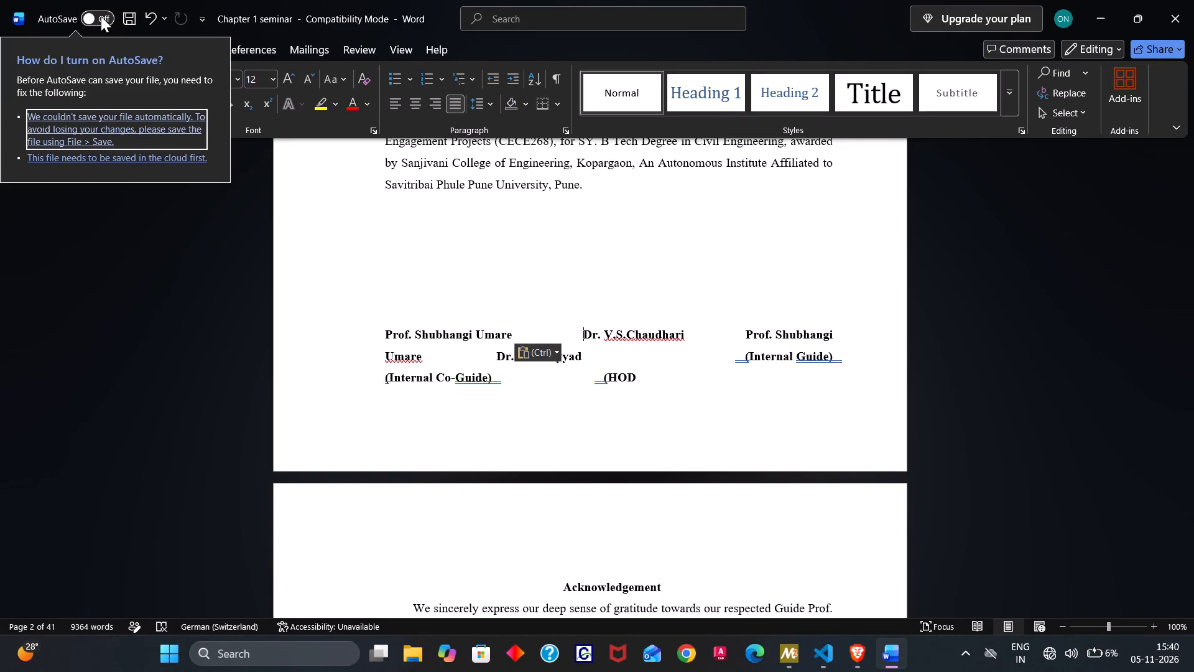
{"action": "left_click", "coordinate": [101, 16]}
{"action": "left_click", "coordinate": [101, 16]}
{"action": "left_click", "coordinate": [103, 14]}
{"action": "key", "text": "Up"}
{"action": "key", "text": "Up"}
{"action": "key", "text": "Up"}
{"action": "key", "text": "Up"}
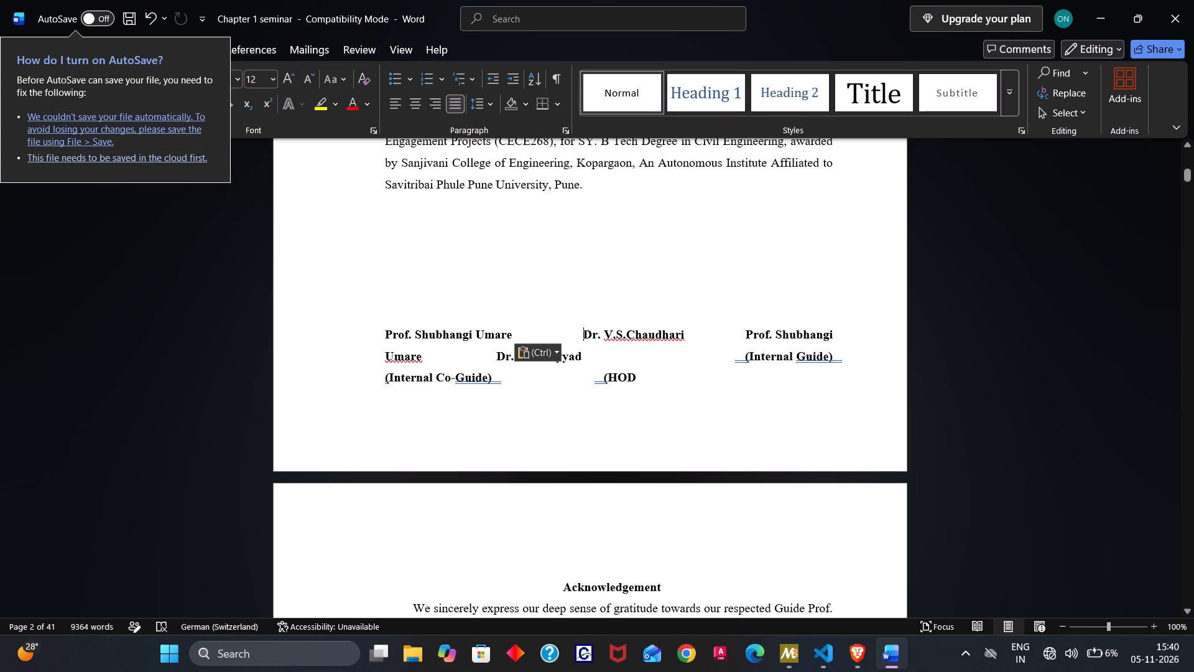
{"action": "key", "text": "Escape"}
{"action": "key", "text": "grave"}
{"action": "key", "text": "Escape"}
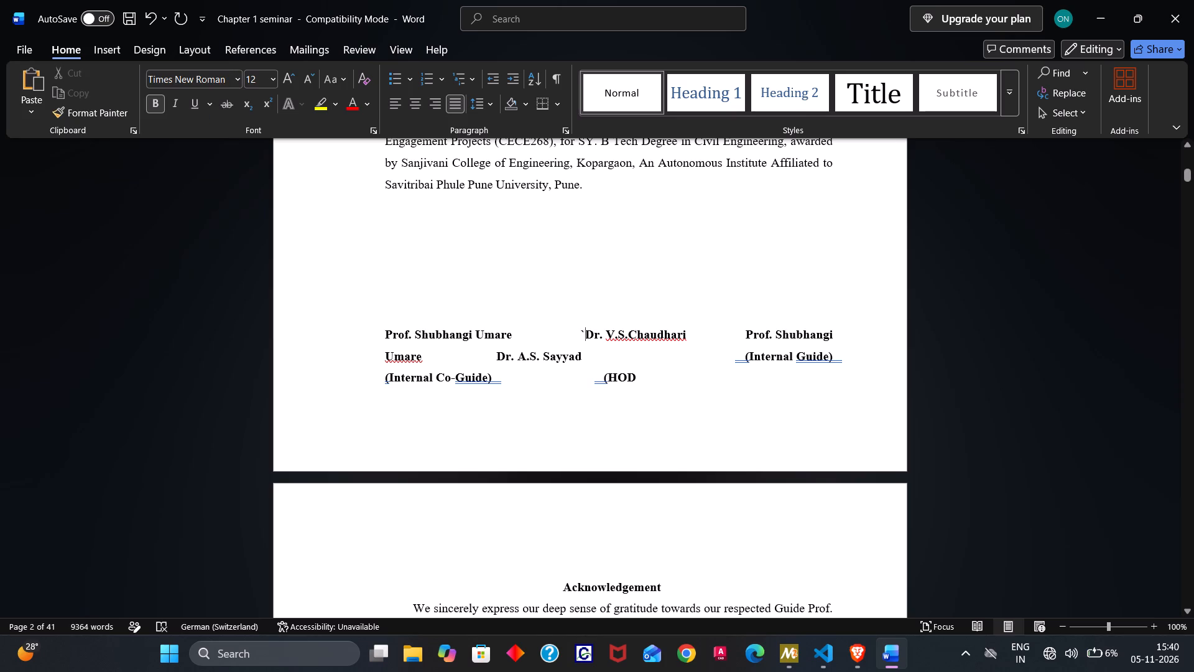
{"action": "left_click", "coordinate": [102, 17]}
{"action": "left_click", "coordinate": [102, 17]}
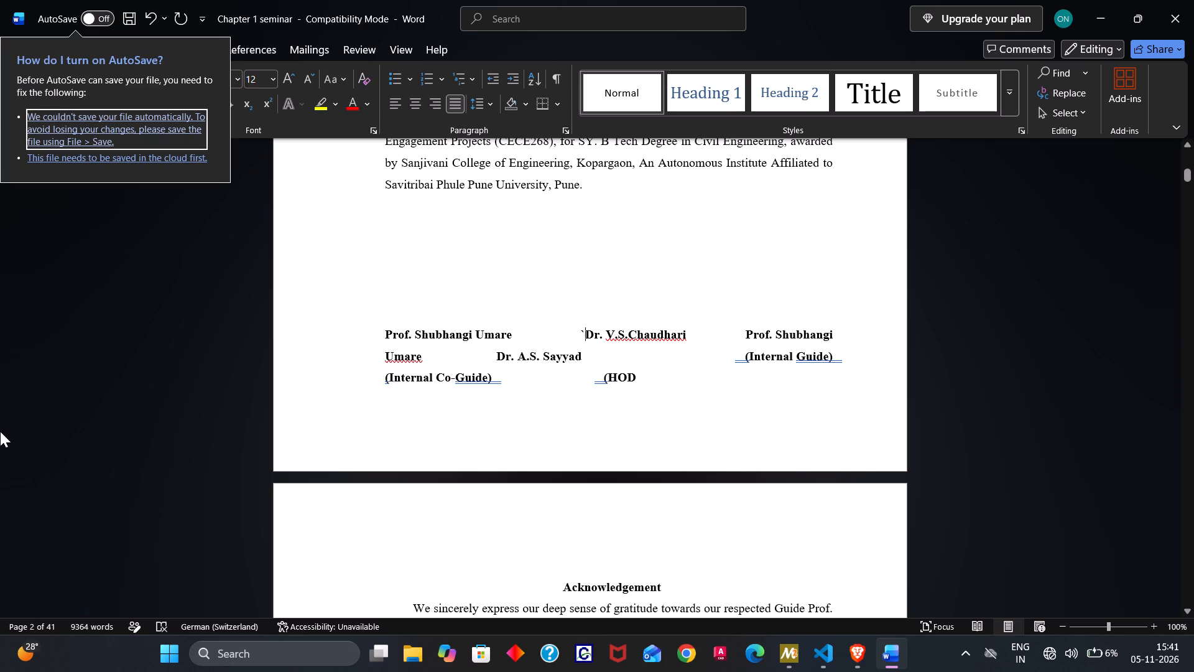
Undo the last four edits, including the names pasted into the certificate page's signature block.
{"action": "left_click", "coordinate": [0, 431]}
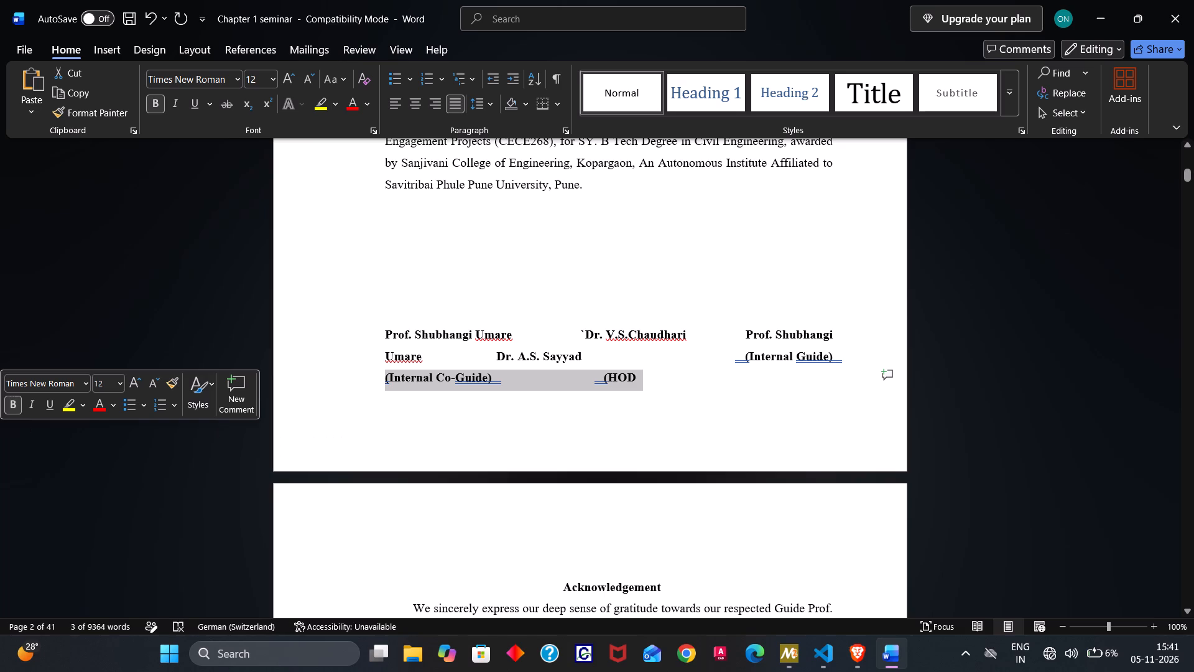
{"action": "key", "text": "ctrl+z"}
{"action": "key", "text": "ctrl+z"}
{"action": "key", "text": "ctrl+z"}
{"action": "key", "text": "ctrl+z"}
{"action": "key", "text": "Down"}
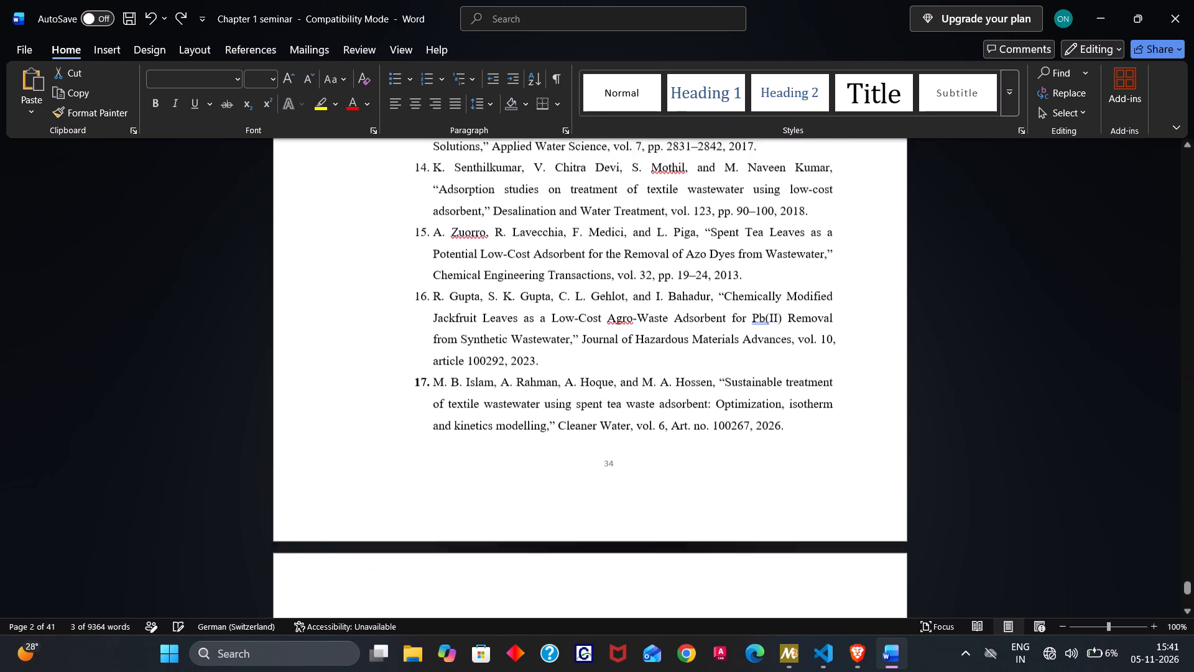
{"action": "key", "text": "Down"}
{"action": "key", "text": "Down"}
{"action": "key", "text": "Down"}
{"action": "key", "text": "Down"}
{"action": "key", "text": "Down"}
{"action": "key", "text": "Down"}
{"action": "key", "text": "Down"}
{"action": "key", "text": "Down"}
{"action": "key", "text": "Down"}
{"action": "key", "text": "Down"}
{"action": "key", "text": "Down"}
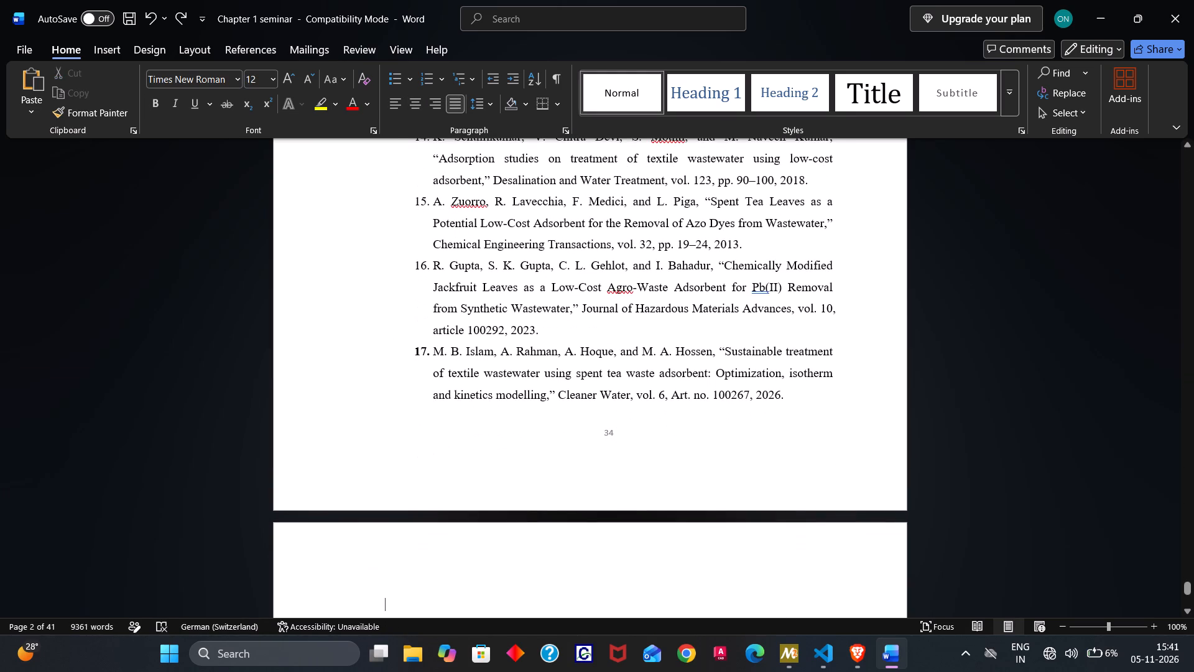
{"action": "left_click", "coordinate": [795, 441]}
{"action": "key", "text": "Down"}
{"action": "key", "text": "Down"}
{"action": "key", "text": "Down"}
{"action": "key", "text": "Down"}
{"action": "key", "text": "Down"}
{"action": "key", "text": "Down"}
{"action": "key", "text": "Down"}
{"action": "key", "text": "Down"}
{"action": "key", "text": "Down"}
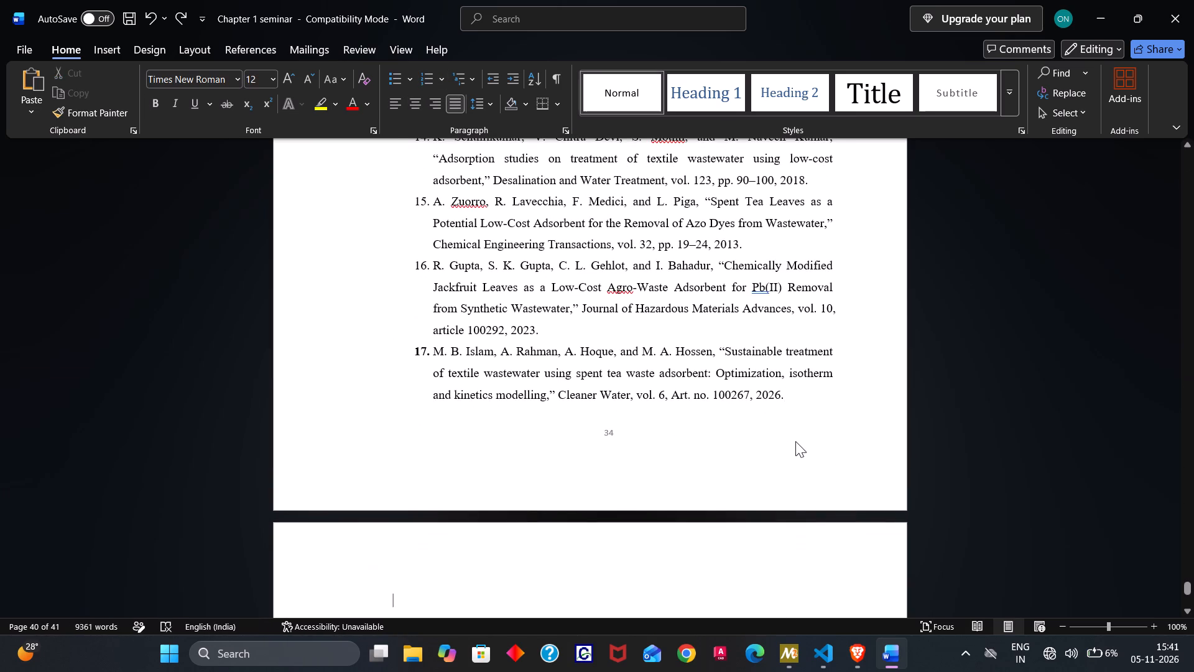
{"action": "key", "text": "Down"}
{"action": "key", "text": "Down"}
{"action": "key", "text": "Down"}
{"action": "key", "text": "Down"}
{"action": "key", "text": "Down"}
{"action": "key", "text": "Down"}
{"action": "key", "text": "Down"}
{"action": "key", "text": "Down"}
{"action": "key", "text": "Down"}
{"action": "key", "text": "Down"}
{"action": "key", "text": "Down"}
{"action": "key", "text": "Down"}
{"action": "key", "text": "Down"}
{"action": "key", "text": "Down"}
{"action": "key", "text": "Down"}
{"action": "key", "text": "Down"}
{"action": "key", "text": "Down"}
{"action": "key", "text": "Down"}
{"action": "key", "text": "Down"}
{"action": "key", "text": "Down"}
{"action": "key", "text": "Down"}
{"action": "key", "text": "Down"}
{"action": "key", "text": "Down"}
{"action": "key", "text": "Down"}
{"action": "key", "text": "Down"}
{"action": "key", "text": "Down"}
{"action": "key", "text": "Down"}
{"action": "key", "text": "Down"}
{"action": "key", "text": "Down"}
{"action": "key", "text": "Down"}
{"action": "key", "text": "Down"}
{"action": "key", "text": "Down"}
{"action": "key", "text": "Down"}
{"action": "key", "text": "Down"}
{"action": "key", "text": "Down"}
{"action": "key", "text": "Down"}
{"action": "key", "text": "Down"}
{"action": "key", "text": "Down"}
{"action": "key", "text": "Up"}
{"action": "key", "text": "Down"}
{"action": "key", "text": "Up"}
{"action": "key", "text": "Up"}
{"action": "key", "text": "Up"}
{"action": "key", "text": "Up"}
Look back through the report from the end of the reference list to the signature block on the certificate page.
{"action": "left_click", "coordinate": [835, 394]}
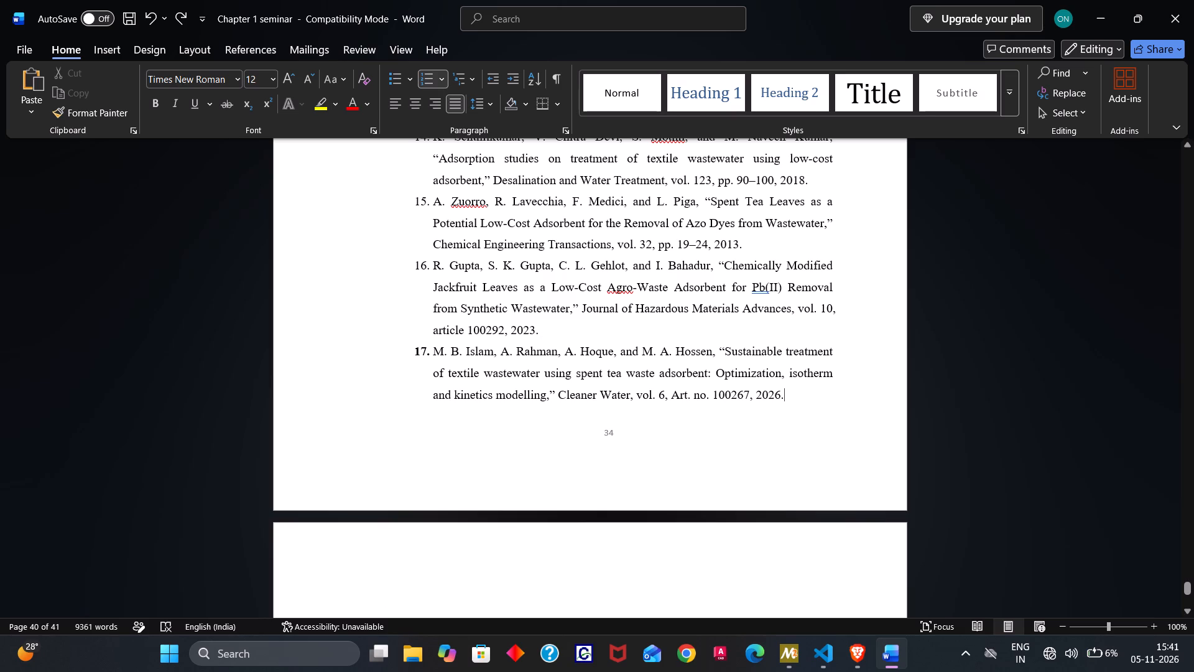
{"action": "key", "text": "Up"}
{"action": "key", "text": "Up"}
{"action": "key", "text": "Up"}
{"action": "key", "text": "Up"}
{"action": "key", "text": "Up"}
{"action": "key", "text": "Up"}
{"action": "key", "text": "Up"}
{"action": "key", "text": "Up"}
{"action": "key", "text": "Up"}
{"action": "key", "text": "Up"}
{"action": "key", "text": "Up"}
{"action": "key", "text": "Up"}
{"action": "key", "text": "Up"}
{"action": "key", "text": "Up"}
{"action": "key", "text": "Up"}
{"action": "key", "text": "Up"}
{"action": "key", "text": "Up"}
{"action": "key", "text": "Up"}
{"action": "key", "text": "Up"}
{"action": "key", "text": "Up"}
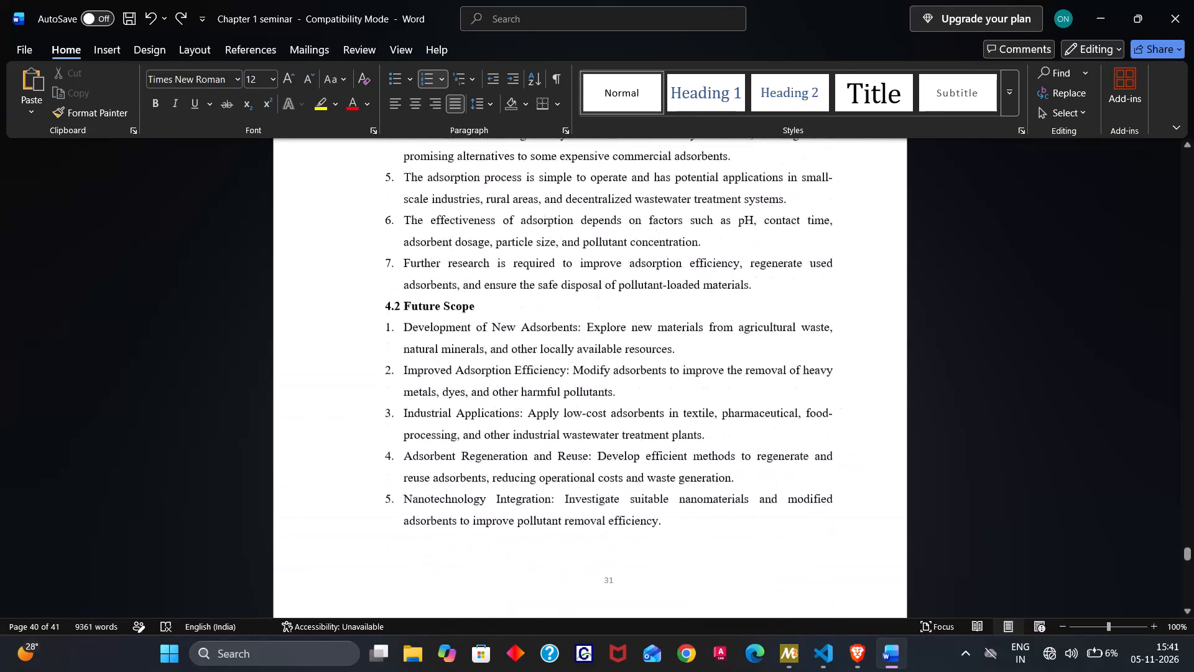
{"action": "triple_click", "coordinate": [1182, 421]}
{"action": "triple_click", "coordinate": [1182, 421]}
{"action": "triple_click", "coordinate": [1182, 421]}
{"action": "left_click", "coordinate": [1182, 421]}
{"action": "left_click_drag", "start_coordinate": [1182, 421], "coordinate": [1193, 254]}
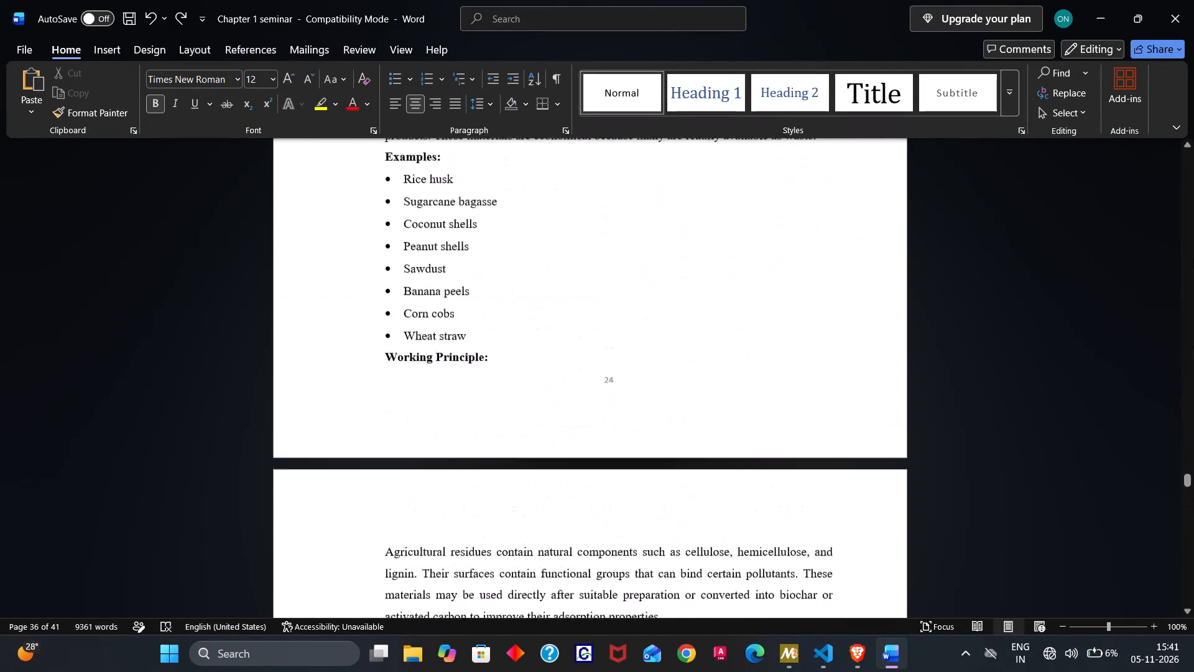
{"action": "left_click_drag", "start_coordinate": [1193, 254], "coordinate": [1193, 223]}
{"action": "triple_click", "coordinate": [1193, 223]}
{"action": "triple_click", "coordinate": [1193, 223]}
{"action": "triple_click", "coordinate": [1193, 223]}
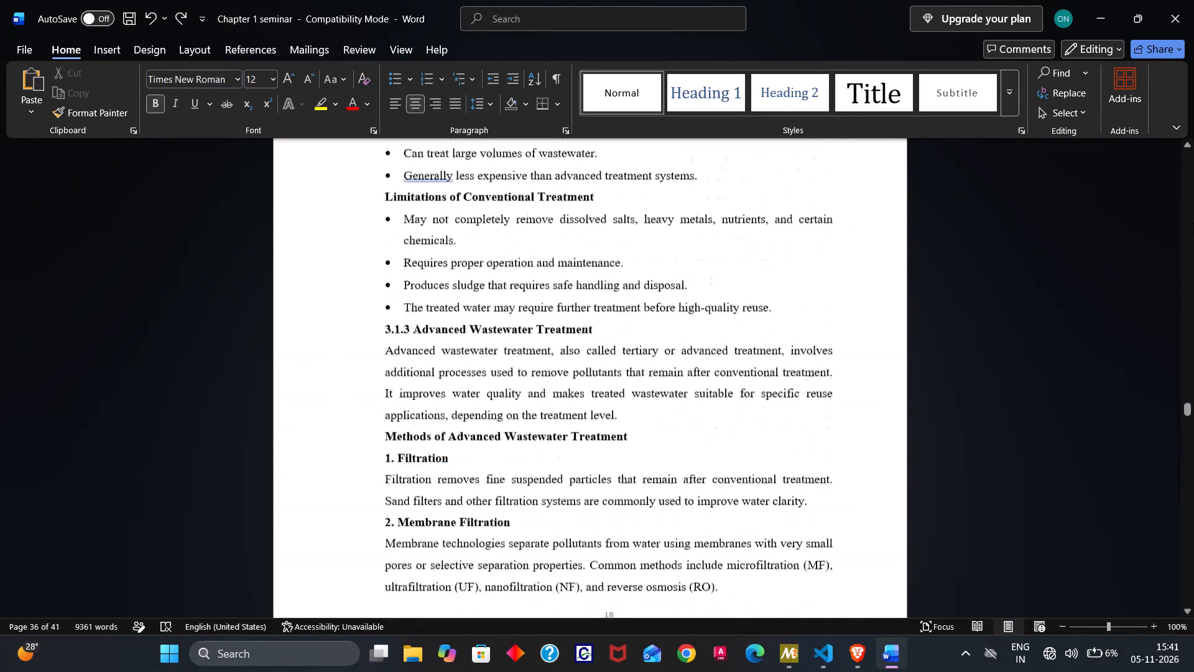
{"action": "triple_click", "coordinate": [1193, 223]}
{"action": "triple_click", "coordinate": [1193, 223]}
{"action": "triple_click", "coordinate": [1193, 223]}
{"action": "double_click", "coordinate": [1193, 223]}
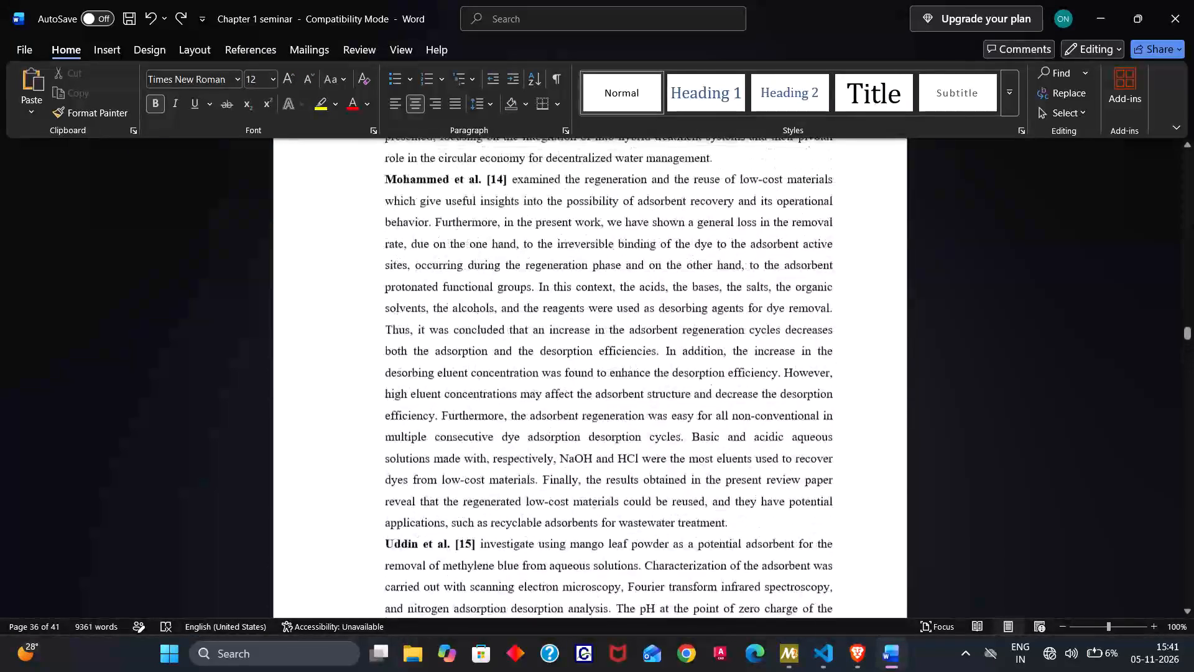
{"action": "triple_click", "coordinate": [1183, 229]}
{"action": "triple_click", "coordinate": [1183, 229]}
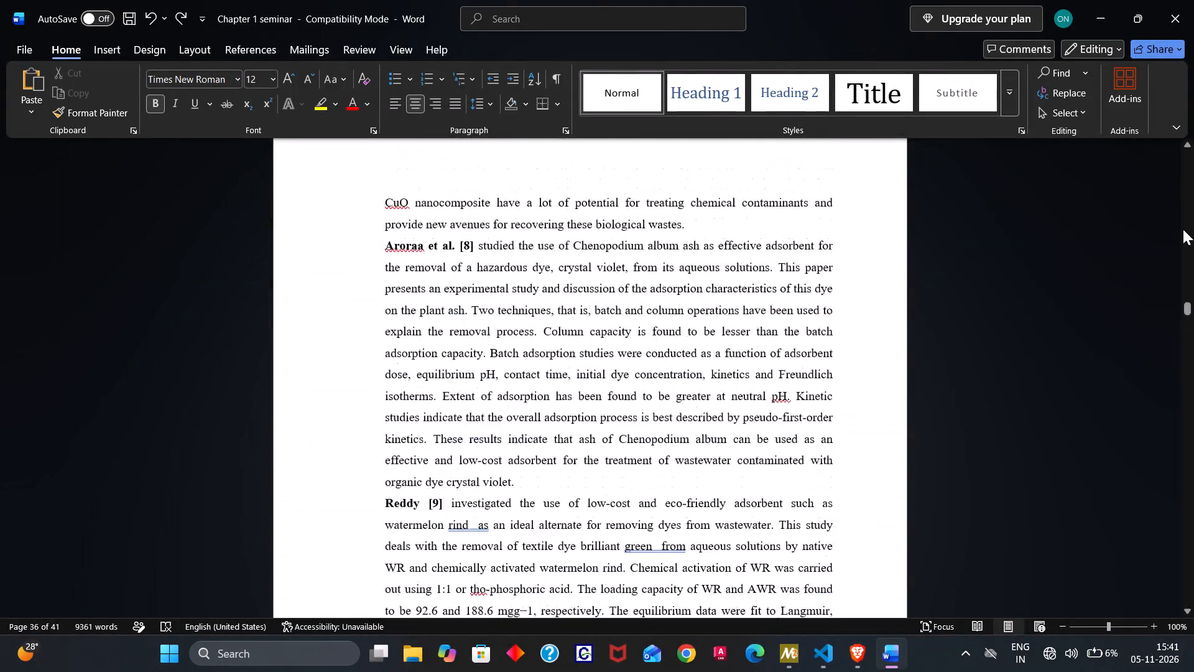
{"action": "triple_click", "coordinate": [1183, 229]}
{"action": "triple_click", "coordinate": [1183, 229]}
{"action": "triple_click", "coordinate": [1183, 229]}
{"action": "triple_click", "coordinate": [1183, 229]}
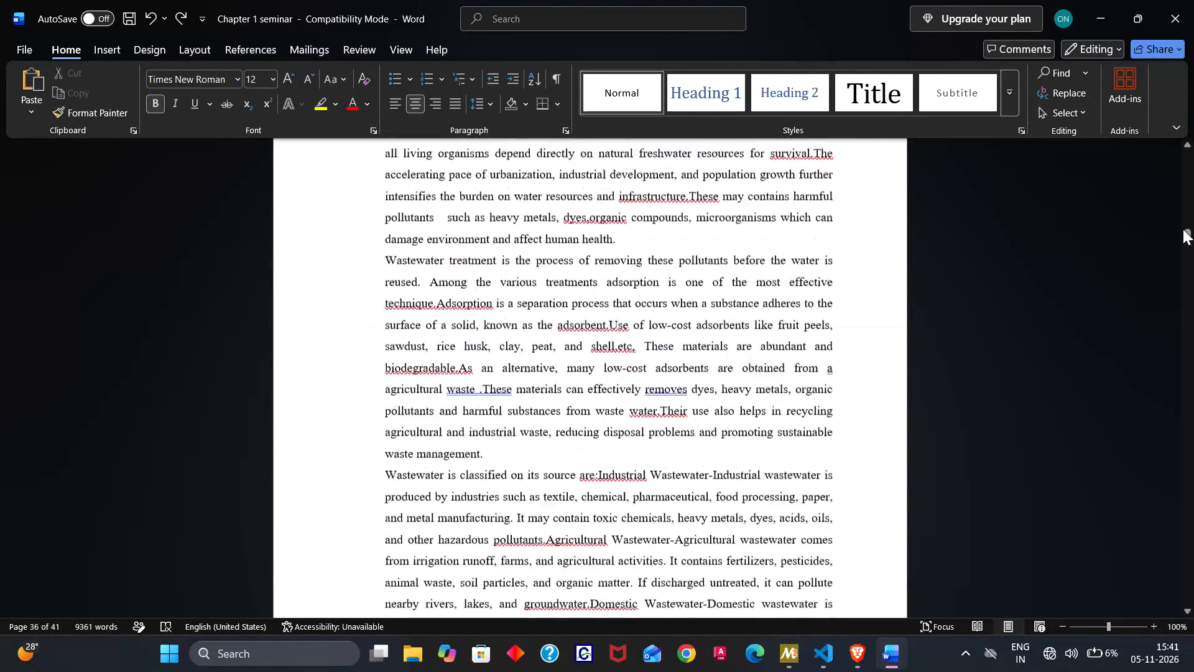
{"action": "double_click", "coordinate": [1183, 229]}
{"action": "triple_click", "coordinate": [1189, 183]}
{"action": "triple_click", "coordinate": [1189, 183]}
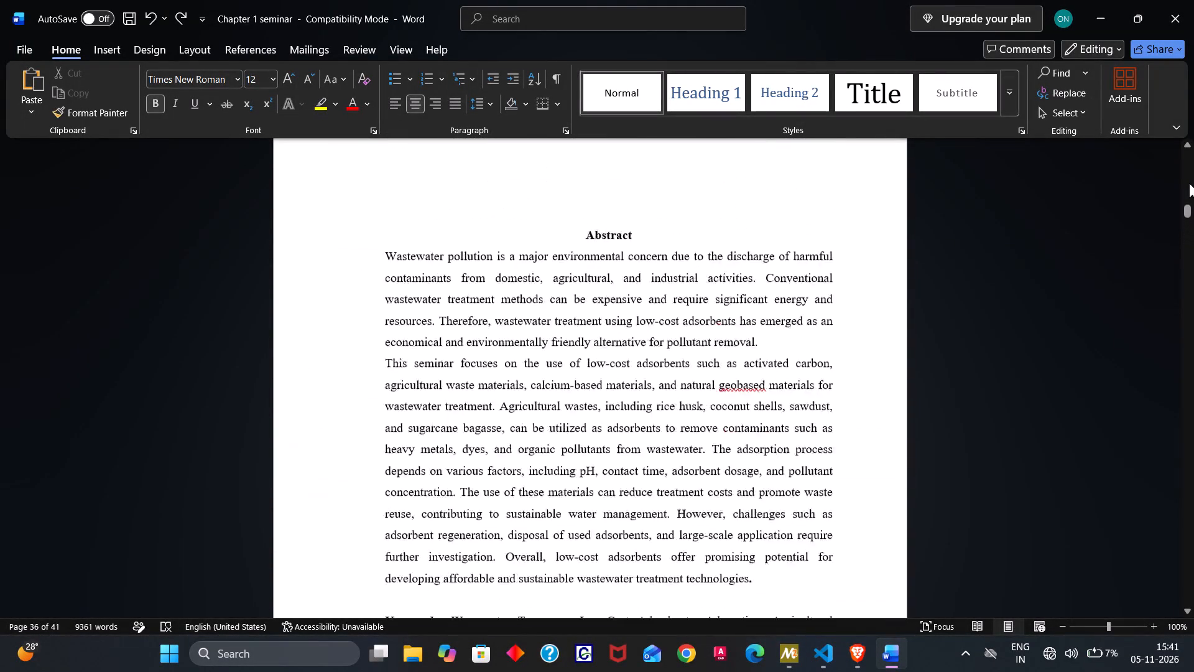
{"action": "triple_click", "coordinate": [1189, 183]}
{"action": "left_click", "coordinate": [1189, 183]}
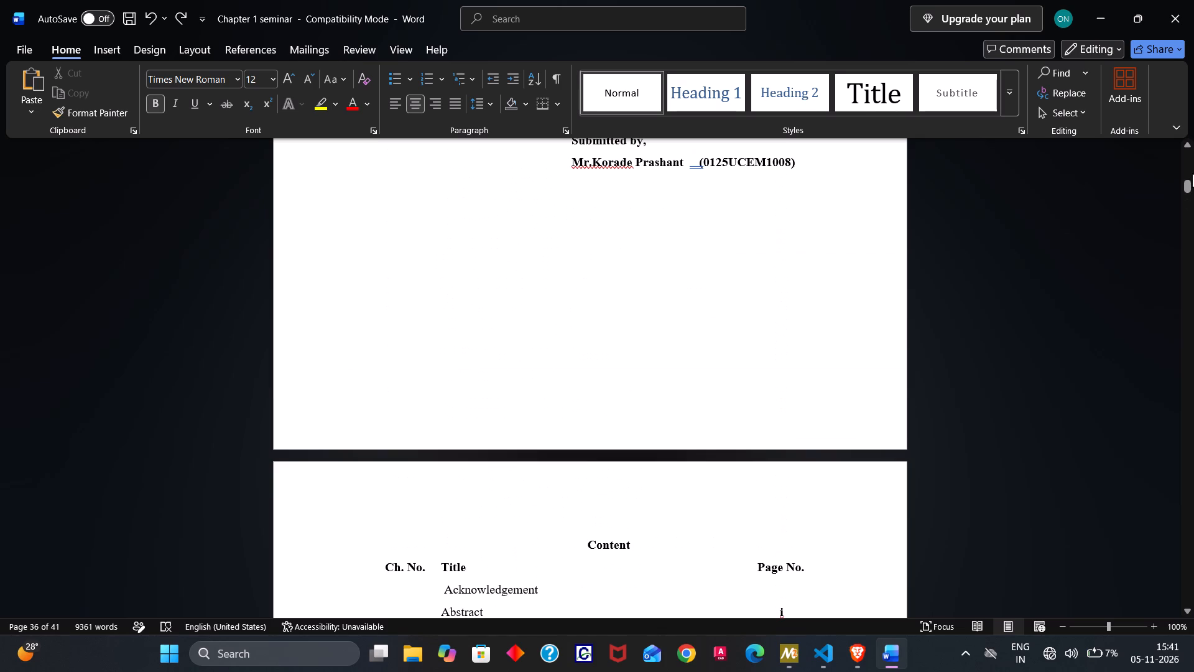
{"action": "triple_click", "coordinate": [1192, 171]}
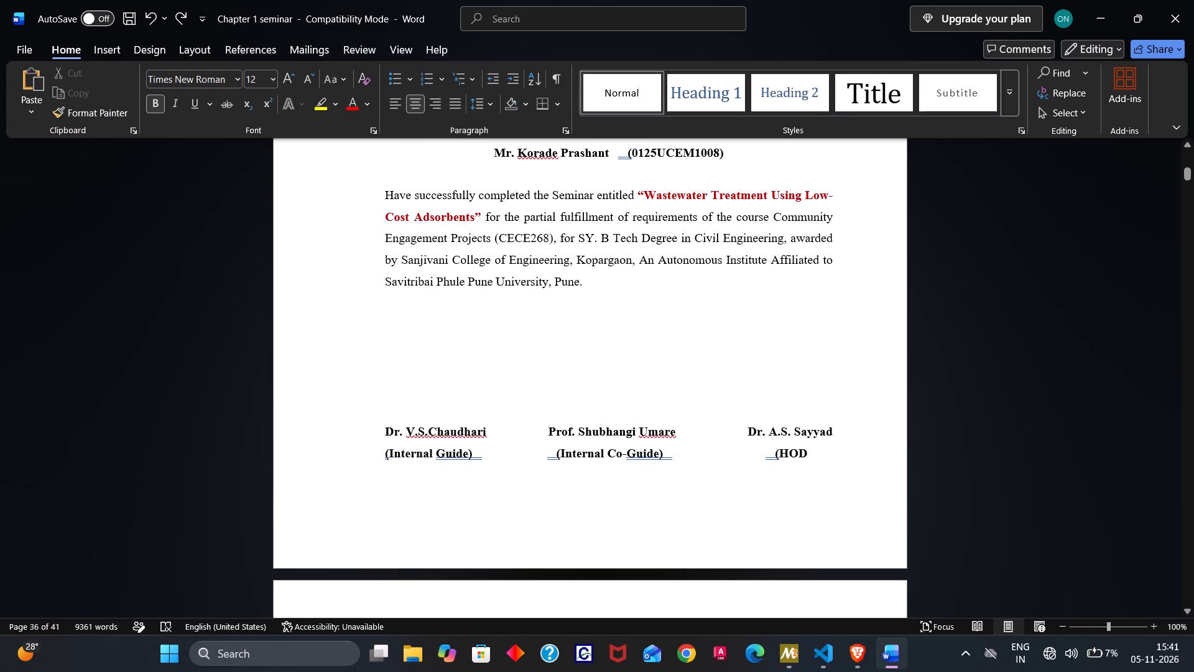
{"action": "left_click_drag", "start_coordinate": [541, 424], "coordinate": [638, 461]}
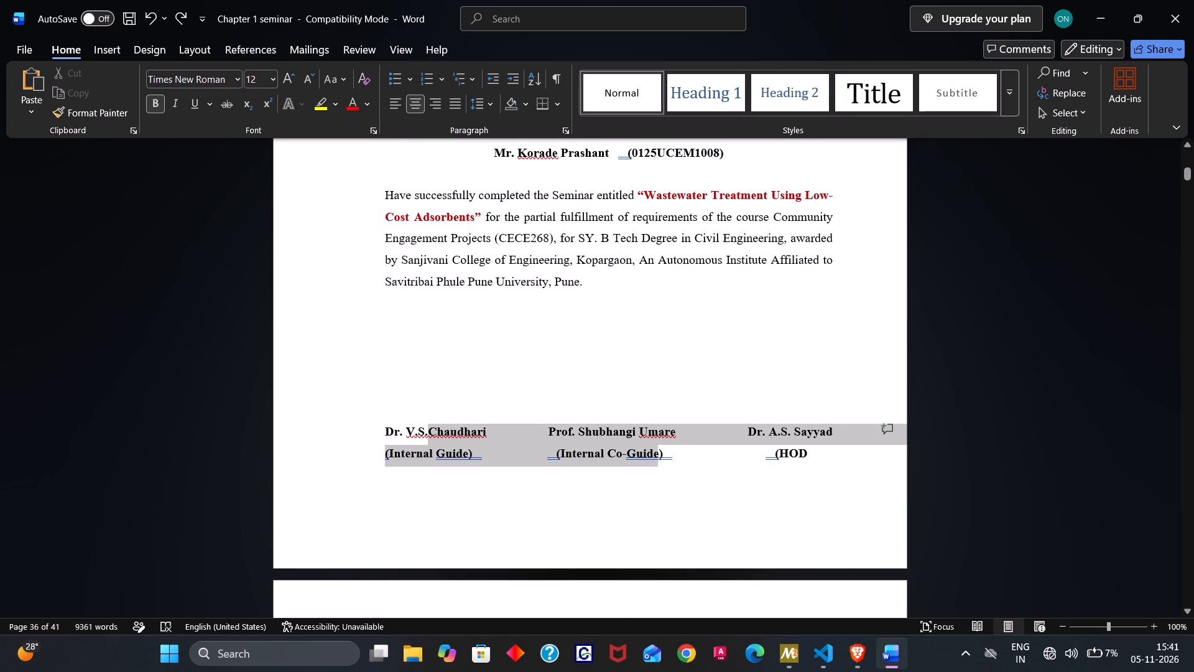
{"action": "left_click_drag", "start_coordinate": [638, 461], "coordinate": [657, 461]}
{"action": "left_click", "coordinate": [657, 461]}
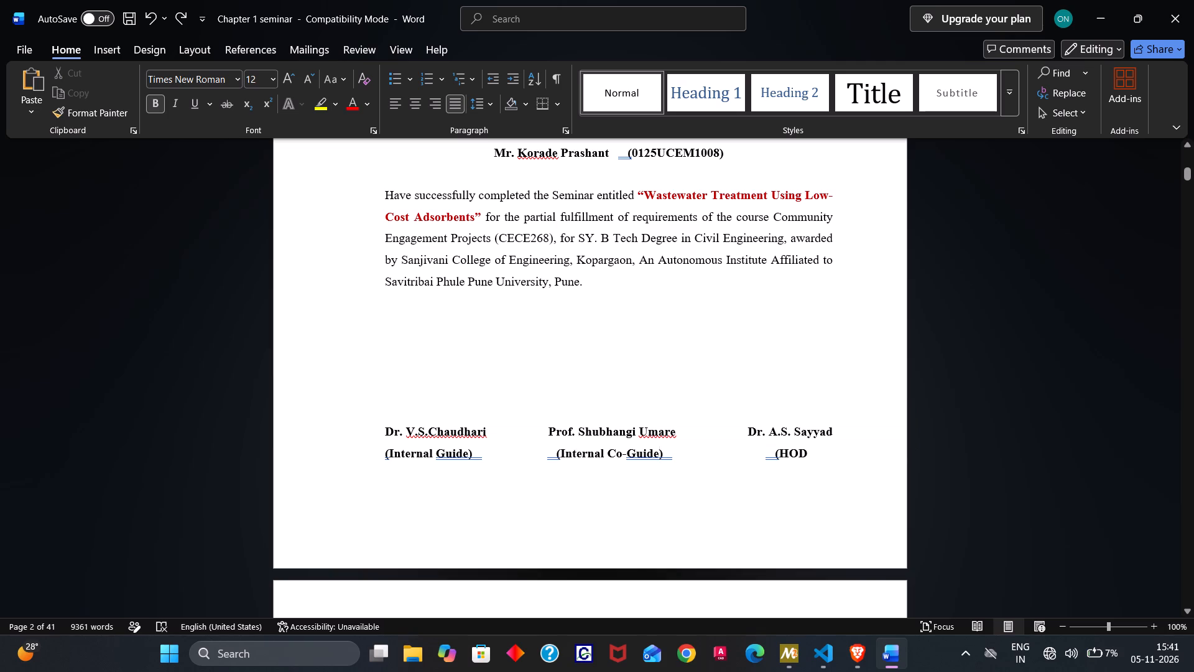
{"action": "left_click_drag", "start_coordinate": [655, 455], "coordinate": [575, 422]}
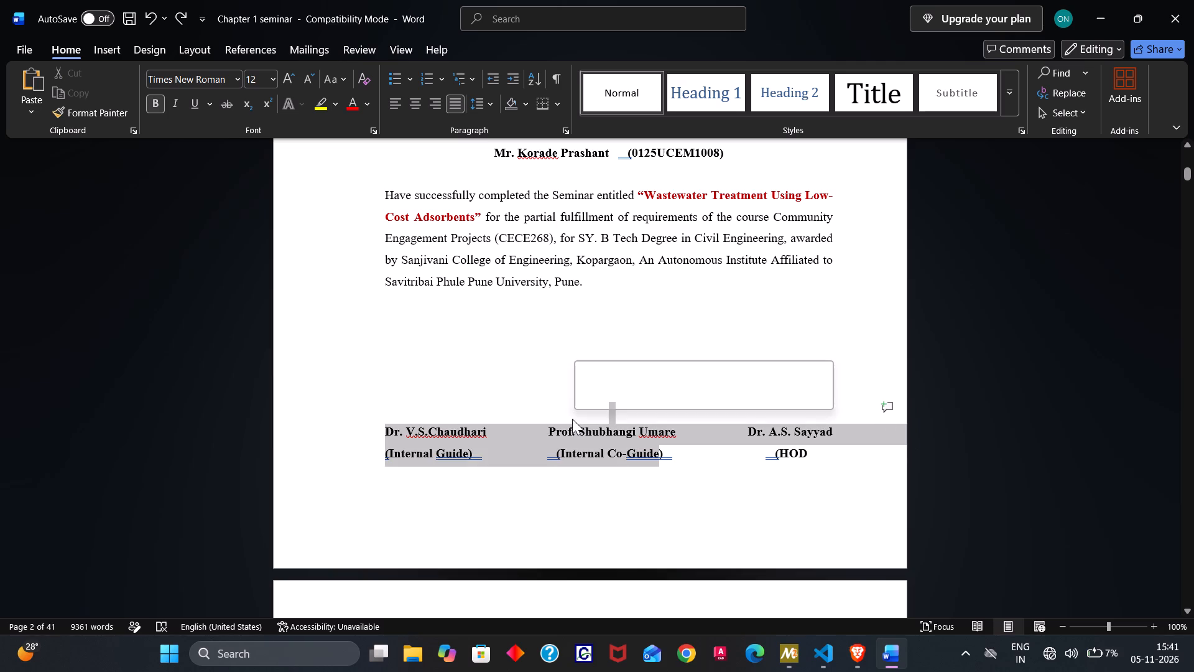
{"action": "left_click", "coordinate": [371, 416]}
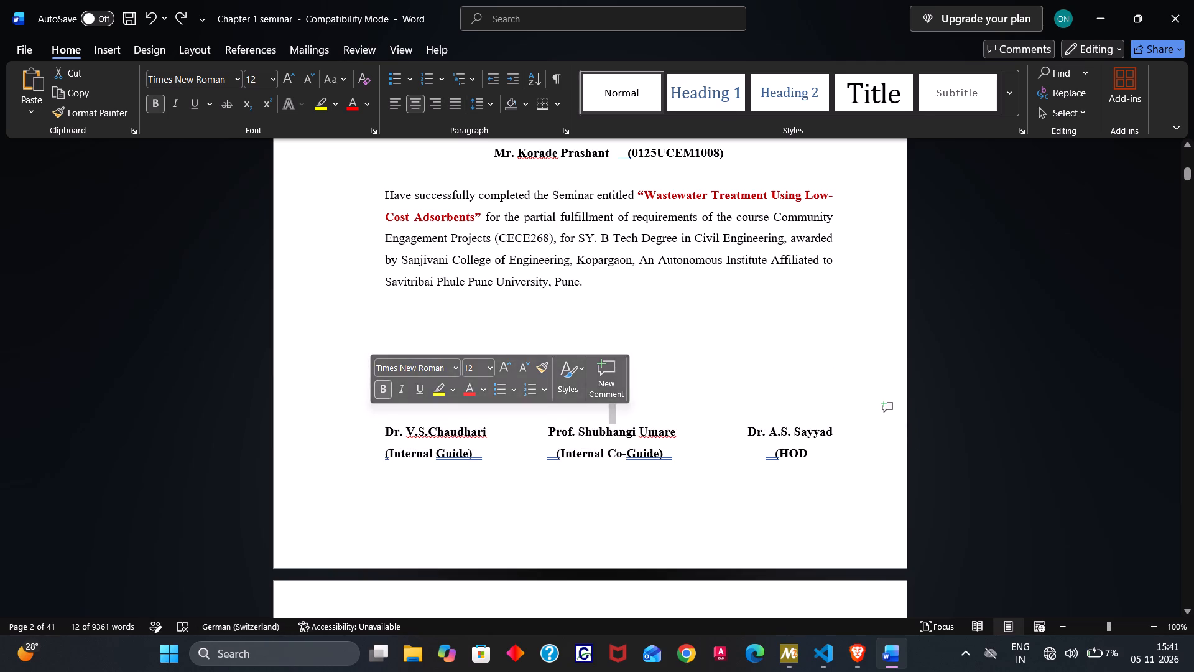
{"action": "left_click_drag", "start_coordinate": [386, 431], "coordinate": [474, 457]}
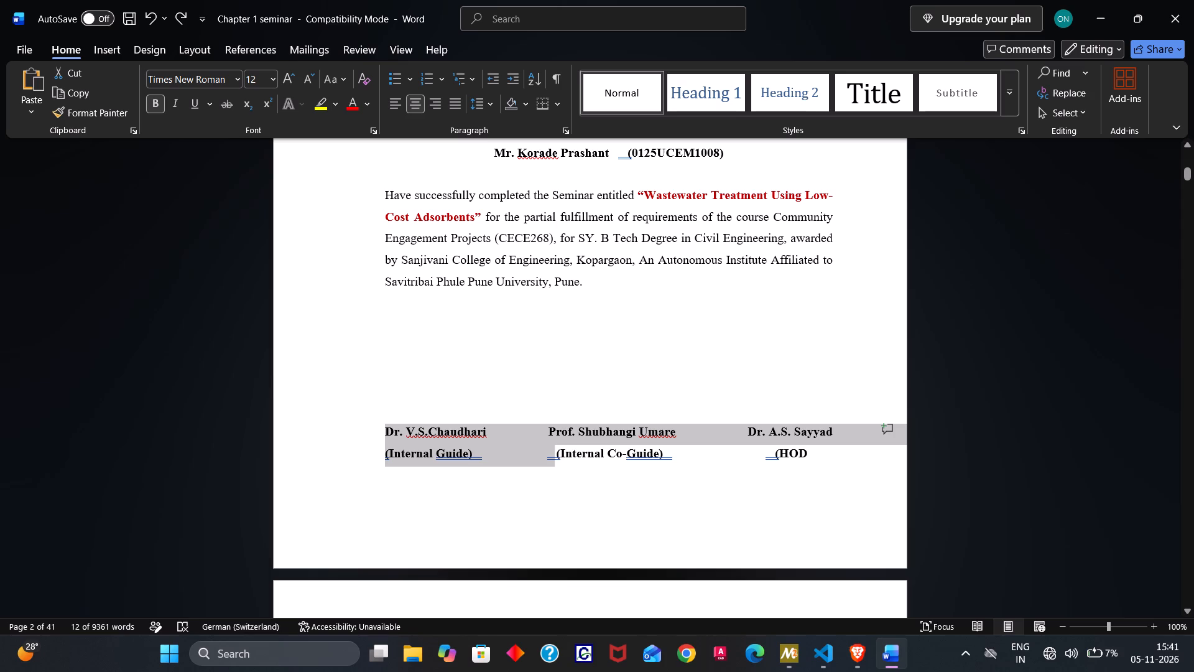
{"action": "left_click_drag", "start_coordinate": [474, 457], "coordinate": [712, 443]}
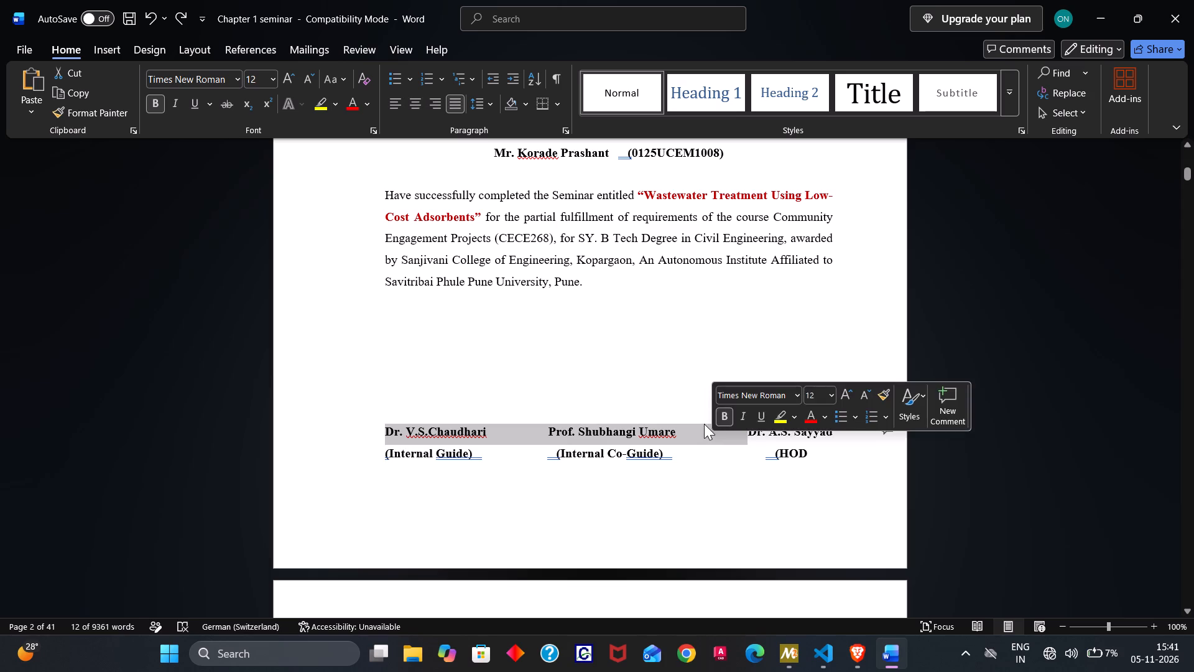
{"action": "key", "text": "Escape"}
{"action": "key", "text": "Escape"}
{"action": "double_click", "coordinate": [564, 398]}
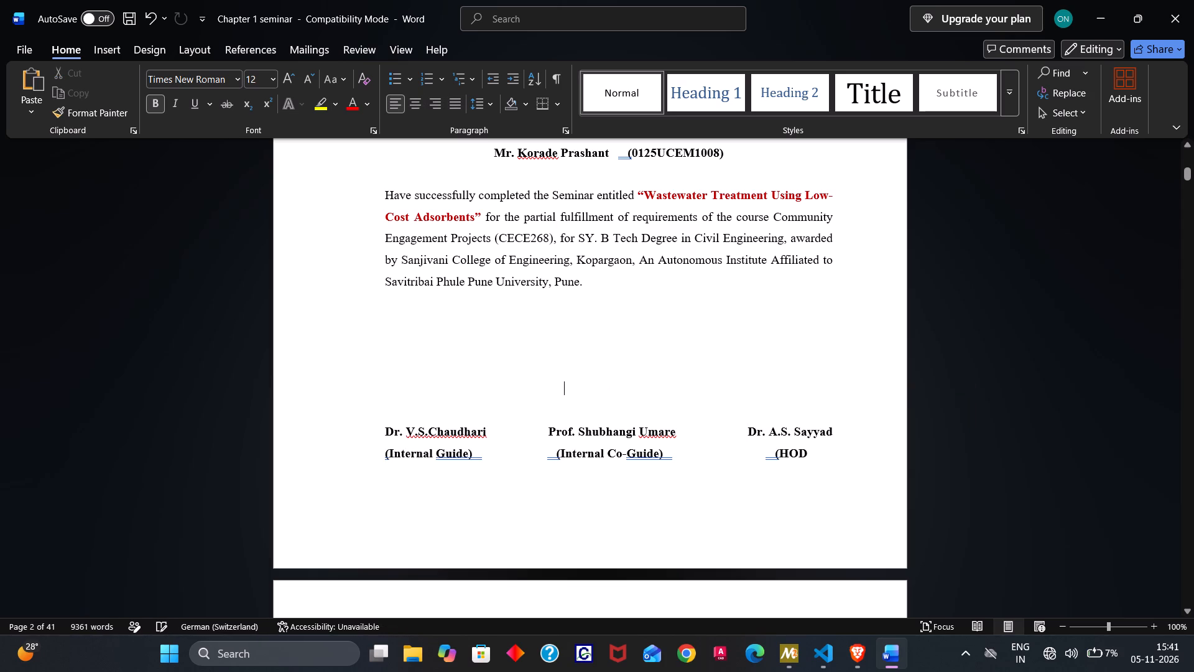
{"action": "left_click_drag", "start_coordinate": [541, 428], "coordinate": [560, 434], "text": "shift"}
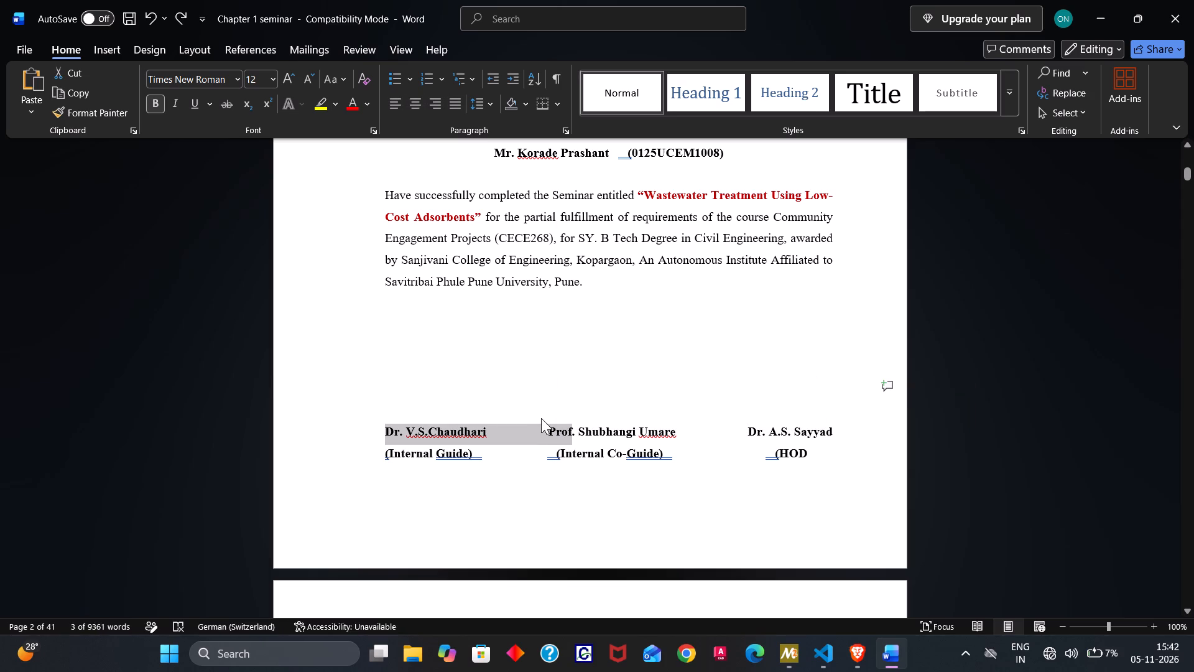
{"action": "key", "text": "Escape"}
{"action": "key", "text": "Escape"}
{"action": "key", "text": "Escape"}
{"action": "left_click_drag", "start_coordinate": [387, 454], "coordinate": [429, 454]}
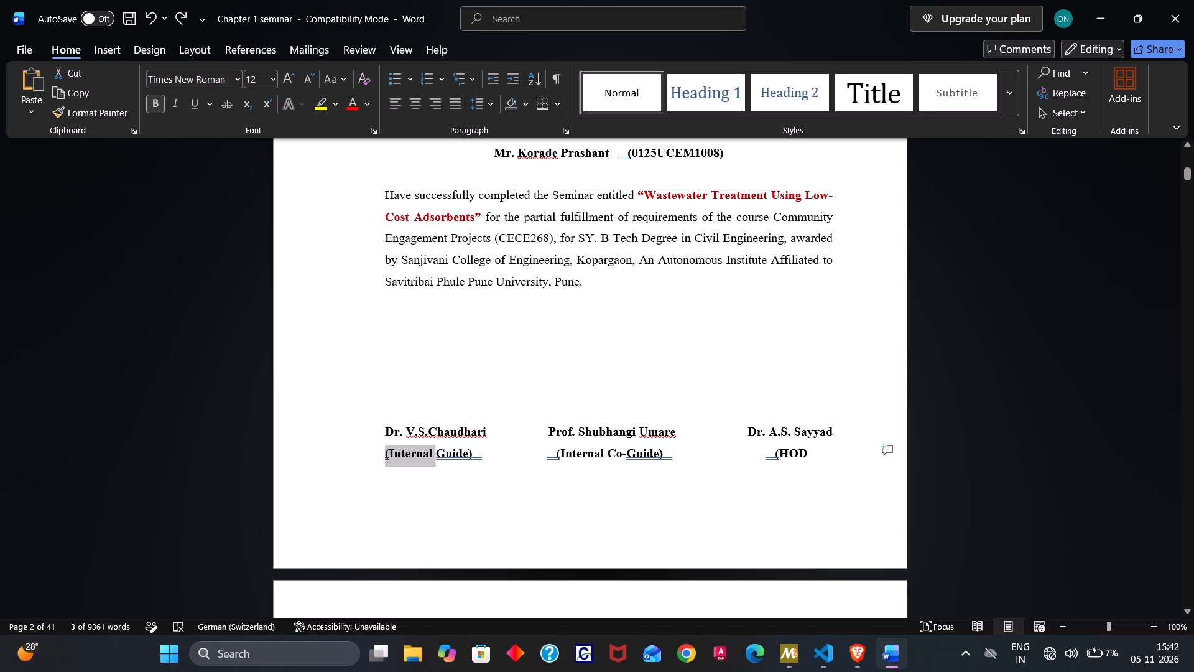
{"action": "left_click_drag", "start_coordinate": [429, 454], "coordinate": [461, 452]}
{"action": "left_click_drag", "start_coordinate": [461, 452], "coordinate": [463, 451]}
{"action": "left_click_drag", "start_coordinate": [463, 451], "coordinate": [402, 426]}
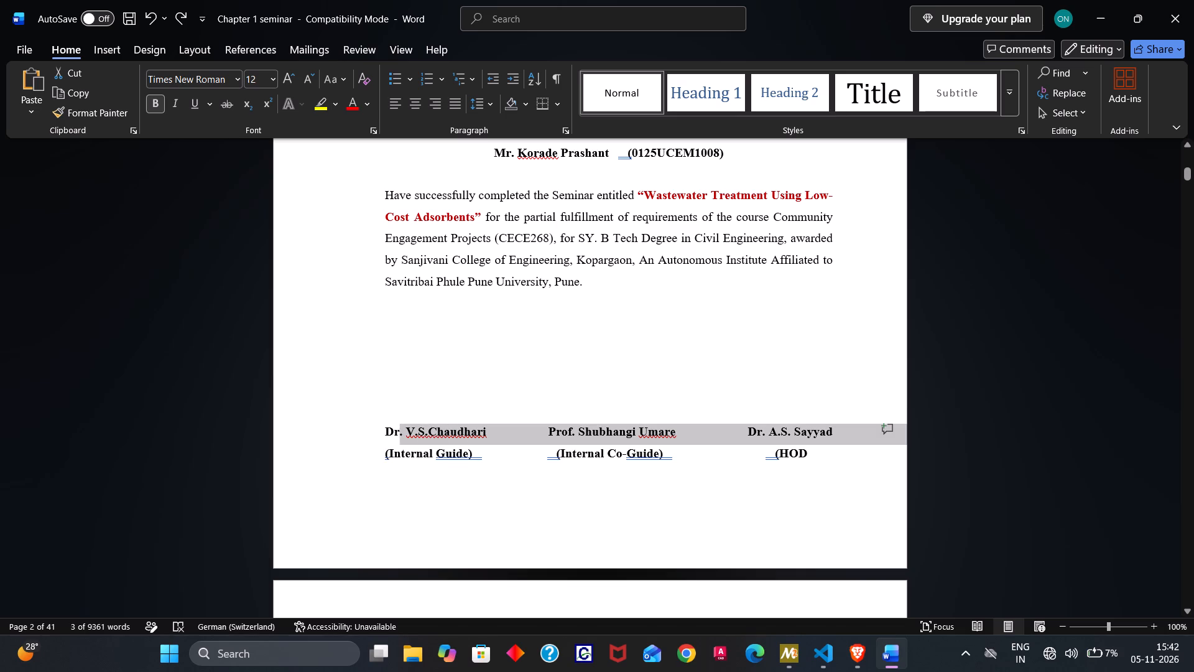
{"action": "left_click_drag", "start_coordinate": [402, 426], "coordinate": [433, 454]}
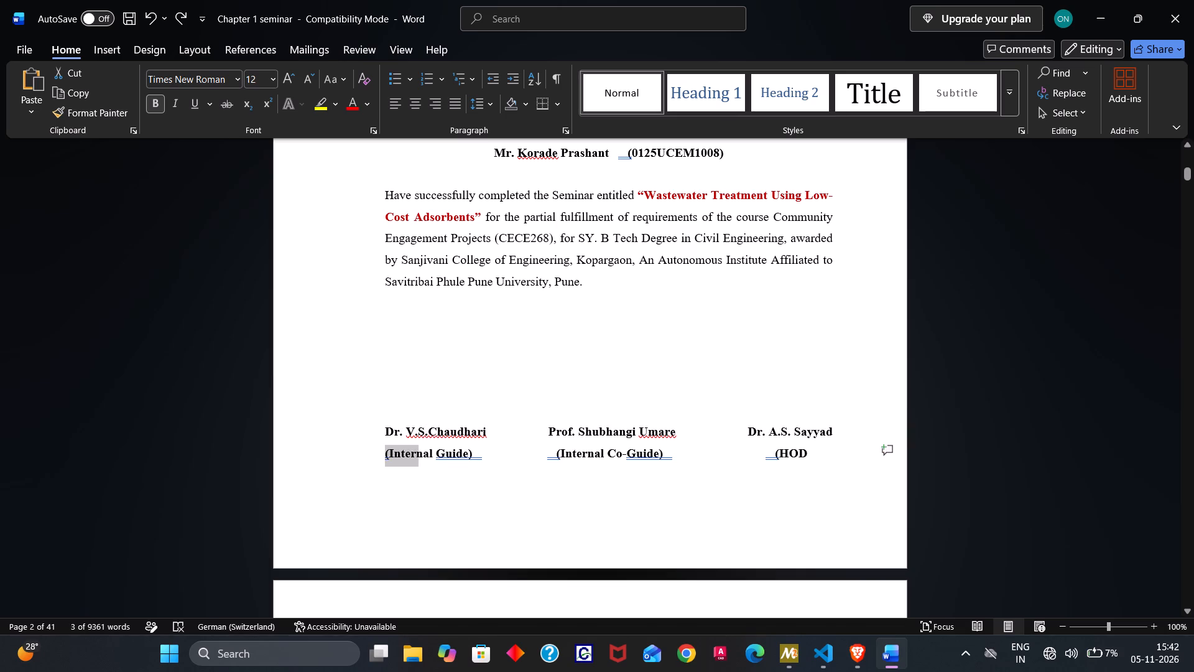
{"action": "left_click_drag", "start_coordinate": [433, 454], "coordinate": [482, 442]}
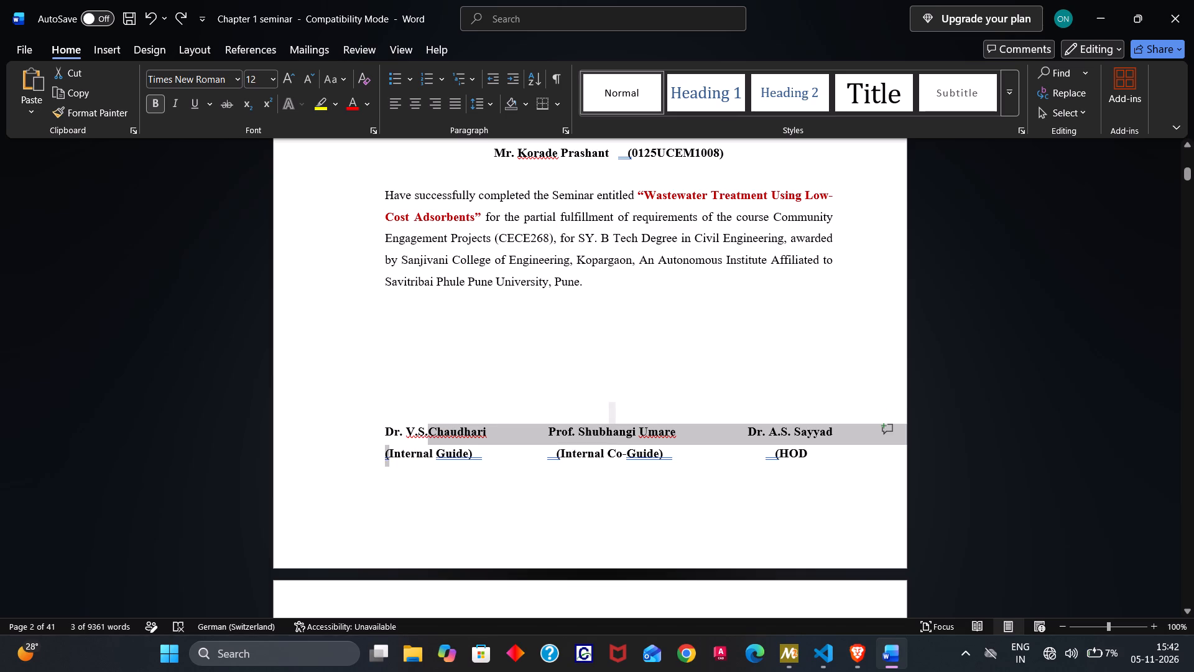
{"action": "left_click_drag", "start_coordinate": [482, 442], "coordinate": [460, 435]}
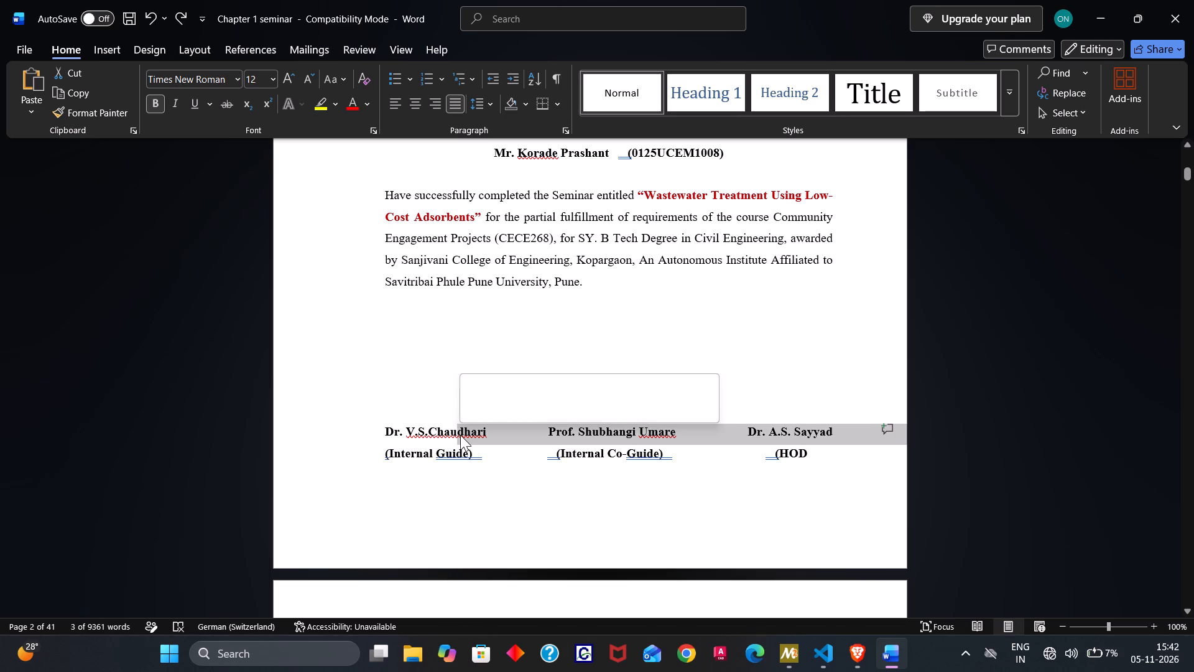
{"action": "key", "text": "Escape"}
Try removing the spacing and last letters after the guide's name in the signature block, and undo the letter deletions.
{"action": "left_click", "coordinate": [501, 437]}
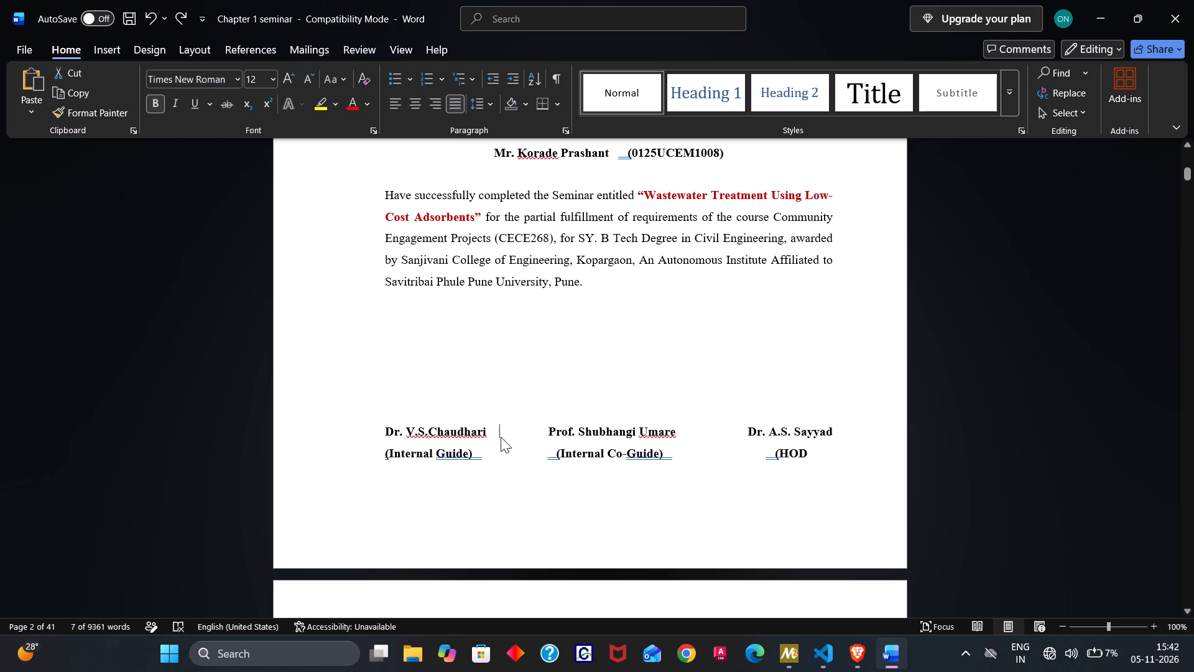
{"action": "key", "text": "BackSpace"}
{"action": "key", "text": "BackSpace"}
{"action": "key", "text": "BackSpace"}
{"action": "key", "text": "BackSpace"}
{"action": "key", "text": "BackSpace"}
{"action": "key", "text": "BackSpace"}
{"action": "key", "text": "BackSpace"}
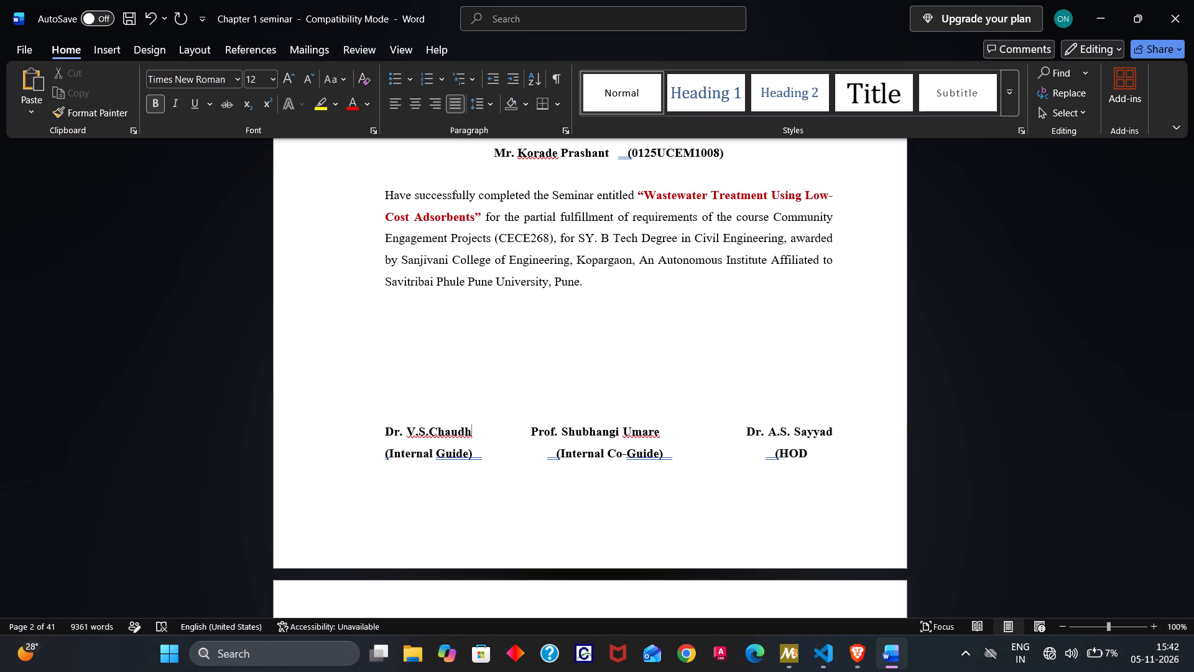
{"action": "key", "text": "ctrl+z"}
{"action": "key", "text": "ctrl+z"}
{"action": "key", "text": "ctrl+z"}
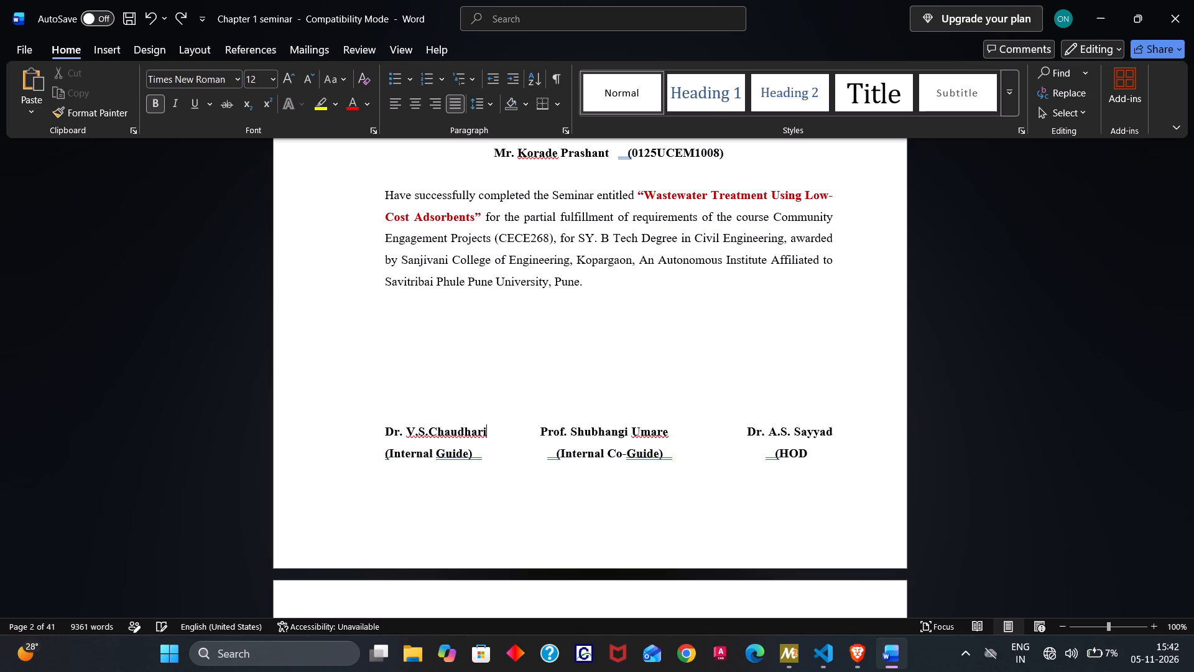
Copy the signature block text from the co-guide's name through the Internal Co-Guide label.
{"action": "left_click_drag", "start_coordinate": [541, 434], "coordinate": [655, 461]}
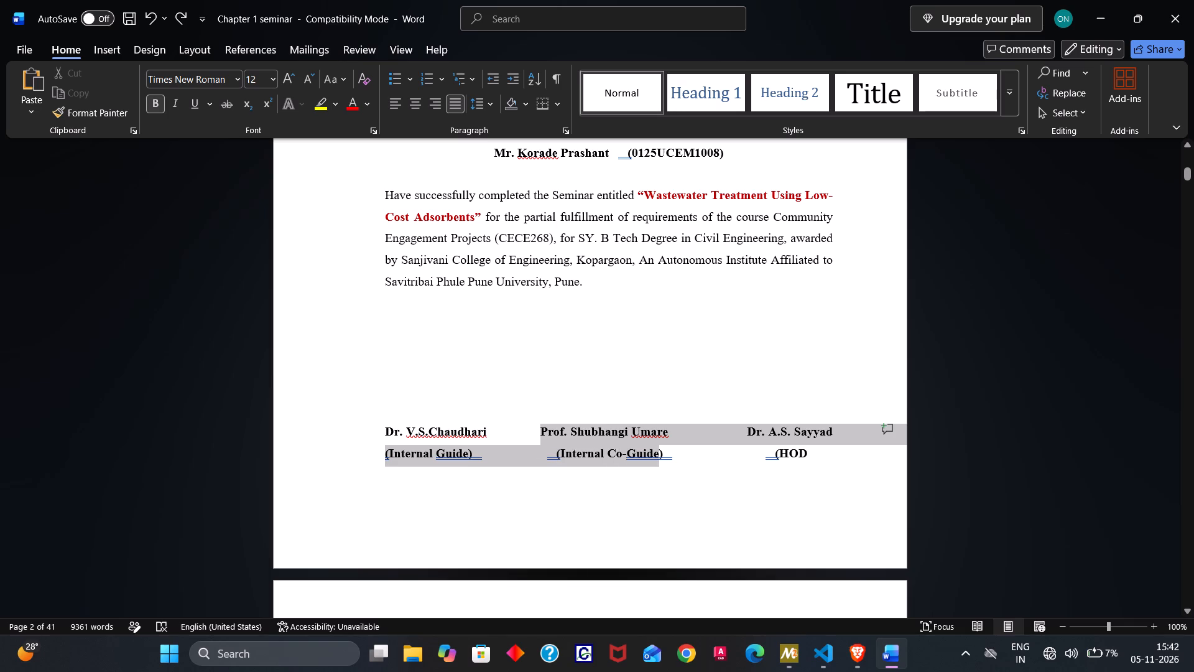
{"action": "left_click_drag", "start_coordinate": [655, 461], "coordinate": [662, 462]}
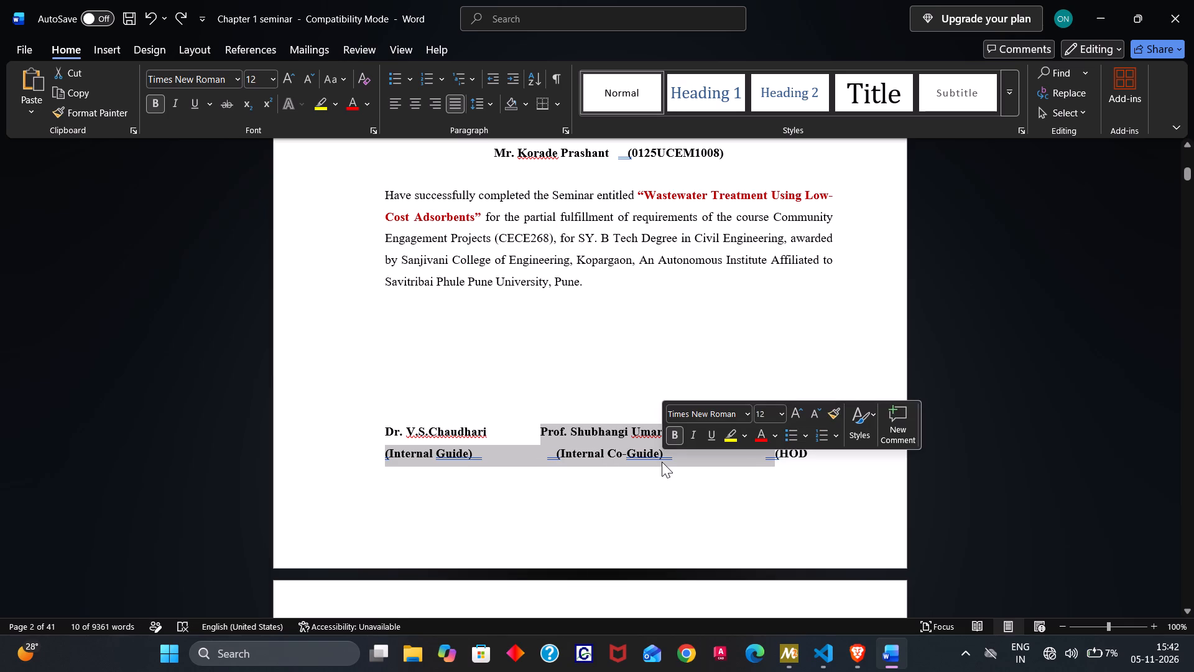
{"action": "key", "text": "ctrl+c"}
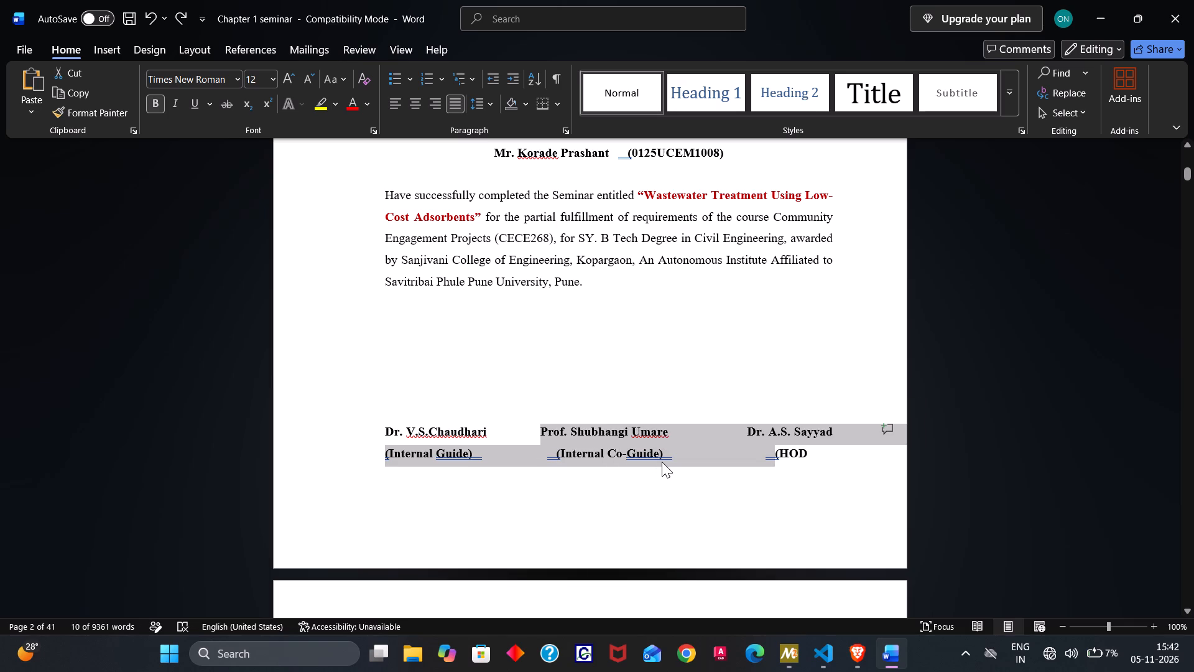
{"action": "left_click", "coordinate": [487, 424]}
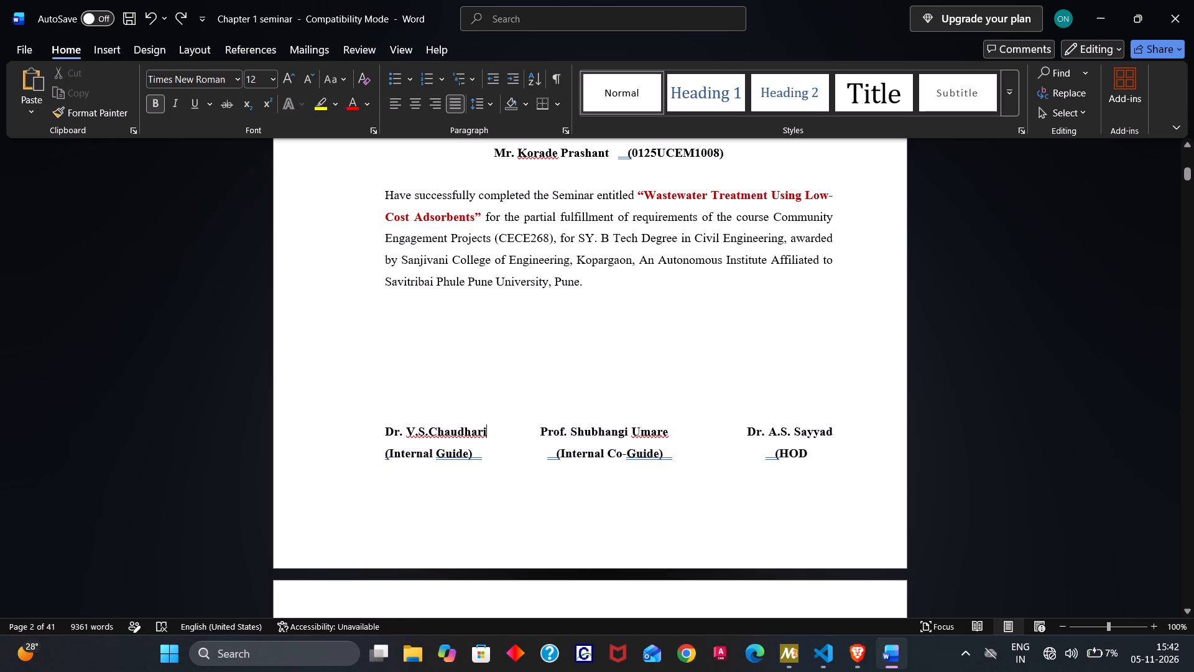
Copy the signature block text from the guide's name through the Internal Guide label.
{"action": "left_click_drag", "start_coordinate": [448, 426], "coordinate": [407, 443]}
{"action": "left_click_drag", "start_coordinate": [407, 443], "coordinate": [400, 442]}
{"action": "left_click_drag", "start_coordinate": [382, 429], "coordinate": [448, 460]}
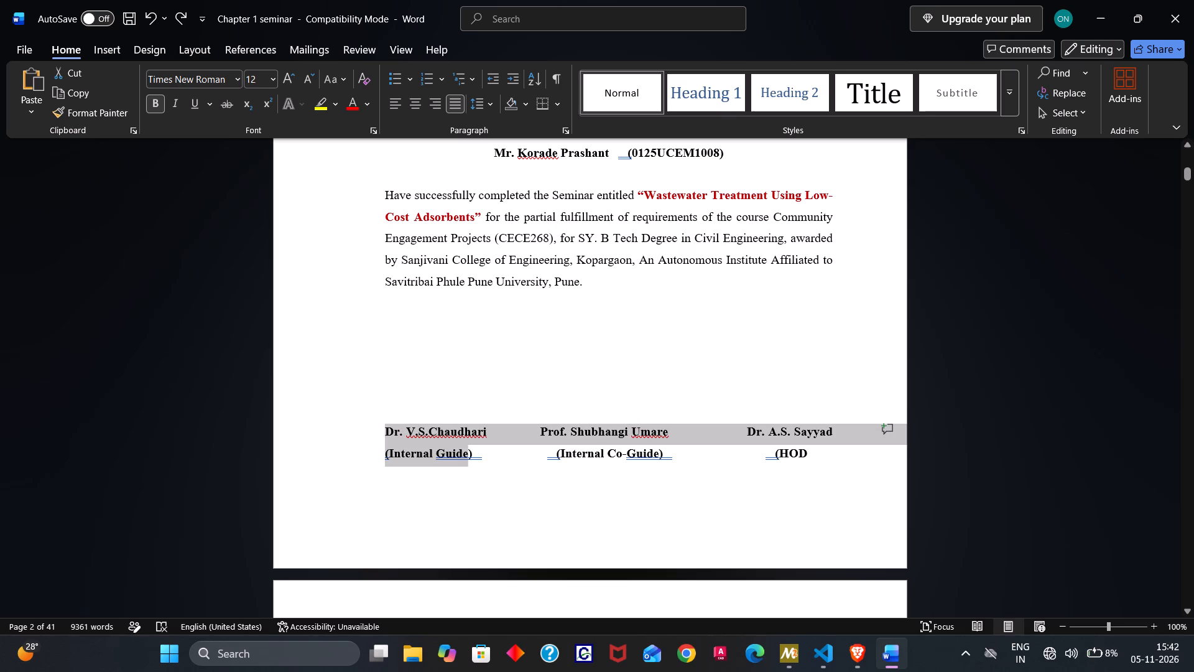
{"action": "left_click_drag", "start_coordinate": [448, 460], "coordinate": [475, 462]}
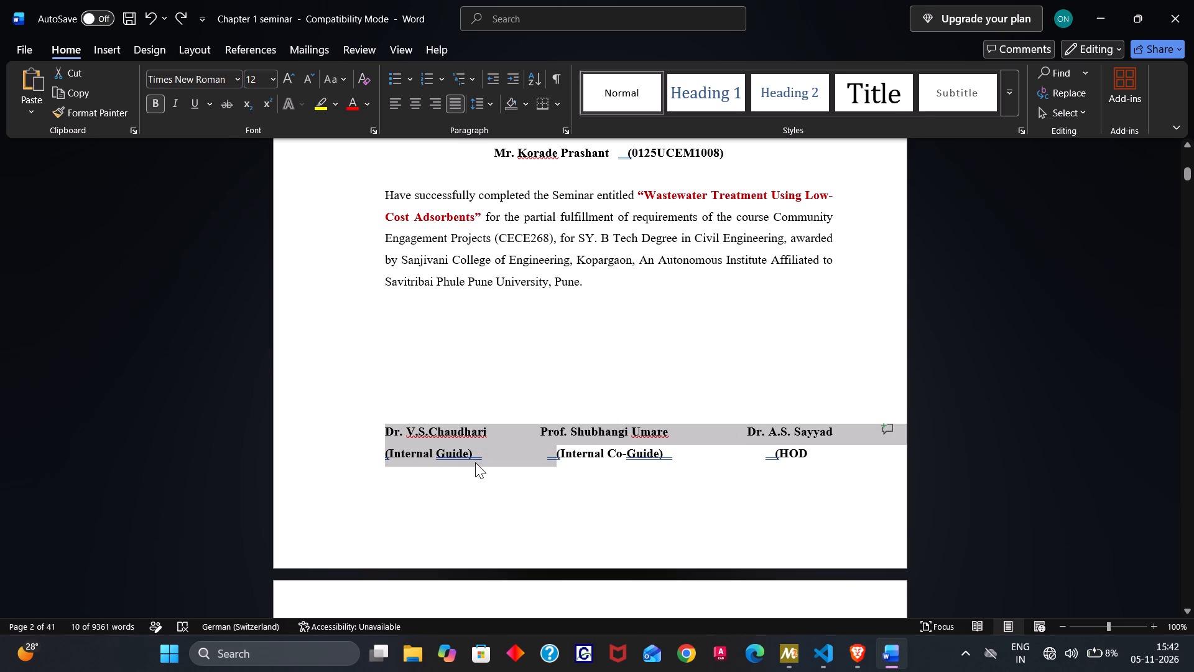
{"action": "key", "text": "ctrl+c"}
Delete the guide's name at the start of the signature block's name line, together with one empty line above it.
{"action": "left_click_drag", "start_coordinate": [507, 431], "coordinate": [494, 429]}
{"action": "left_click", "coordinate": [494, 429]}
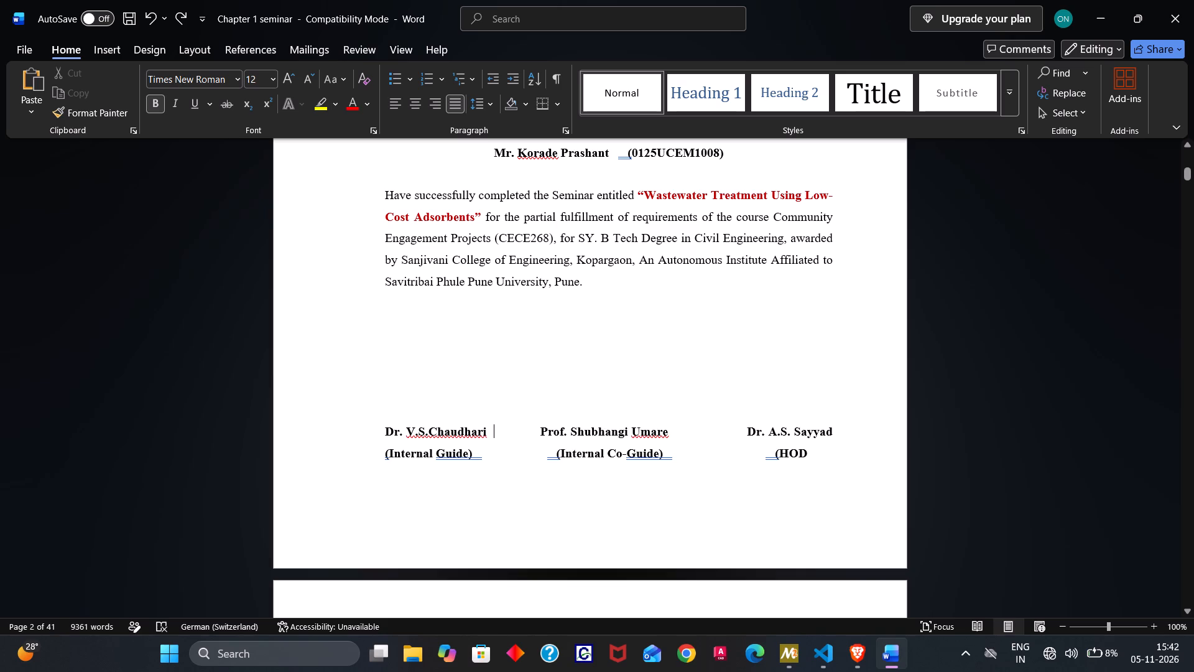
{"action": "left_click", "coordinate": [494, 429]}
{"action": "key", "text": "BackSpace"}
{"action": "key", "text": "BackSpace"}
{"action": "key", "text": "BackSpace"}
{"action": "key", "text": "BackSpace"}
{"action": "key", "text": "BackSpace"}
{"action": "key", "text": "BackSpace"}
{"action": "key", "text": "BackSpace"}
{"action": "key", "text": "BackSpace"}
{"action": "key", "text": "BackSpace"}
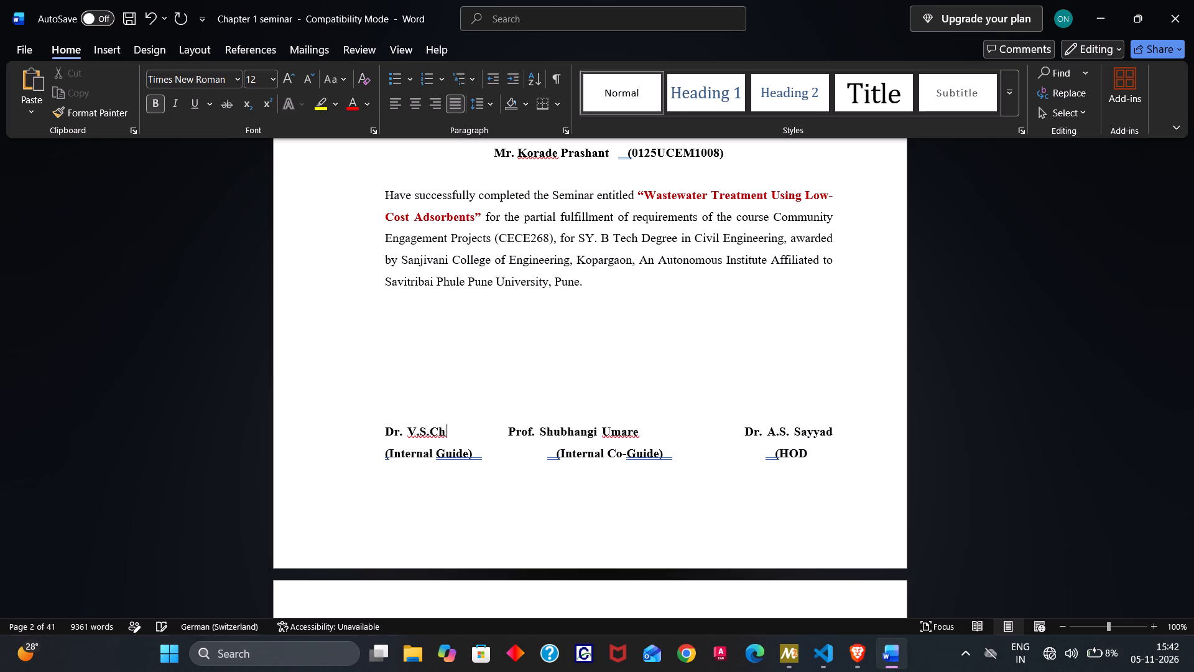
{"action": "key", "text": "BackSpace"}
{"action": "key", "text": "BackSpace"}
{"action": "key", "text": "BackSpace"}
{"action": "key", "text": "BackSpace"}
{"action": "key", "text": "BackSpace"}
{"action": "key", "text": "BackSpace"}
{"action": "key", "text": "BackSpace"}
{"action": "key", "text": "BackSpace"}
{"action": "key", "text": "BackSpace"}
{"action": "key", "text": "BackSpace"}
{"action": "key", "text": "BackSpace"}
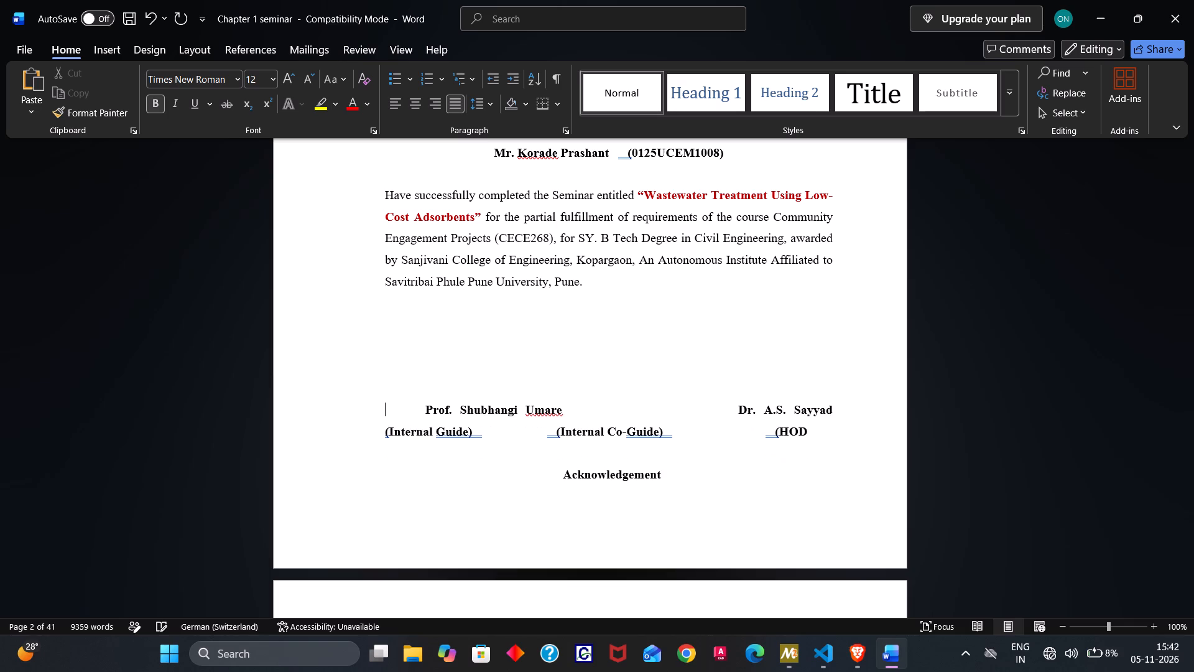
Enter the co-guide's name with the title Prof. at the start of the signature block's name line.
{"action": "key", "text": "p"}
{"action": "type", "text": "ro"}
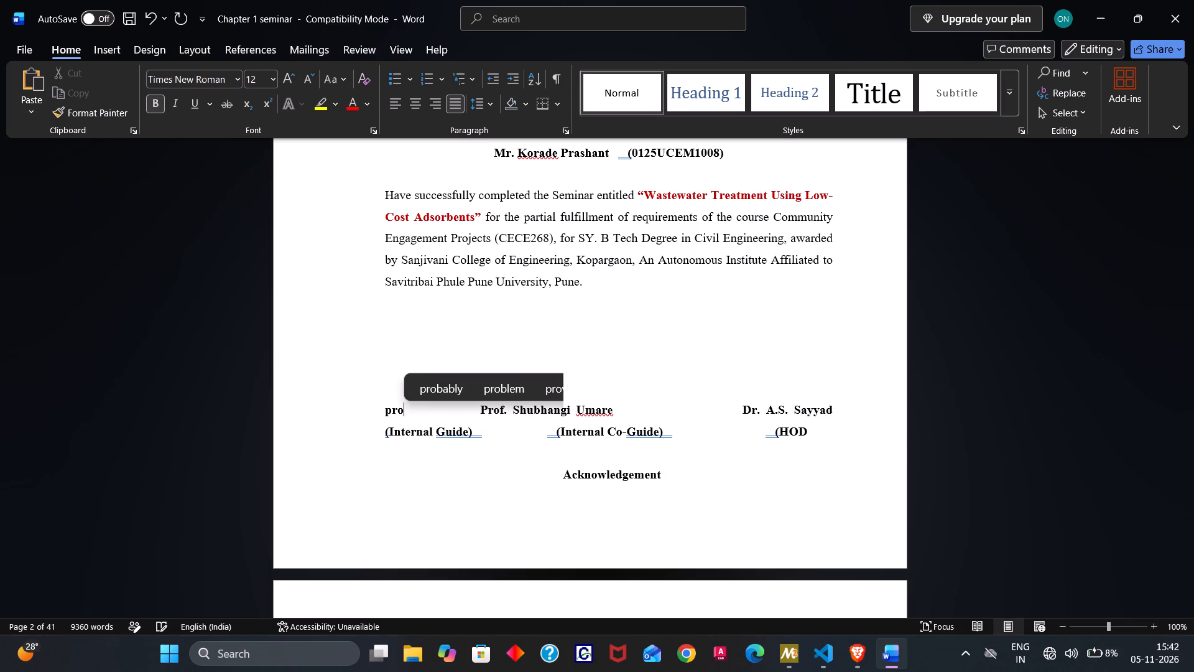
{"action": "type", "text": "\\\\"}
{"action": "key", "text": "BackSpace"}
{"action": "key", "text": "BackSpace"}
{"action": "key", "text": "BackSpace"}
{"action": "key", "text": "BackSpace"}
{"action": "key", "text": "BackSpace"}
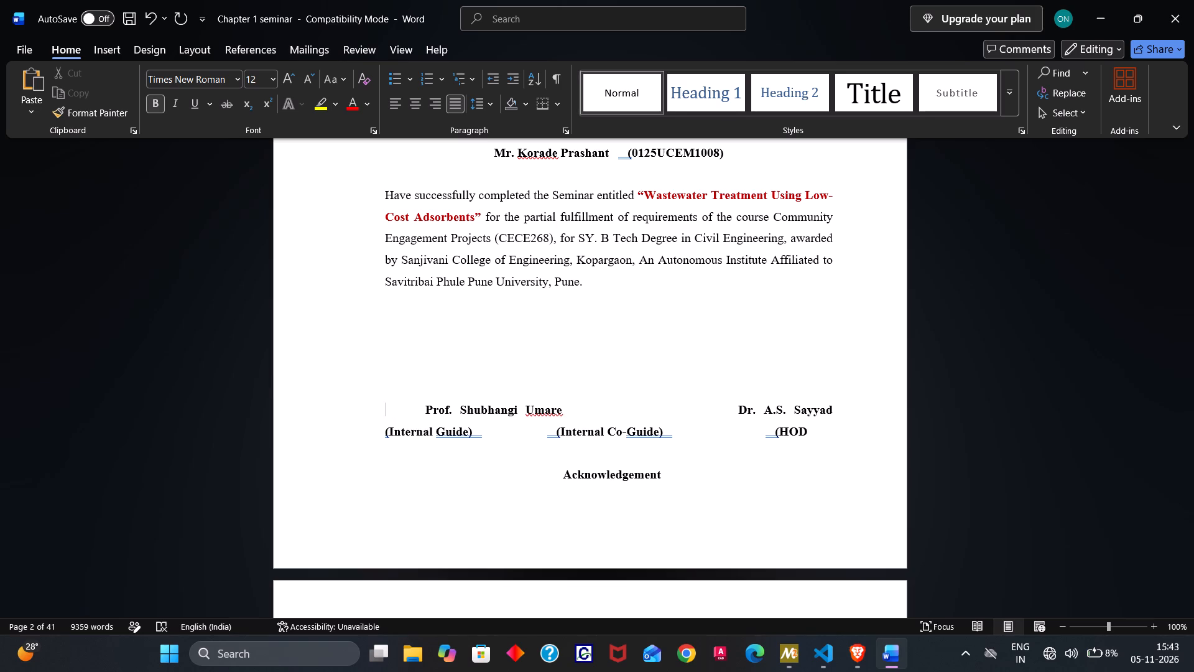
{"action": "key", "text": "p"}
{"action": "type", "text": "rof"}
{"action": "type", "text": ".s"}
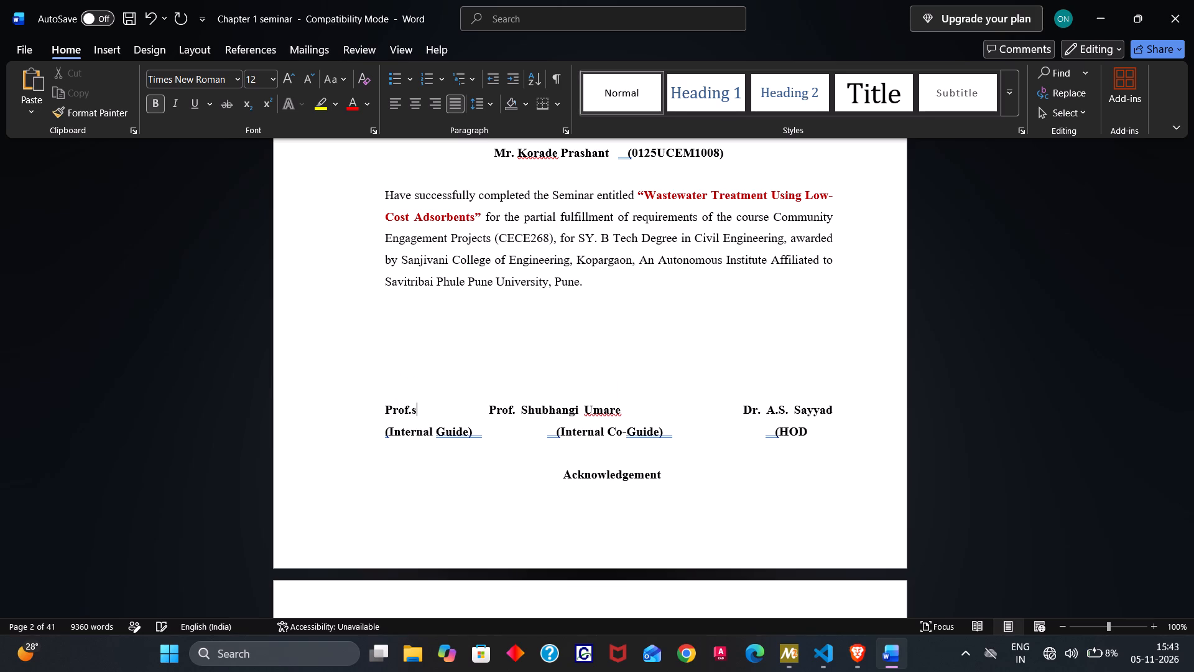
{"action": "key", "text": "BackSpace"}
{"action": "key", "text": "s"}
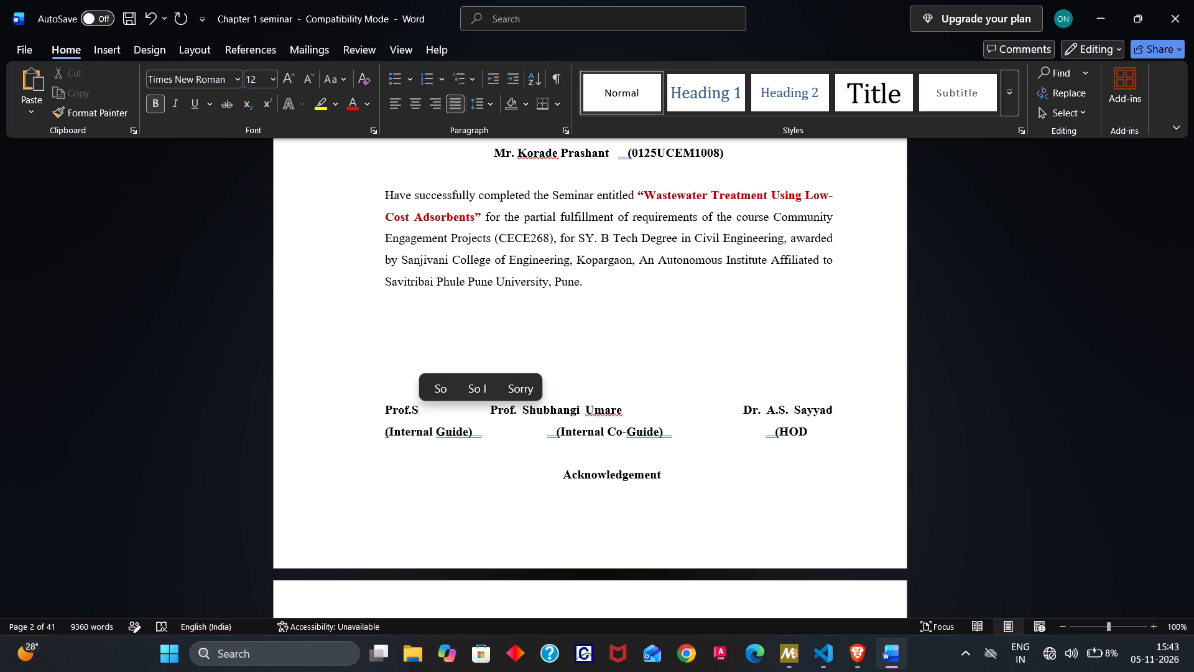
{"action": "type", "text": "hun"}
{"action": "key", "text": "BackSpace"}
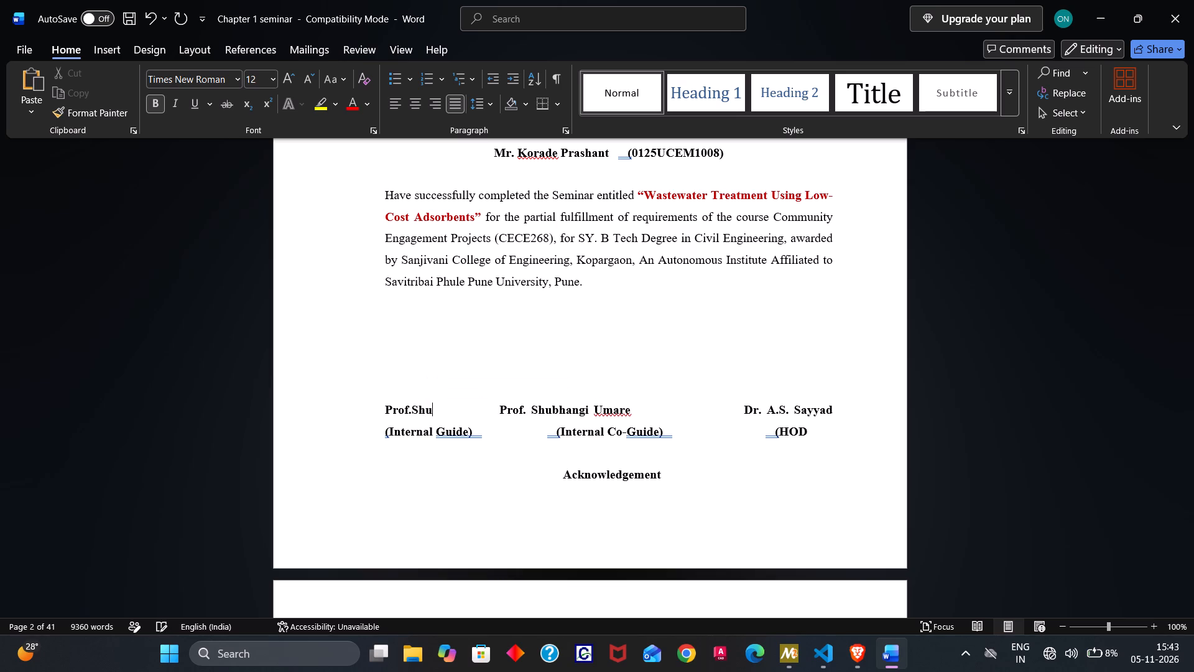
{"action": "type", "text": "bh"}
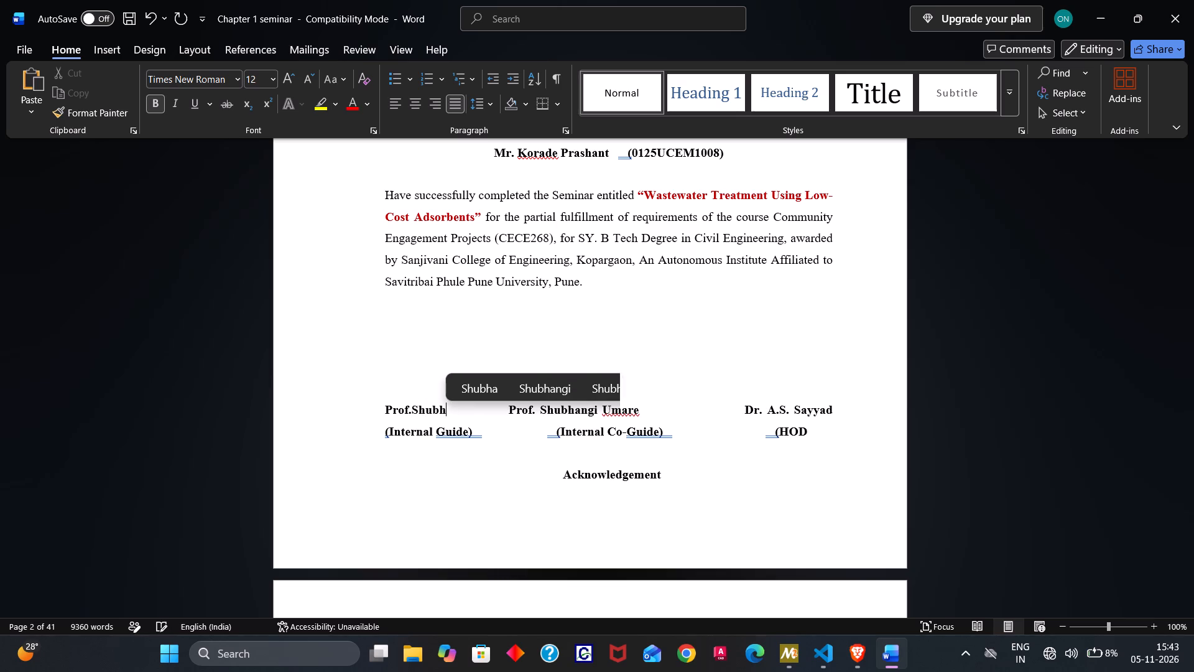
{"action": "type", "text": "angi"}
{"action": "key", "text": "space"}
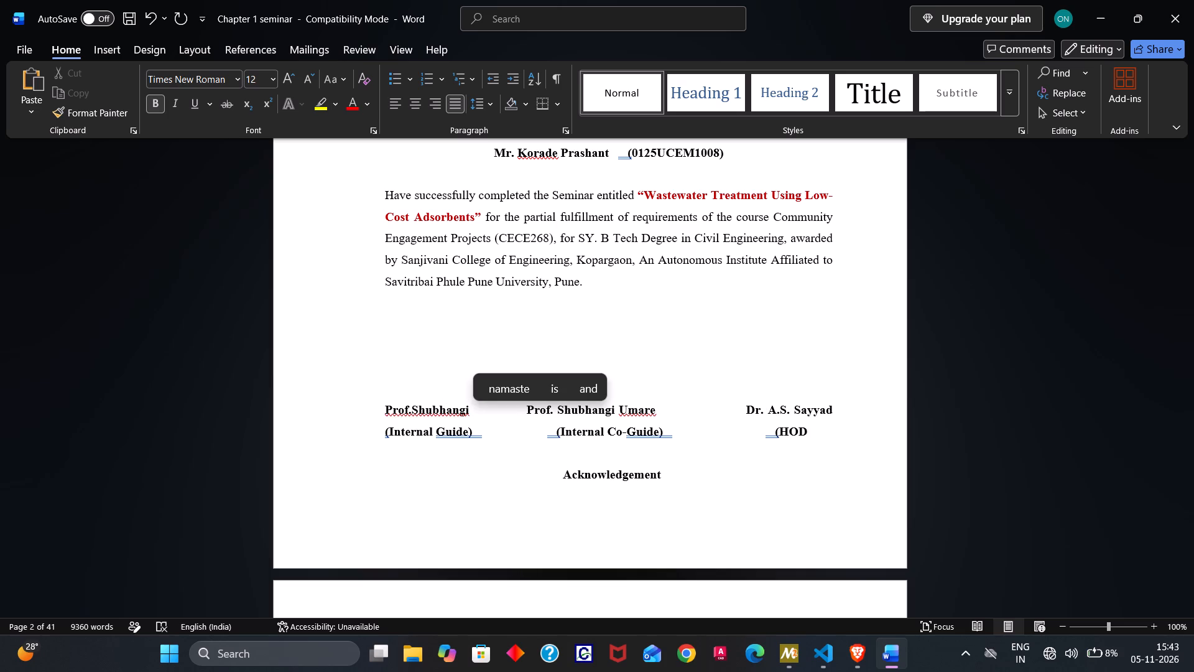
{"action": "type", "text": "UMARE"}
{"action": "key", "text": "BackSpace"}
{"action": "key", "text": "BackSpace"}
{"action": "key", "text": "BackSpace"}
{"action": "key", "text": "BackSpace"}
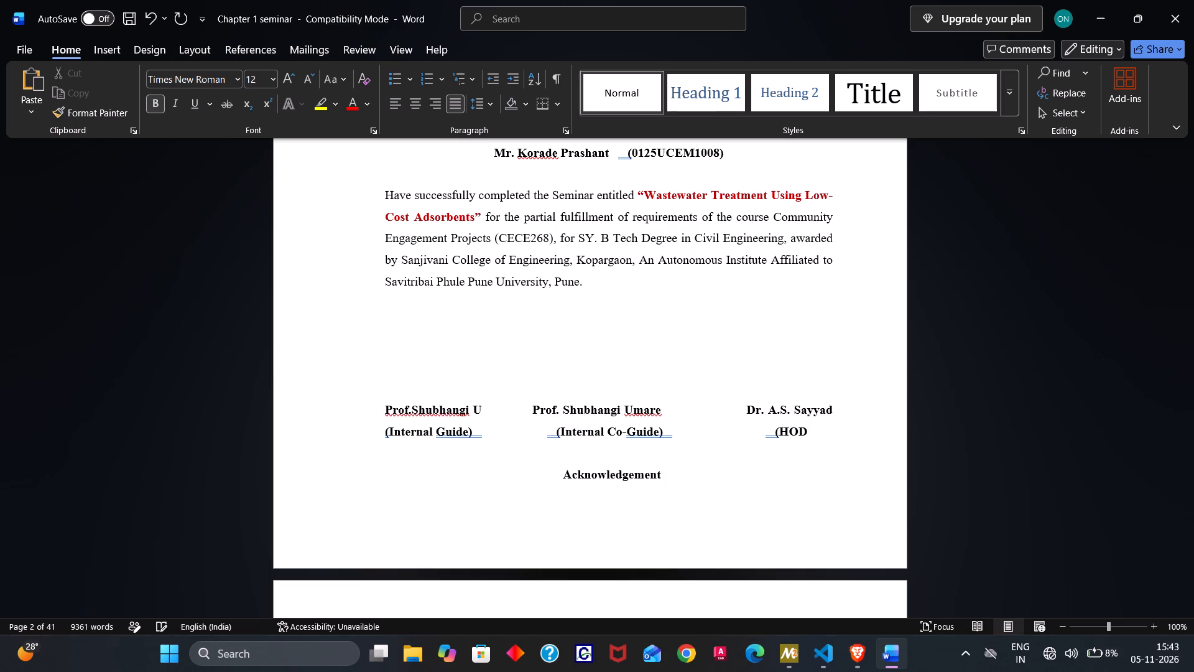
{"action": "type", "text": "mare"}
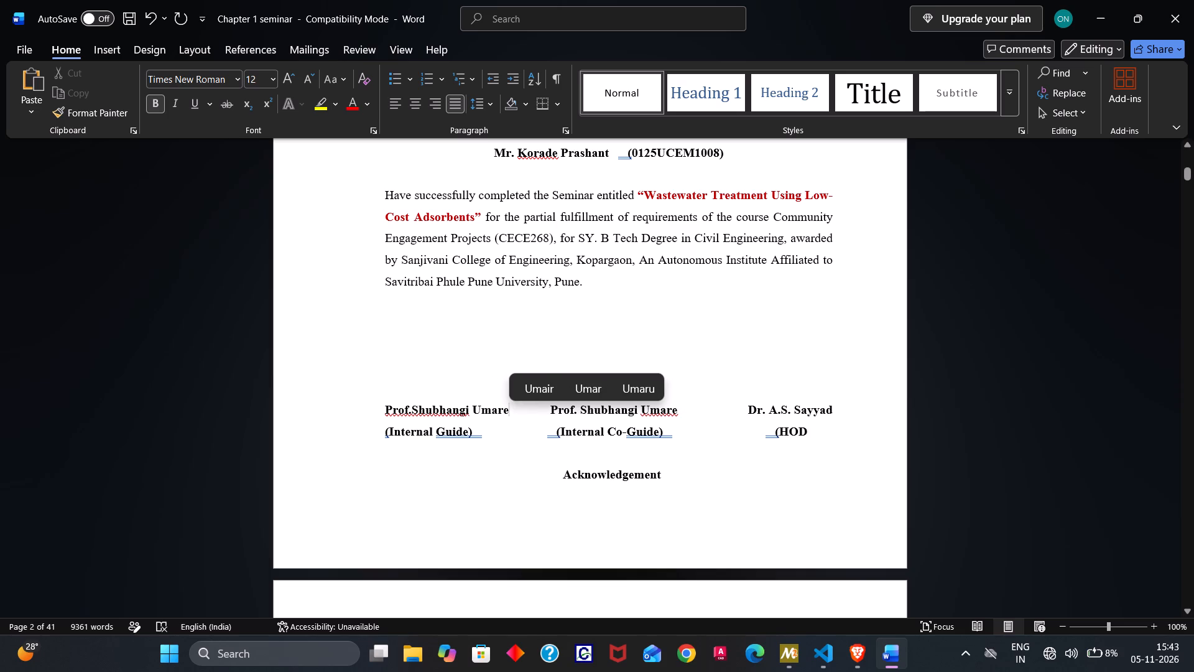
Change the role label under the first signature name to (Internal Co-Guide).
{"action": "left_click", "coordinate": [435, 433]}
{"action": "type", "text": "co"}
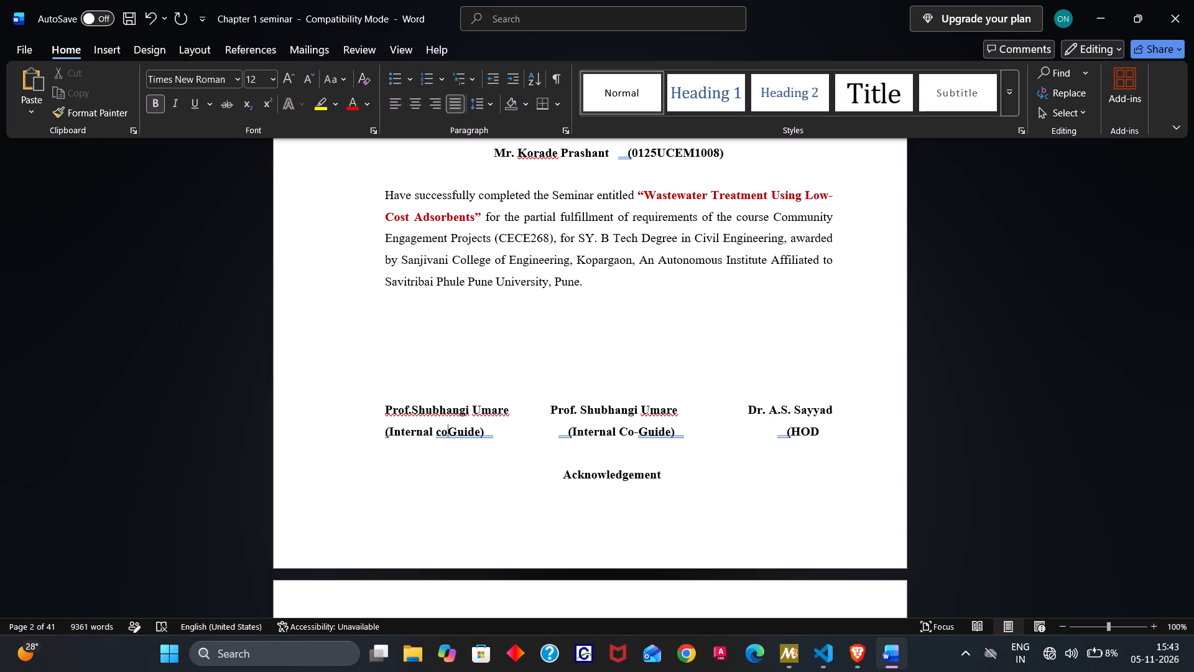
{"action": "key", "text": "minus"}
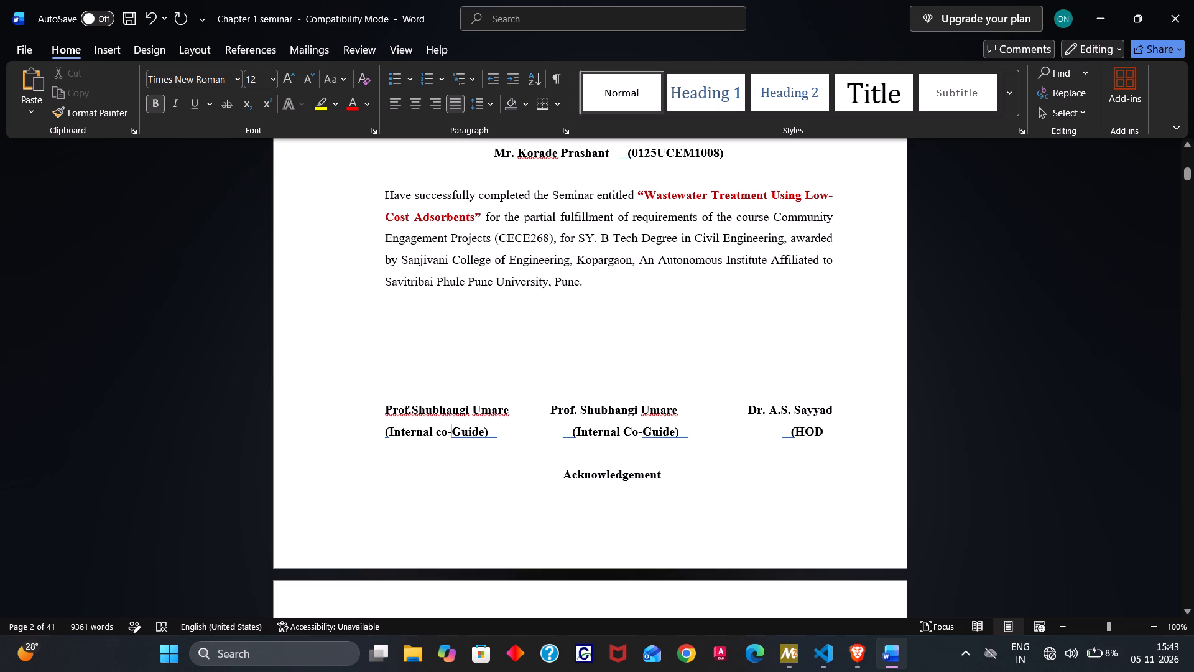
{"action": "left_click", "coordinate": [440, 432]}
{"action": "key", "text": "BackSpace"}
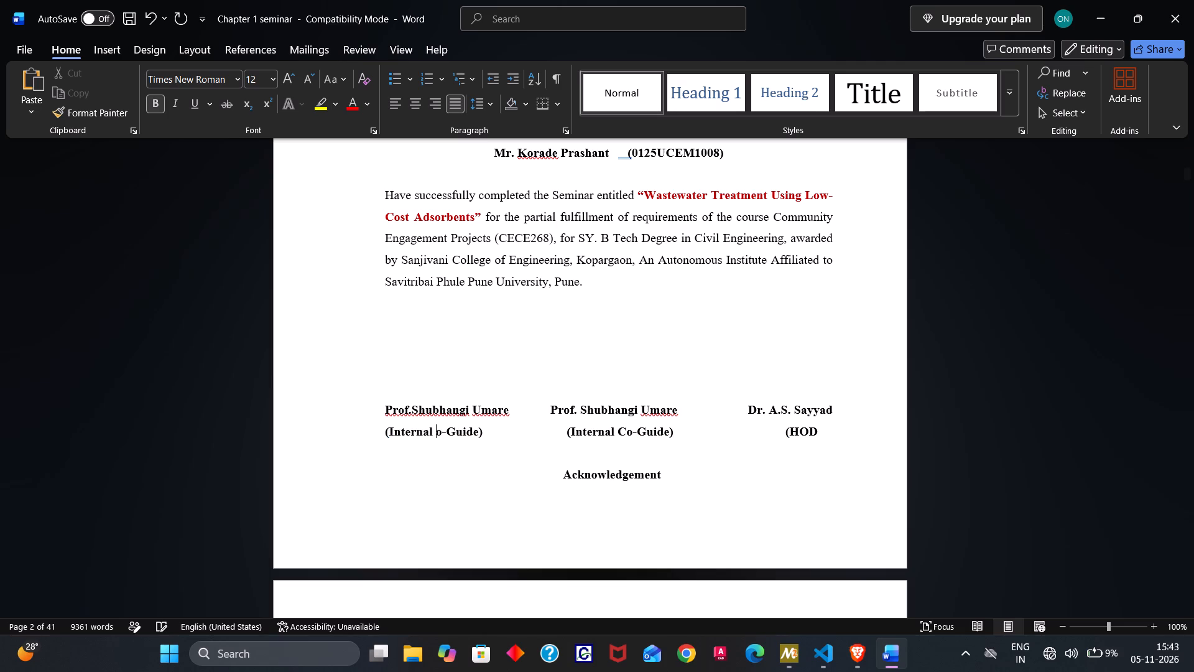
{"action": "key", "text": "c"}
Change the role label under the middle signature name to (Internal Guide).
{"action": "left_click", "coordinate": [649, 434]}
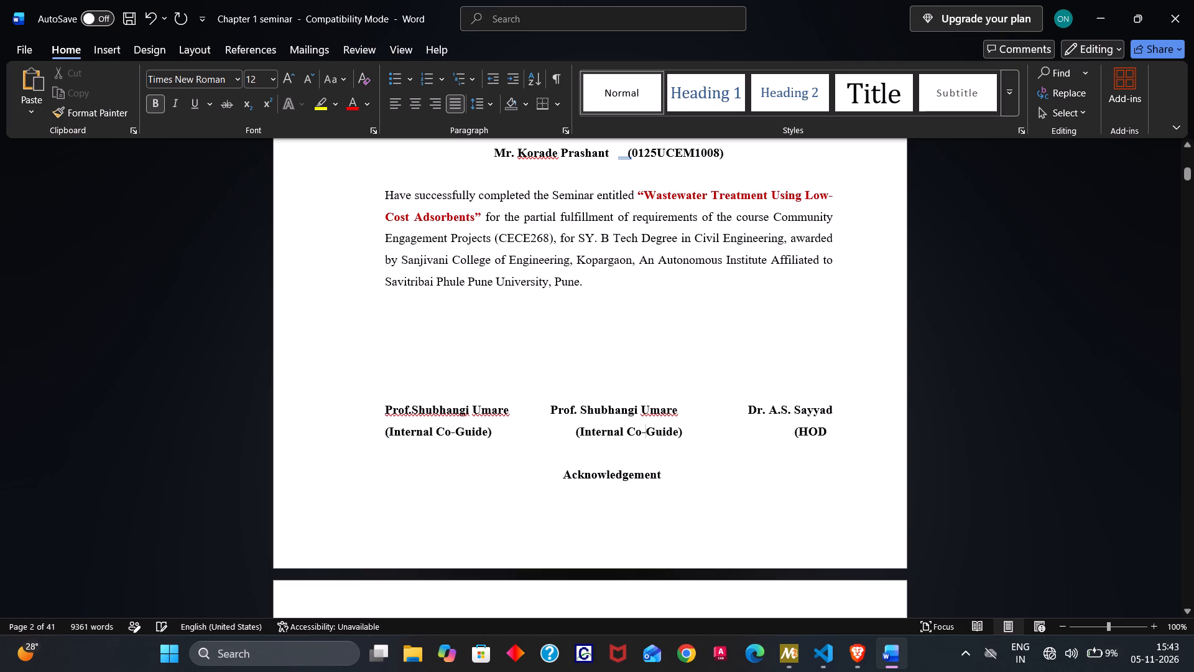
{"action": "key", "text": "BackSpace"}
{"action": "key", "text": "BackSpace"}
{"action": "key", "text": "BackSpace"}
{"action": "key", "text": "BackSpace"}
{"action": "key", "text": "BackSpace"}
{"action": "key", "text": "BackSpace"}
{"action": "key", "text": "BackSpace"}
{"action": "key", "text": "BackSpace"}
{"action": "key", "text": "BackSpace"}
{"action": "key", "text": "BackSpace"}
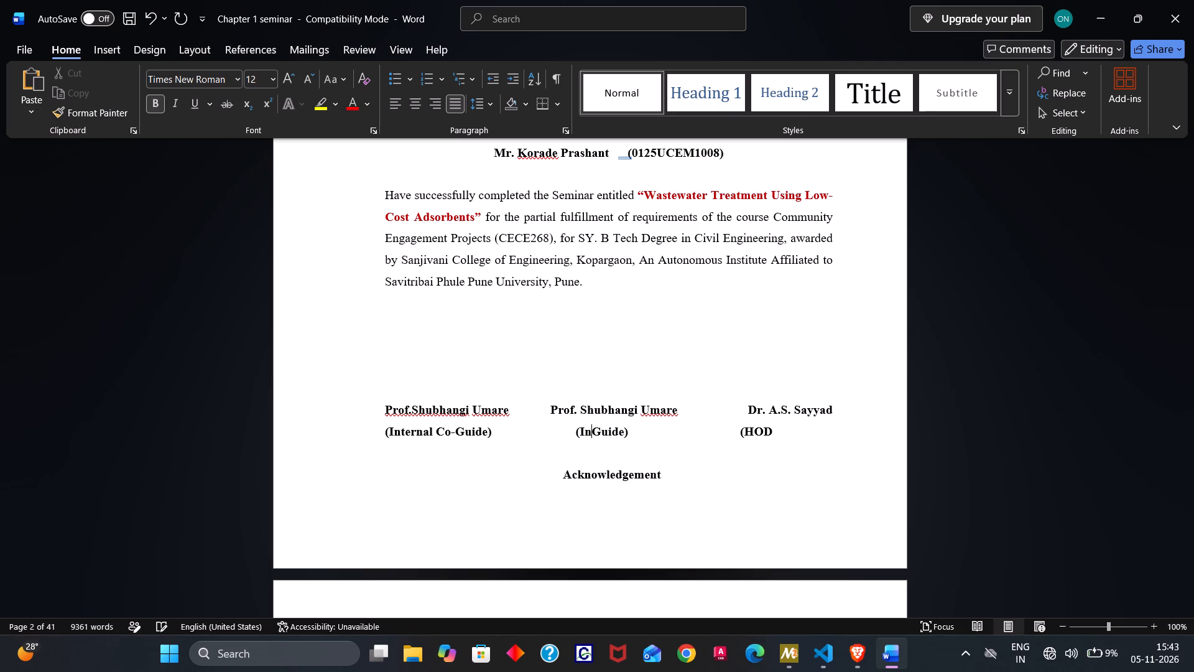
{"action": "key", "text": "ctrl+z"}
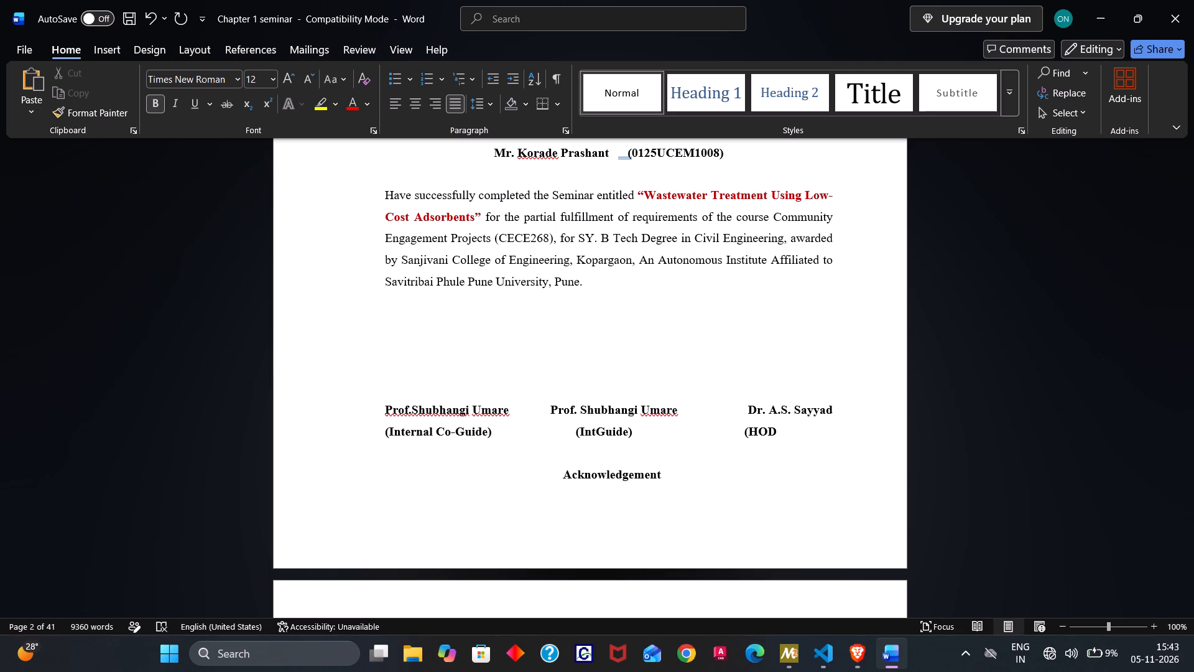
{"action": "key", "text": "ctrl+z"}
{"action": "key", "text": "ctrl+z"}
{"action": "key", "text": "ctrl+z"}
{"action": "key", "text": "ctrl+z"}
{"action": "key", "text": "ctrl+z"}
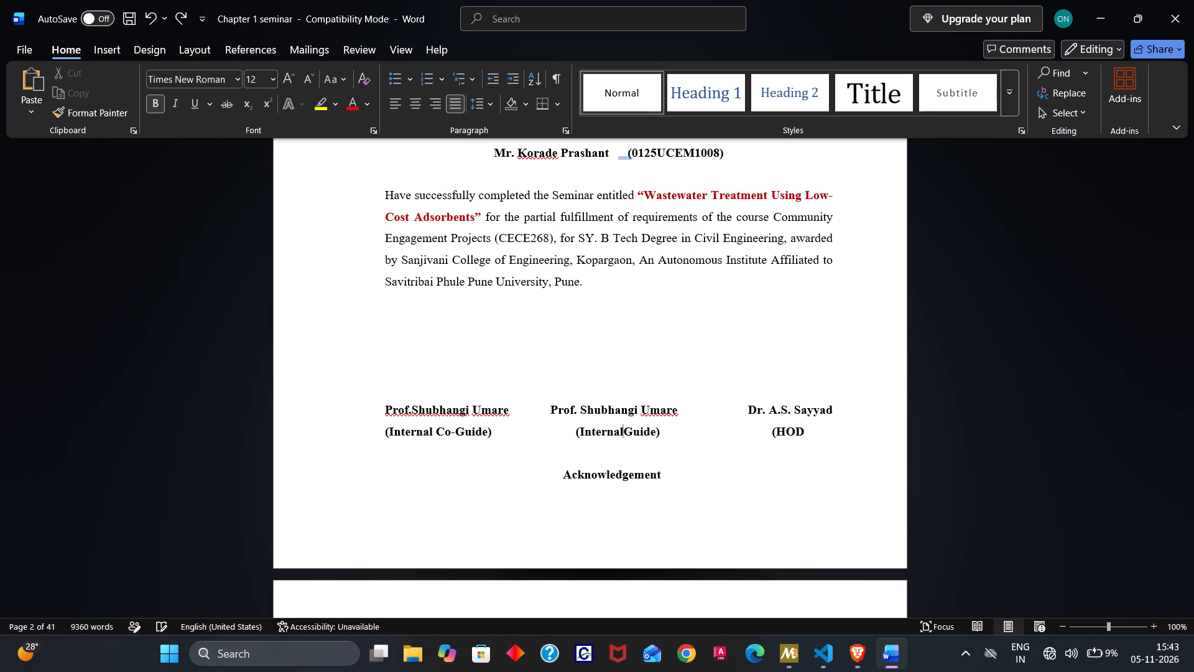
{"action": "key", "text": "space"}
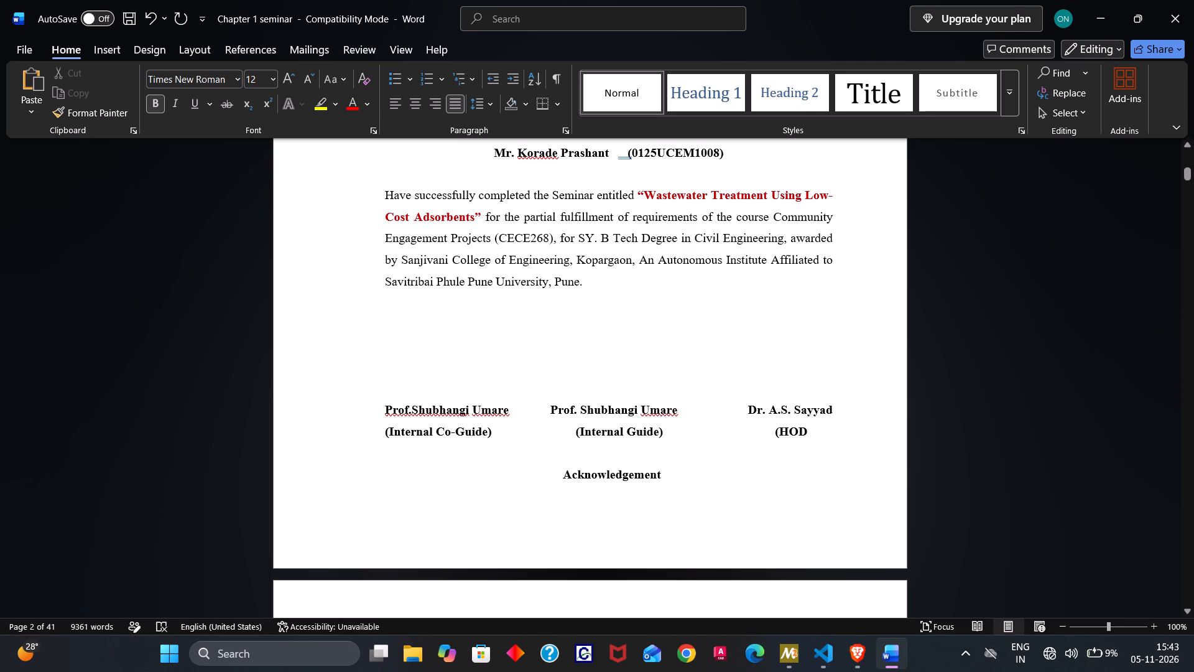
Delete the co-guide's name and title from the middle position of the signature block's name line.
{"action": "left_click", "coordinate": [680, 413]}
{"action": "key", "text": "BackSpace"}
{"action": "key", "text": "BackSpace"}
{"action": "key", "text": "BackSpace"}
{"action": "key", "text": "BackSpace"}
{"action": "key", "text": "BackSpace"}
{"action": "key", "text": "BackSpace"}
{"action": "key", "text": "BackSpace"}
{"action": "key", "text": "BackSpace"}
{"action": "key", "text": "BackSpace"}
{"action": "key", "text": "BackSpace"}
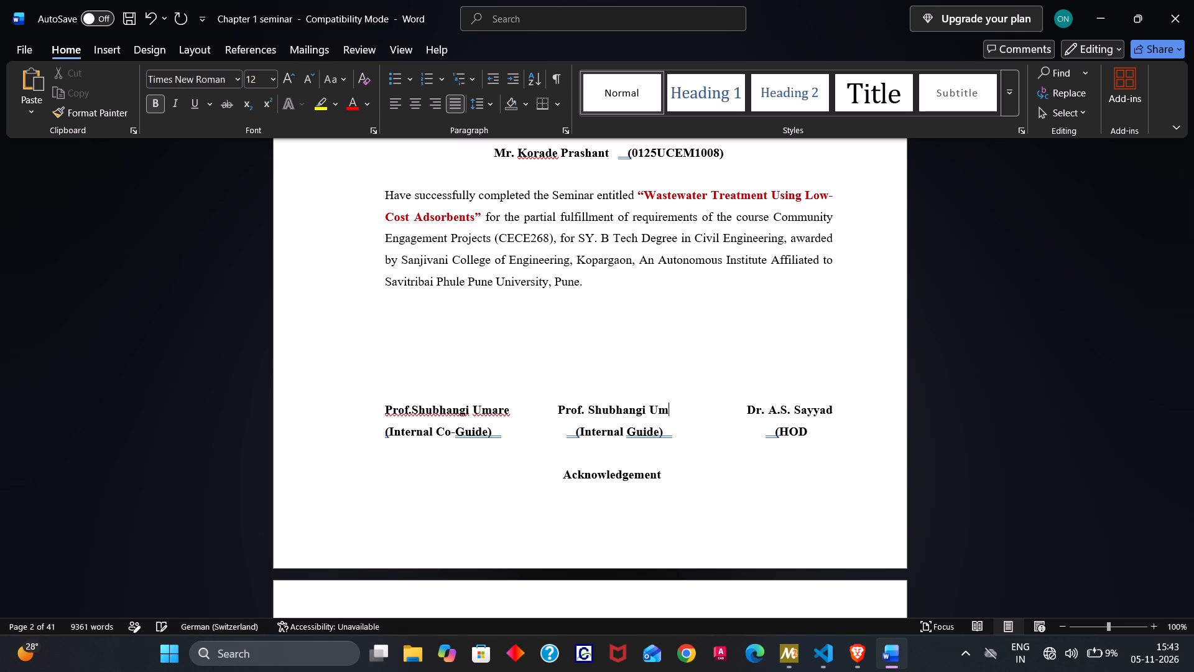
{"action": "key", "text": "BackSpace"}
{"action": "key", "text": "BackSpace"}
{"action": "key", "text": "BackSpace"}
{"action": "key", "text": "BackSpace"}
{"action": "key", "text": "BackSpace"}
{"action": "key", "text": "BackSpace"}
{"action": "key", "text": "BackSpace"}
{"action": "key", "text": "BackSpace"}
{"action": "key", "text": "BackSpace"}
{"action": "key", "text": "BackSpace"}
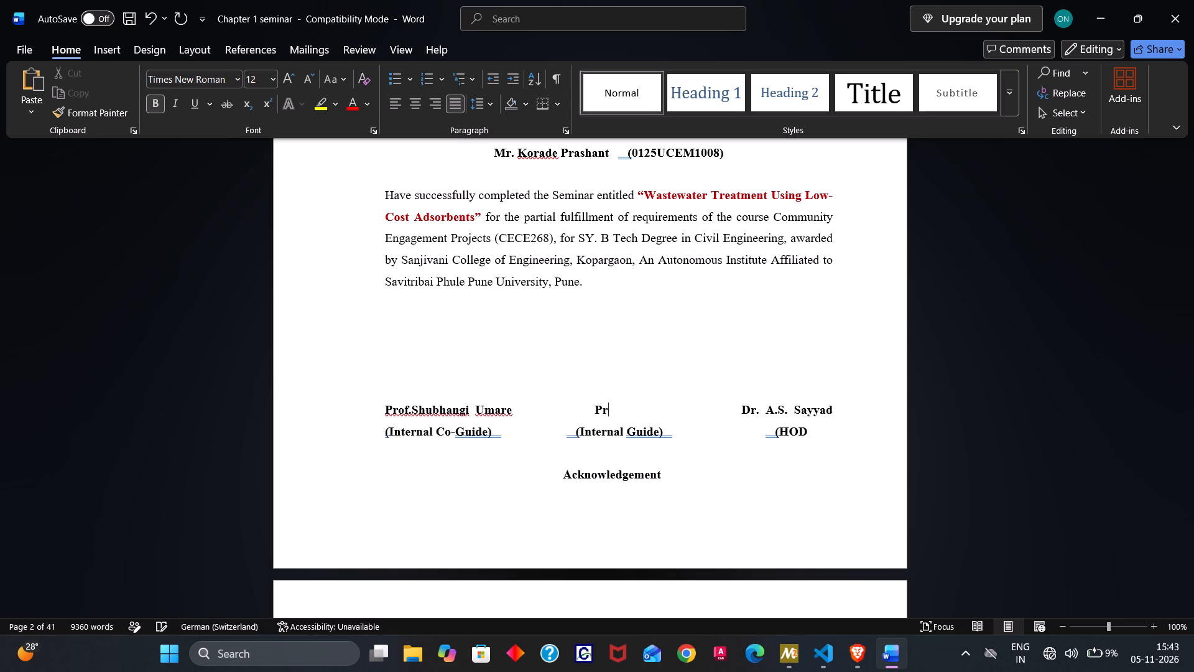
{"action": "key", "text": "BackSpace"}
{"action": "key", "text": "BackSpace"}
{"action": "key", "text": "BackSpace"}
Enter the title Dr. and the guide's two initials at the middle position of the signature block's name line.
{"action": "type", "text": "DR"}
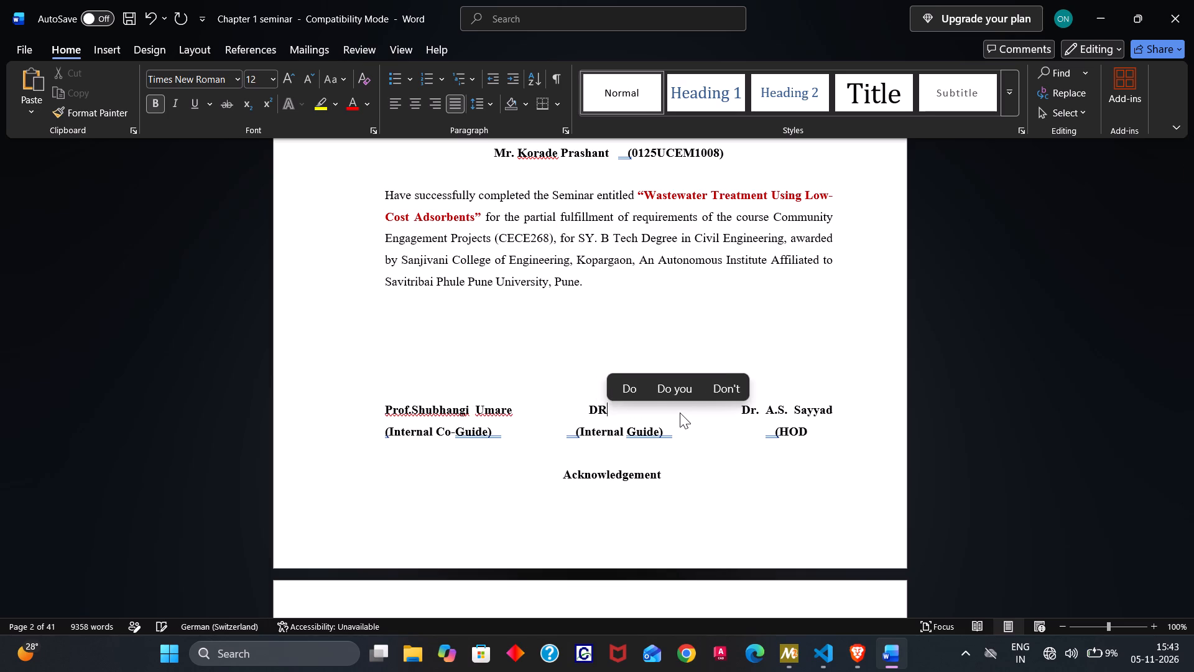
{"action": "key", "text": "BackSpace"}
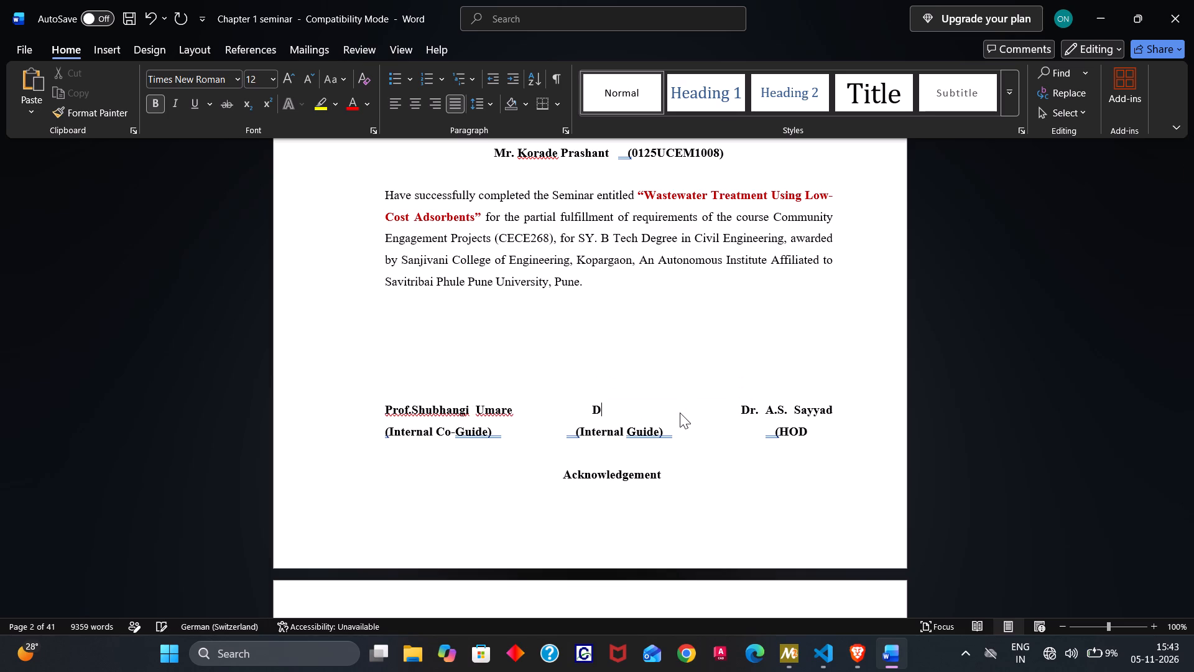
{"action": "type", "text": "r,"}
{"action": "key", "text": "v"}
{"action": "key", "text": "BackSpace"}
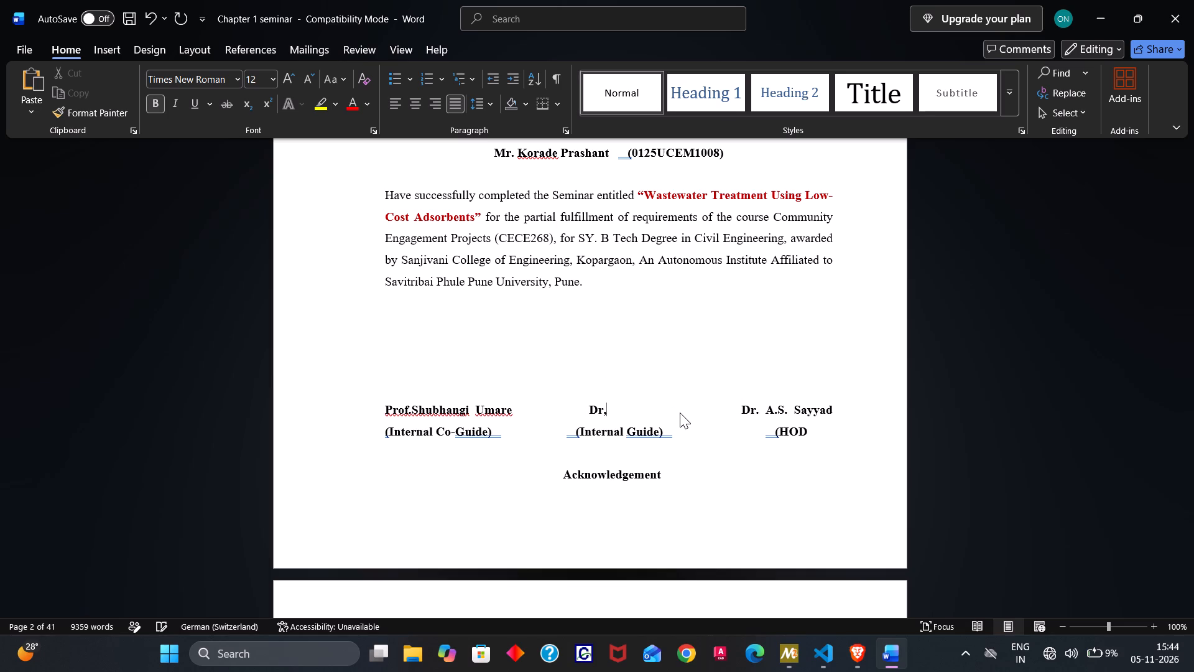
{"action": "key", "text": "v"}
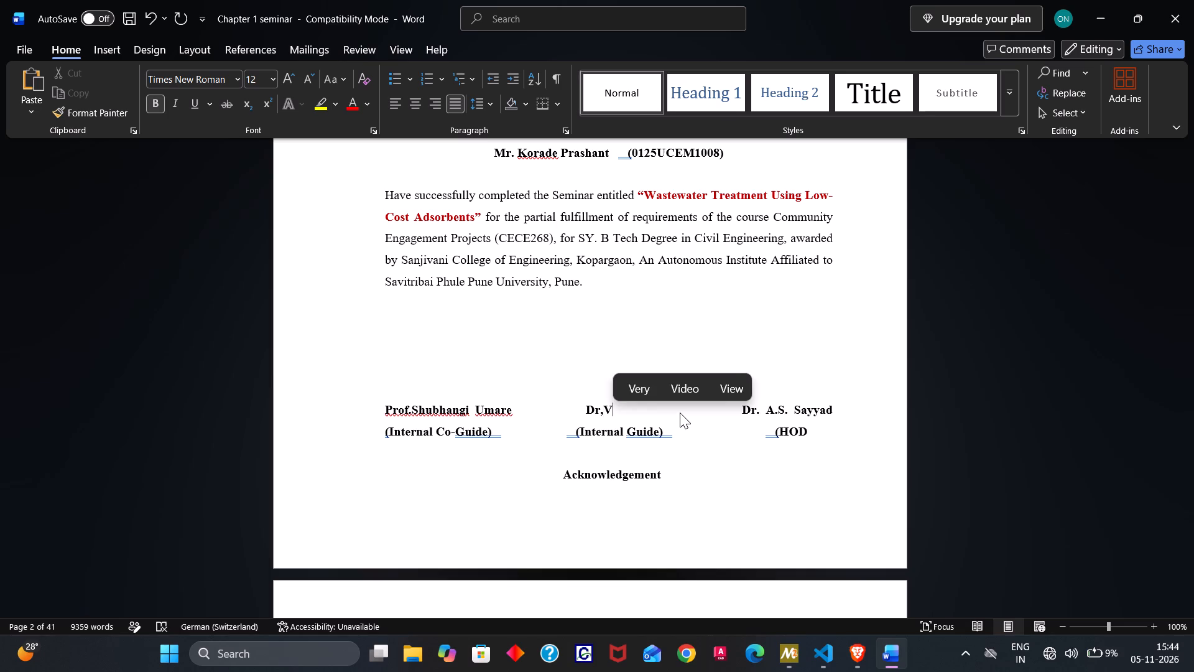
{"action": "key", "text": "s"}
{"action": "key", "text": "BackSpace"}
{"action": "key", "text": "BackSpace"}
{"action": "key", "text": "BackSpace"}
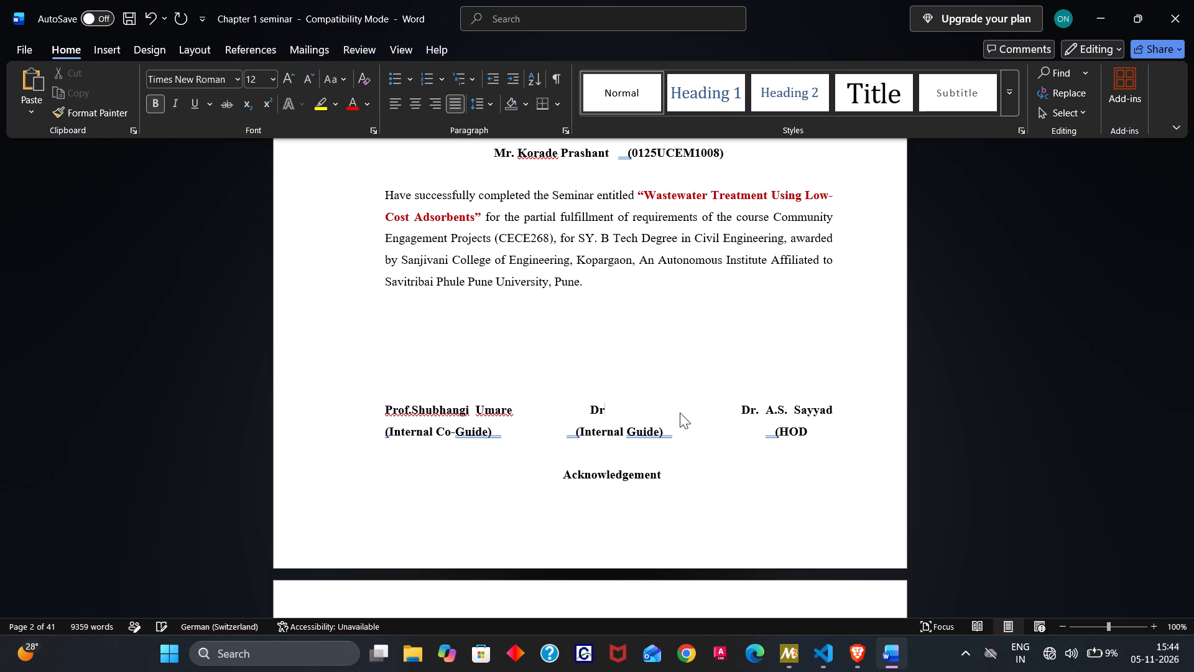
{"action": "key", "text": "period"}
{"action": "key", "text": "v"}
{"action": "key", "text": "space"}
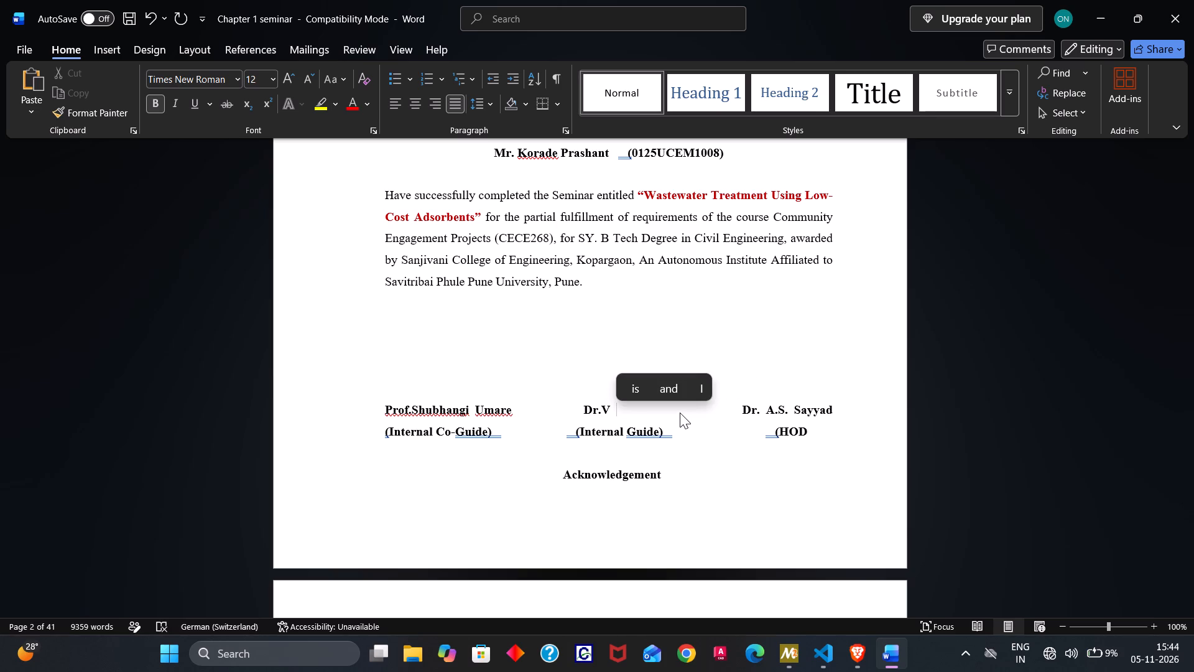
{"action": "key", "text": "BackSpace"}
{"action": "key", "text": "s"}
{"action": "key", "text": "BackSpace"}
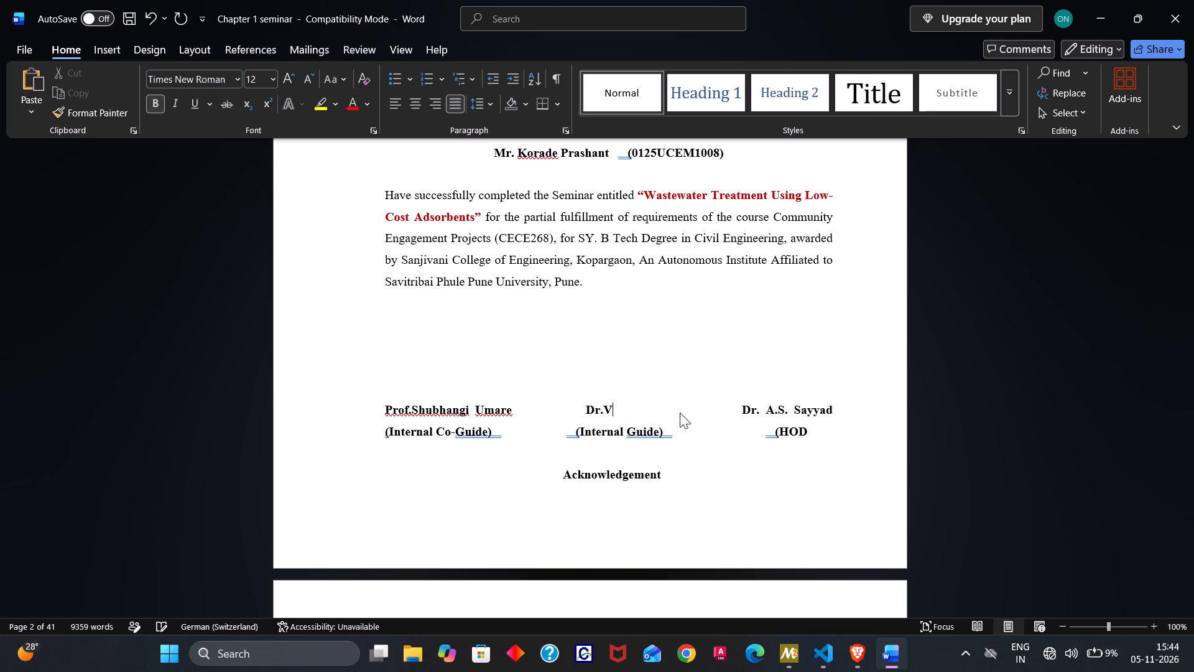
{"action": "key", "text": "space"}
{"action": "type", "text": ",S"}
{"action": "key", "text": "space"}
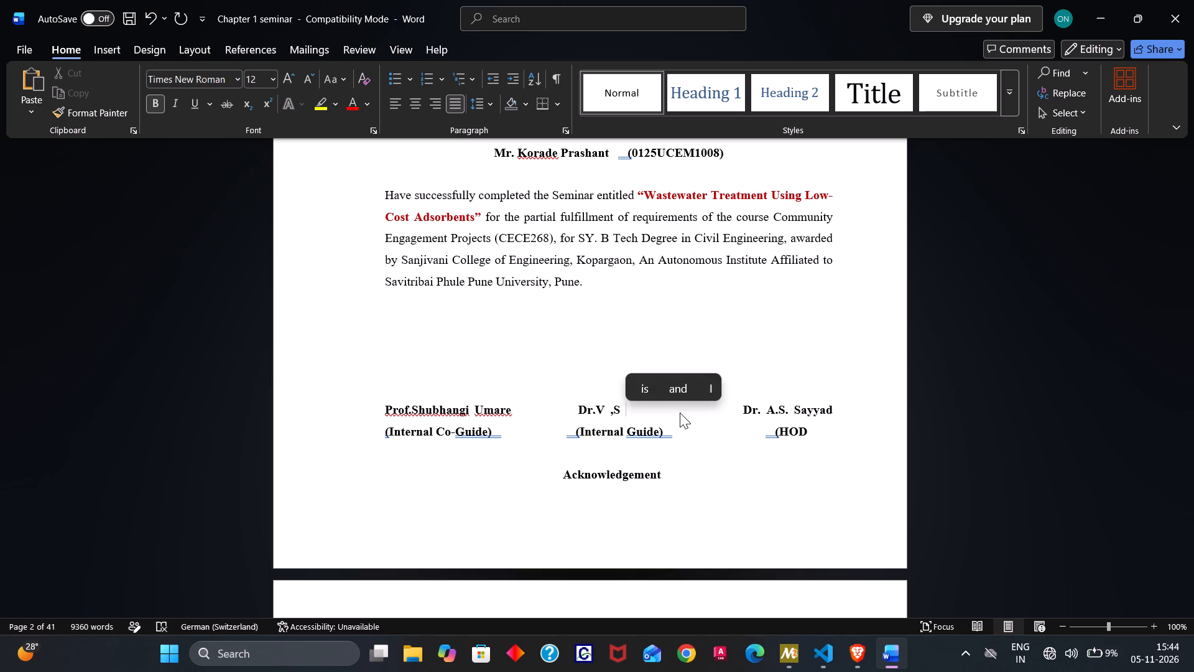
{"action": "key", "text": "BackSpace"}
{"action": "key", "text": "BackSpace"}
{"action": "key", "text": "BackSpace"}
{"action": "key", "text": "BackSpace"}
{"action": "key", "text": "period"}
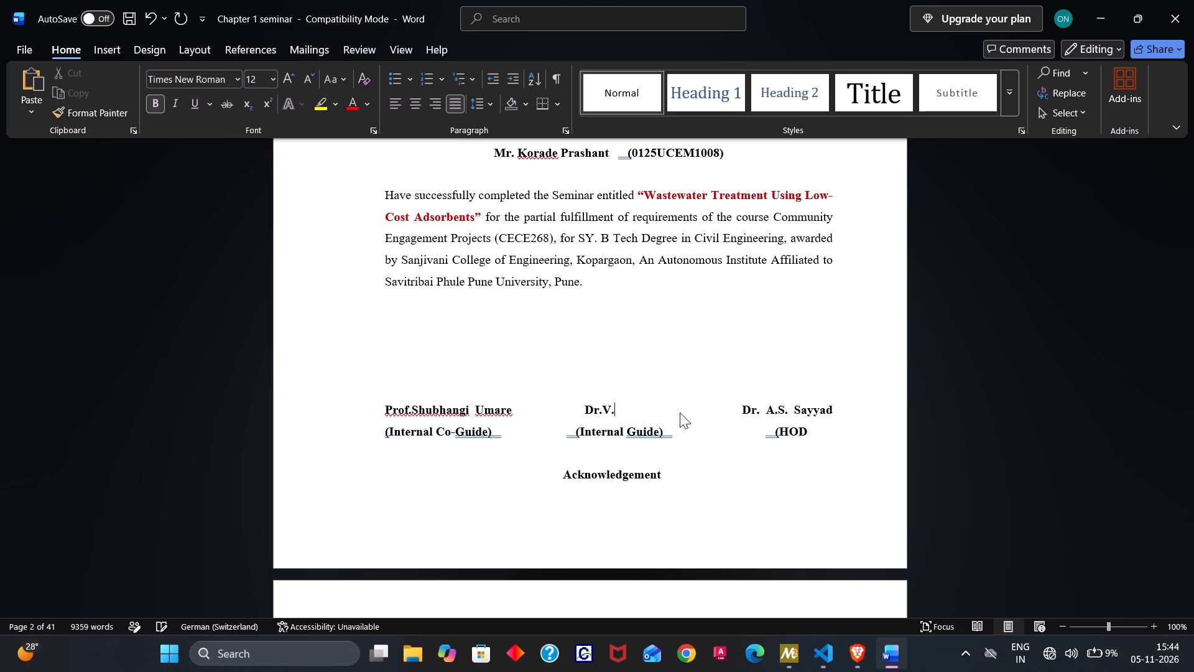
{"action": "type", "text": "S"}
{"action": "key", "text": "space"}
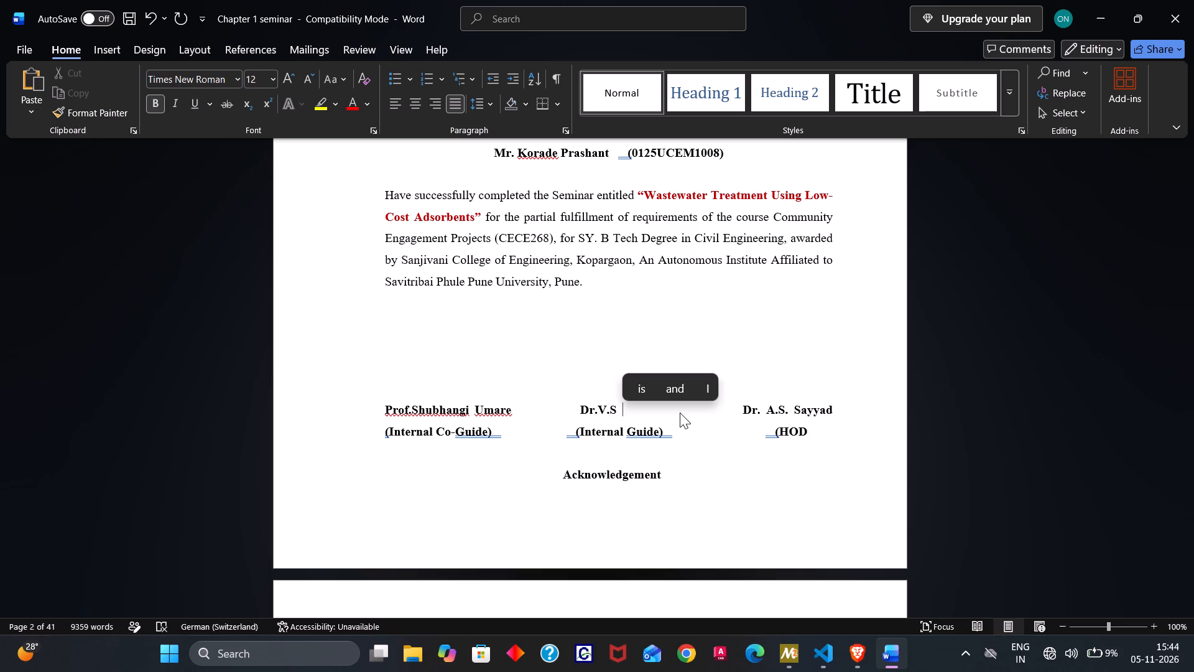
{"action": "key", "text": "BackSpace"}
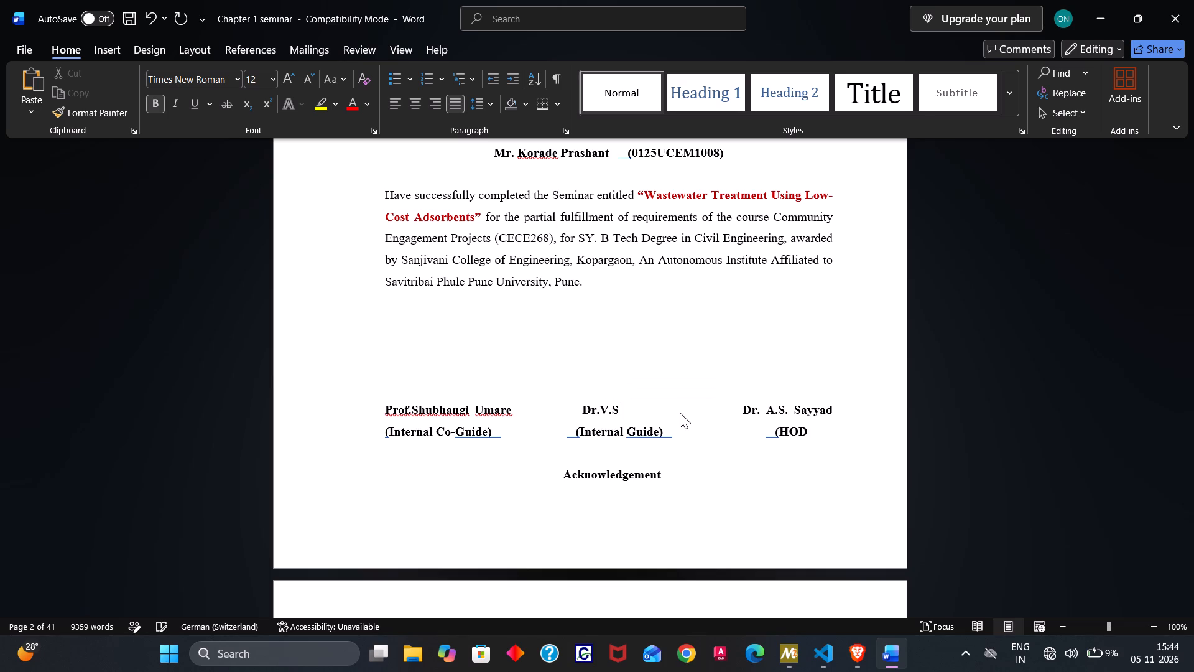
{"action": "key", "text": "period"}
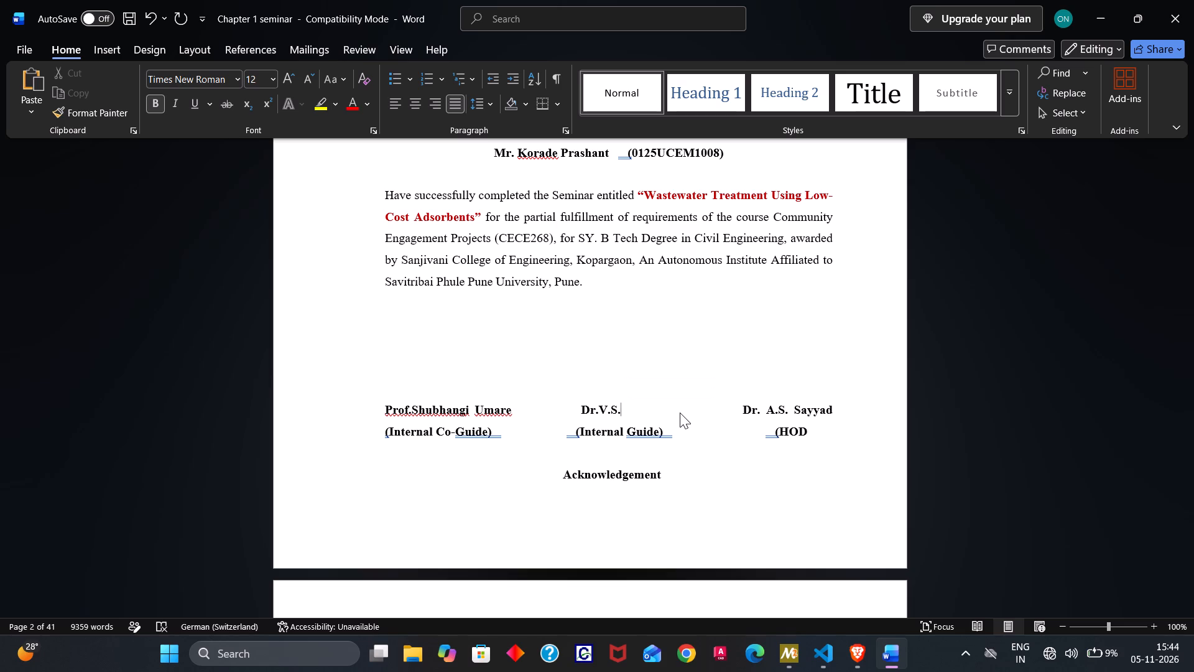
Add the guide's surname after the initials in the middle of the signature block's name line.
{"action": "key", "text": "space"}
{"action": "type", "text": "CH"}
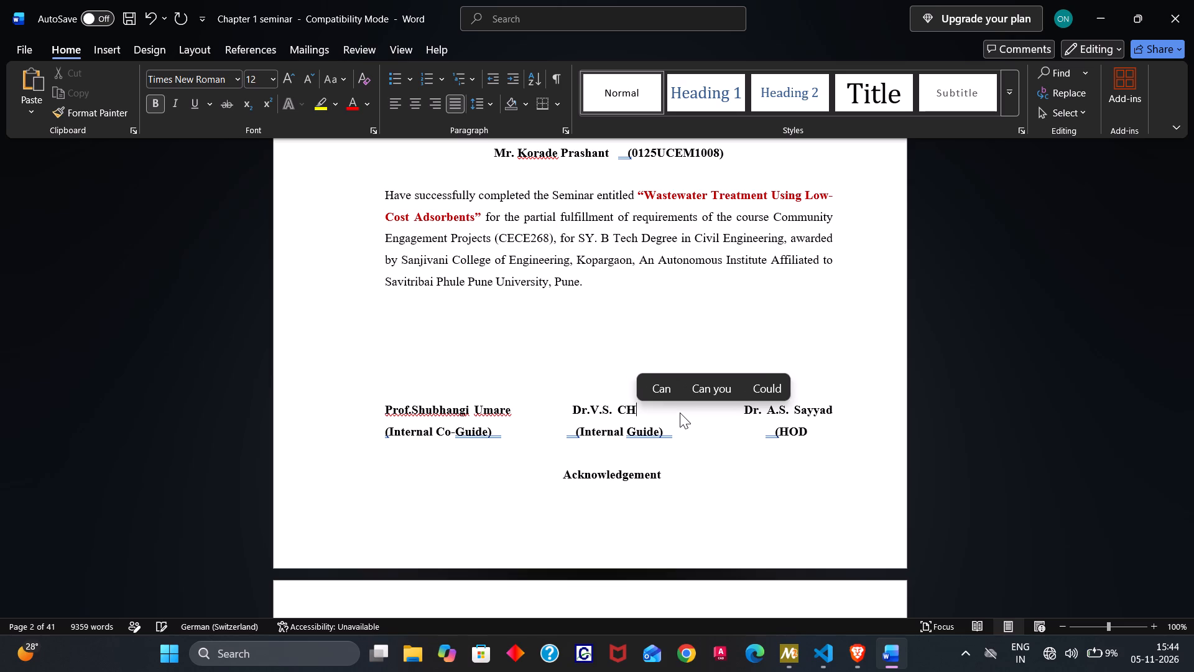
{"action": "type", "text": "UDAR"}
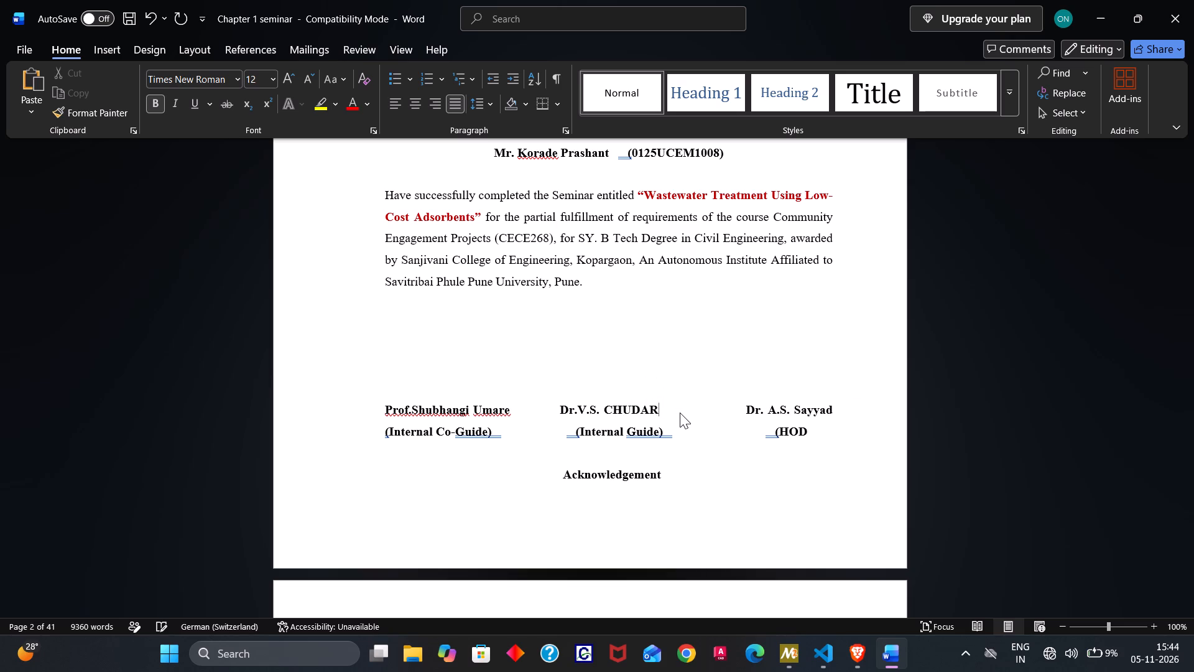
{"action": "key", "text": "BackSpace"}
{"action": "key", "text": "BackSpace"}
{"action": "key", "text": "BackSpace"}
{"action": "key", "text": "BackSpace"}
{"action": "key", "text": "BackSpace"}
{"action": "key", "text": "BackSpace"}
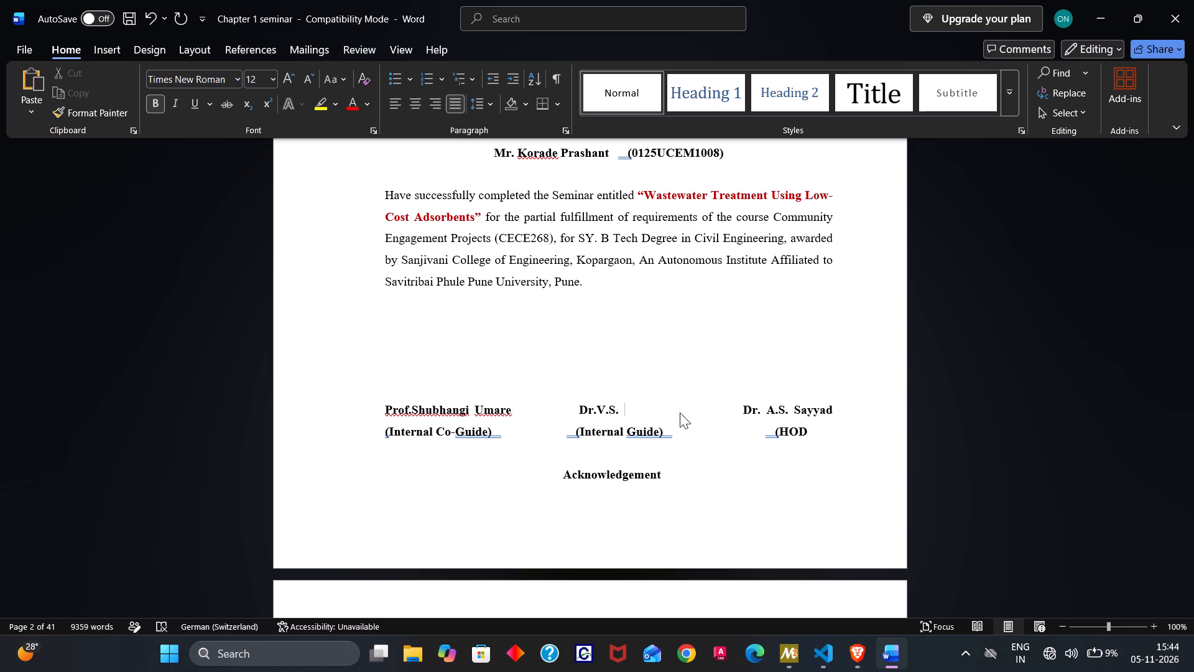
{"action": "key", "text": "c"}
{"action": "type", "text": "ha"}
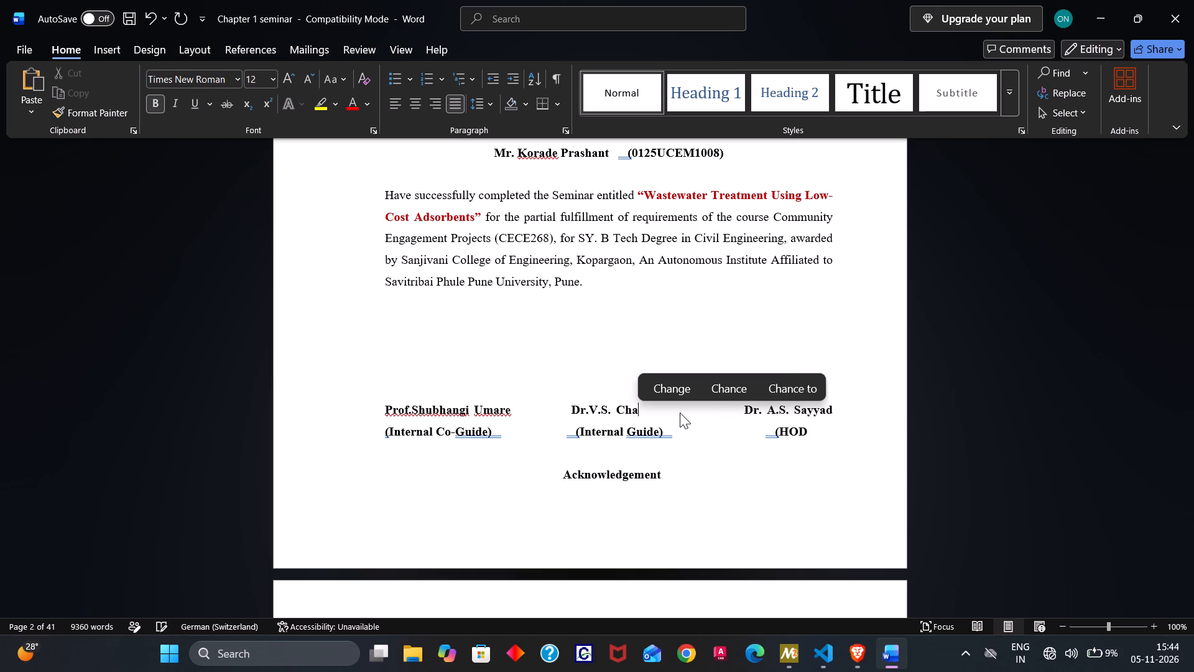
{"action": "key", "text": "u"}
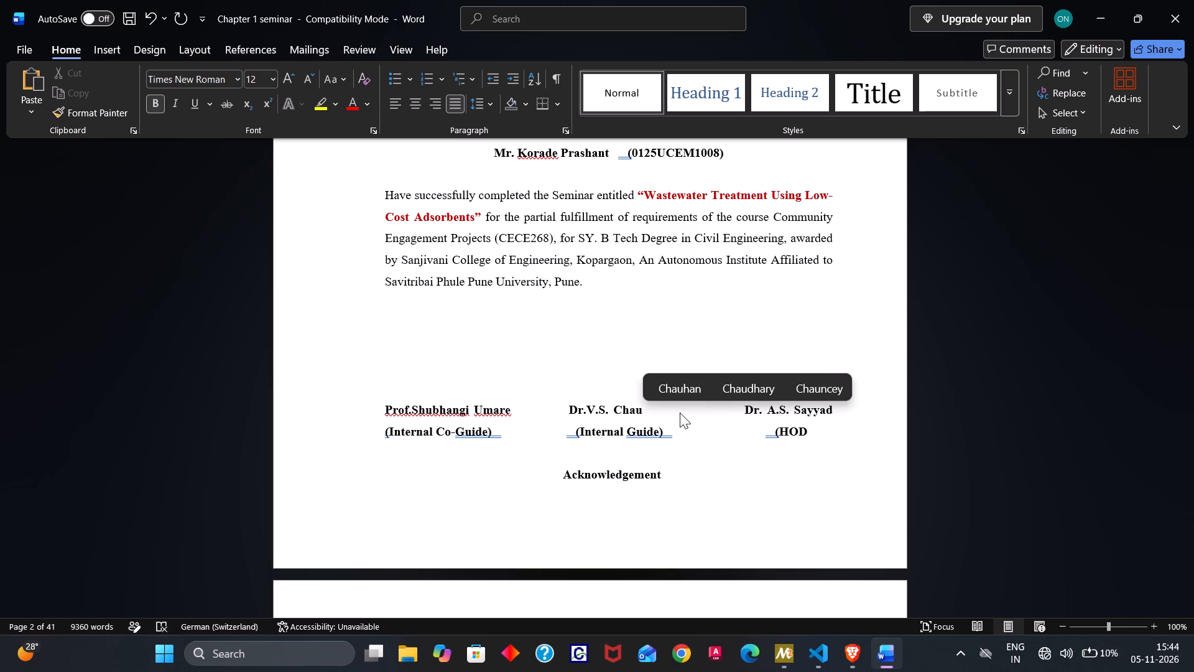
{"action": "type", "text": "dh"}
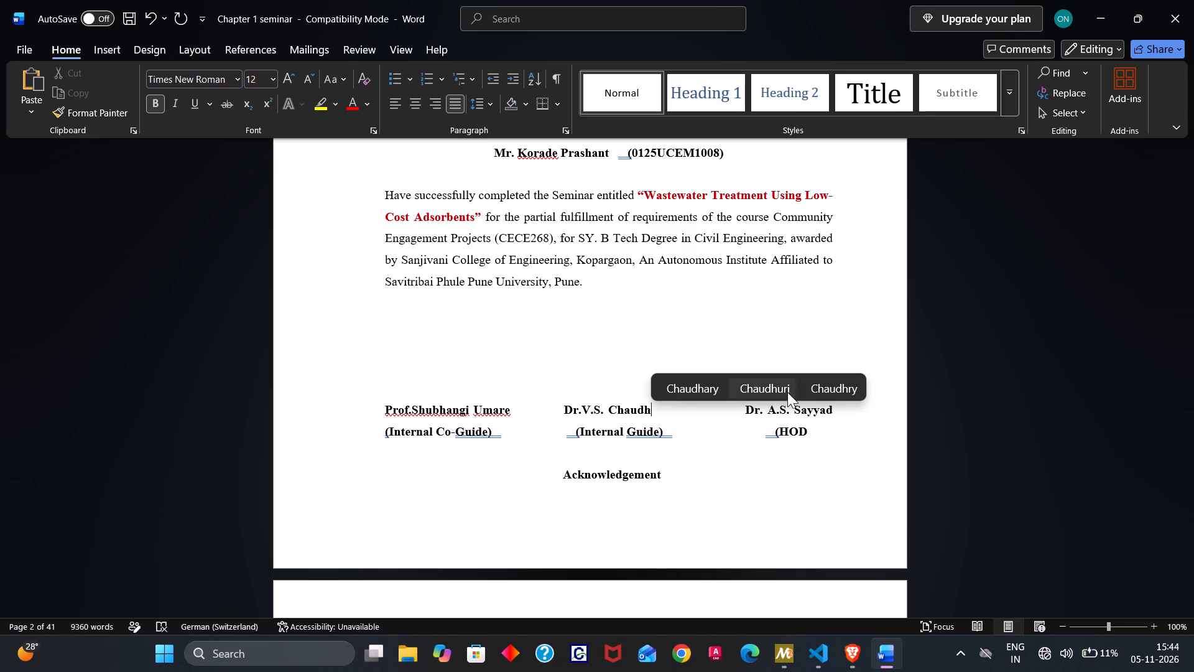
{"action": "left_click", "coordinate": [783, 390]}
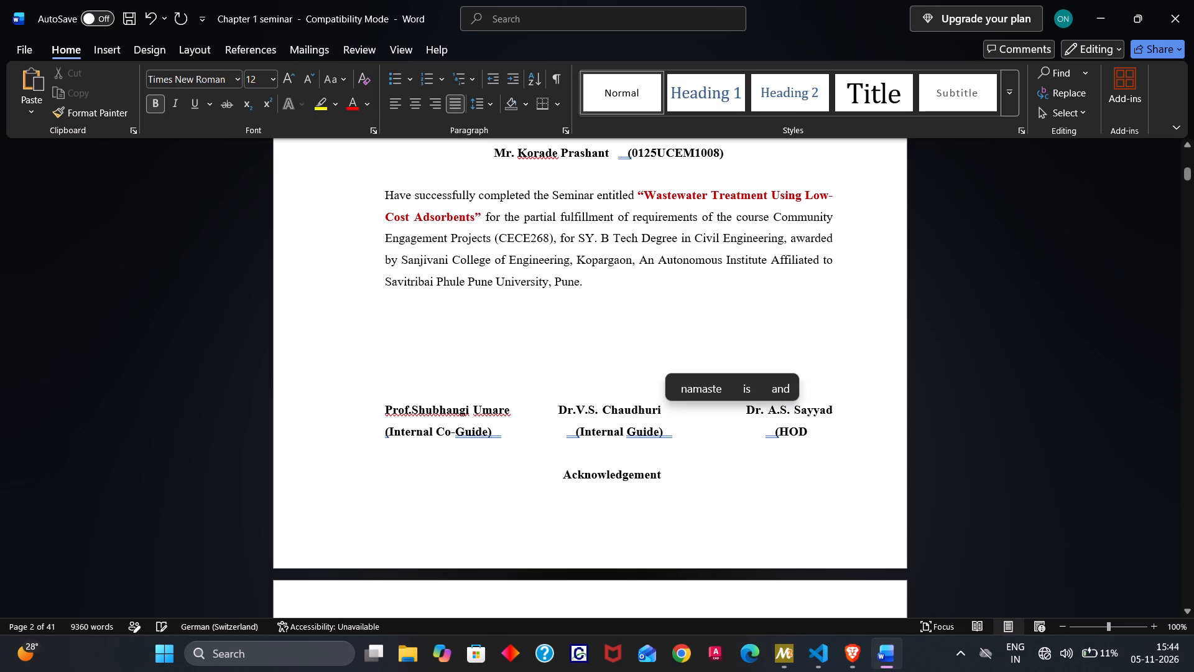
{"action": "key", "text": "Down"}
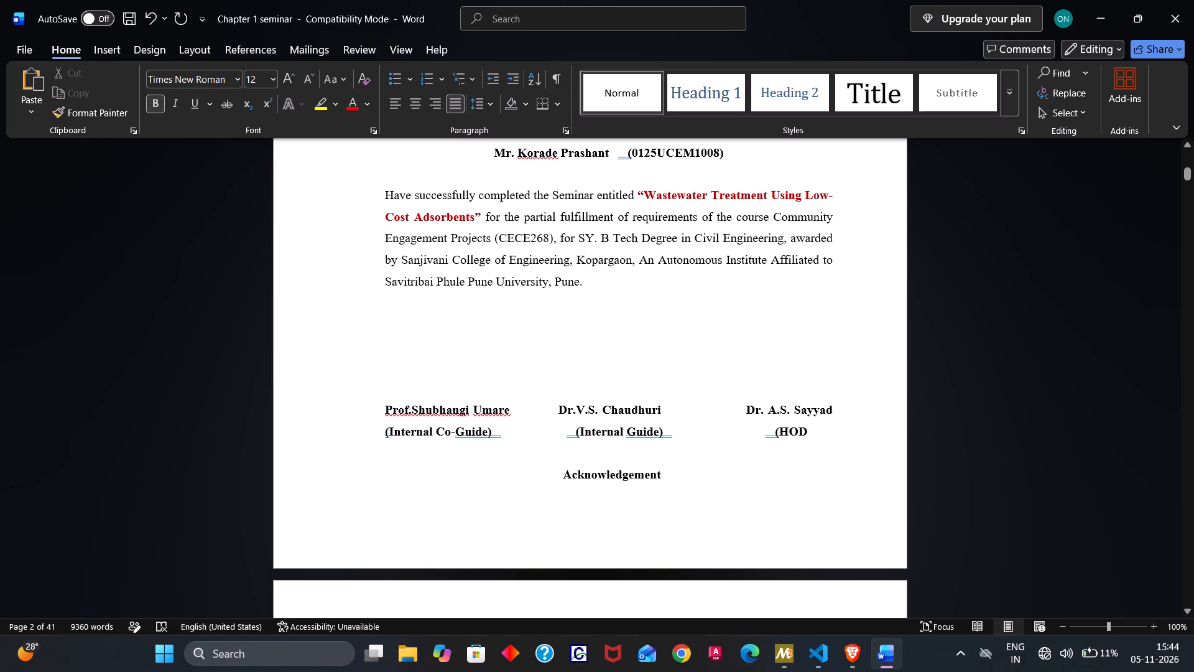
Insert an empty line above the Acknowledgement heading to push the heading onto the next page.
{"action": "left_click", "coordinate": [656, 454]}
{"action": "key", "text": "Return"}
Review the acknowledgement page and the pages following it through the start of the Content table.
{"action": "key", "text": "Down"}
{"action": "key", "text": "Down"}
{"action": "key", "text": "Down"}
{"action": "key", "text": "Down"}
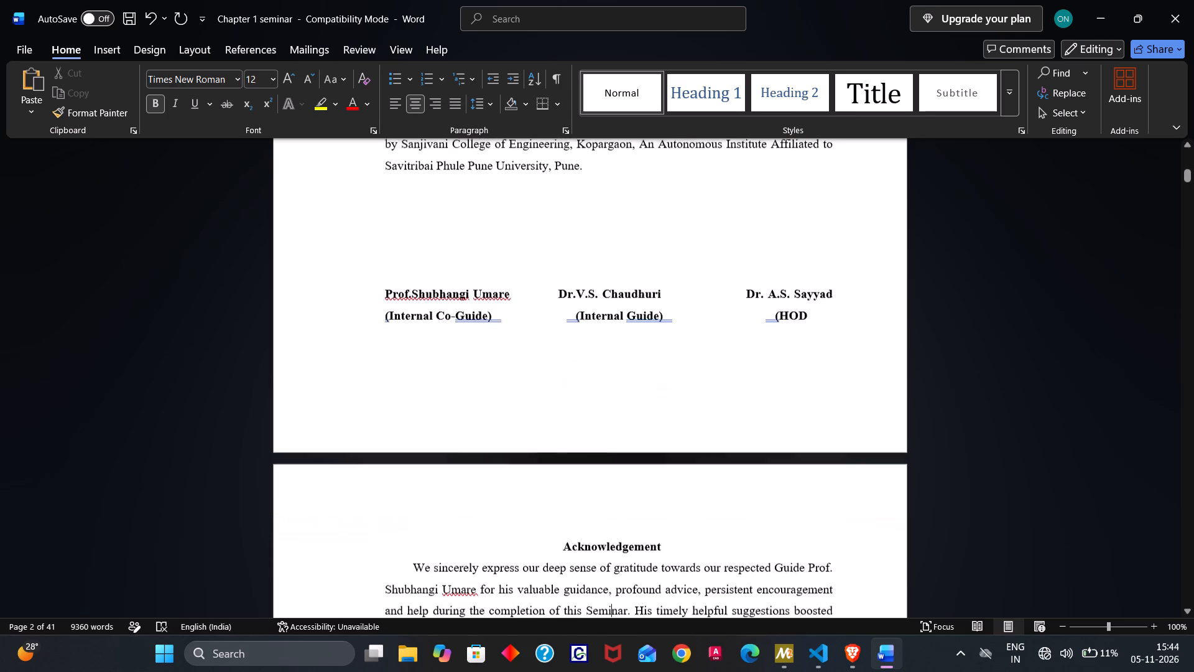
{"action": "key", "text": "Down"}
{"action": "key", "text": "Down"}
{"action": "key", "text": "Down"}
{"action": "key", "text": "Down"}
{"action": "key", "text": "Down"}
{"action": "key", "text": "Down"}
{"action": "key", "text": "Down"}
{"action": "key", "text": "Down"}
{"action": "key", "text": "Down"}
{"action": "key", "text": "Down"}
{"action": "key", "text": "Down"}
{"action": "key", "text": "Down"}
{"action": "key", "text": "Down"}
{"action": "key", "text": "Down"}
{"action": "key", "text": "Down"}
{"action": "key", "text": "Down"}
{"action": "key", "text": "Down"}
{"action": "key", "text": "Down"}
{"action": "key", "text": "Down"}
{"action": "key", "text": "Down"}
{"action": "key", "text": "Down"}
{"action": "key", "text": "Down"}
{"action": "key", "text": "Down"}
{"action": "key", "text": "Down"}
{"action": "key", "text": "Down"}
{"action": "key", "text": "Down"}
{"action": "key", "text": "Down"}
{"action": "key", "text": "Down"}
{"action": "key", "text": "Down"}
{"action": "key", "text": "Down"}
{"action": "key", "text": "Down"}
{"action": "key", "text": "Down"}
{"action": "key", "text": "Down"}
{"action": "key", "text": "Down"}
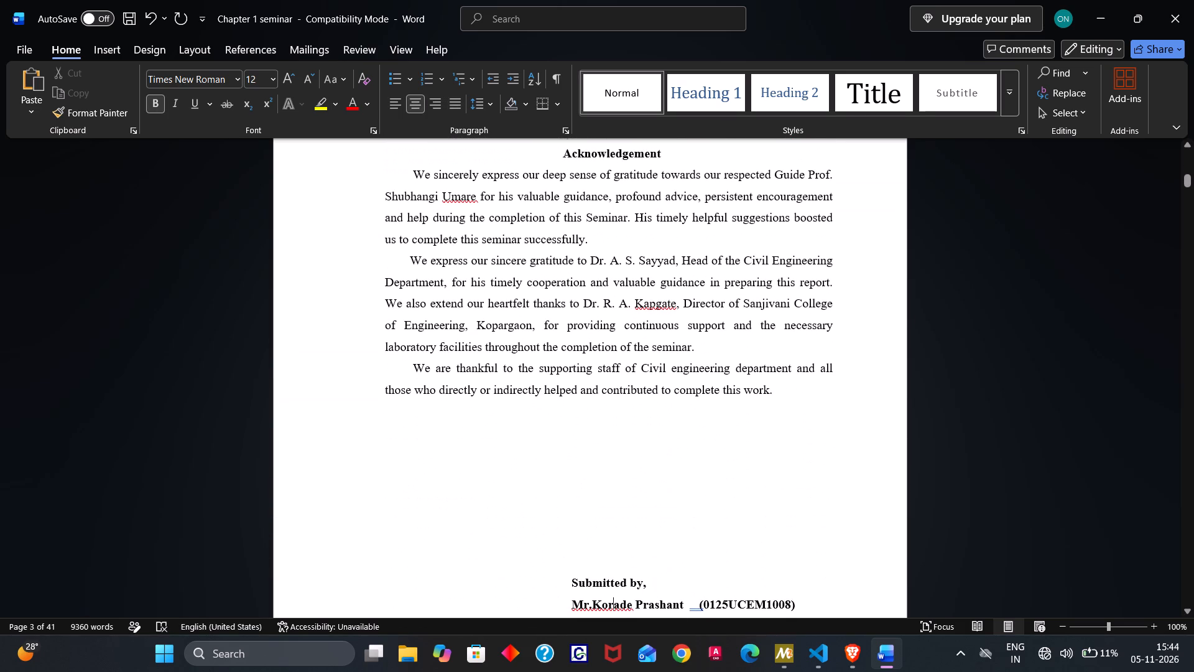
{"action": "key", "text": "Down"}
{"action": "key", "text": "Down"}
{"action": "key", "text": "Down"}
{"action": "key", "text": "Down"}
{"action": "key", "text": "Down"}
{"action": "key", "text": "Down"}
{"action": "key", "text": "Down"}
{"action": "key", "text": "Down"}
{"action": "key", "text": "Down"}
{"action": "key", "text": "Down"}
{"action": "key", "text": "Down"}
{"action": "key", "text": "Down"}
{"action": "key", "text": "Down"}
{"action": "key", "text": "Down"}
{"action": "key", "text": "Down"}
{"action": "key", "text": "Down"}
{"action": "key", "text": "Down"}
{"action": "key", "text": "Down"}
{"action": "key", "text": "Down"}
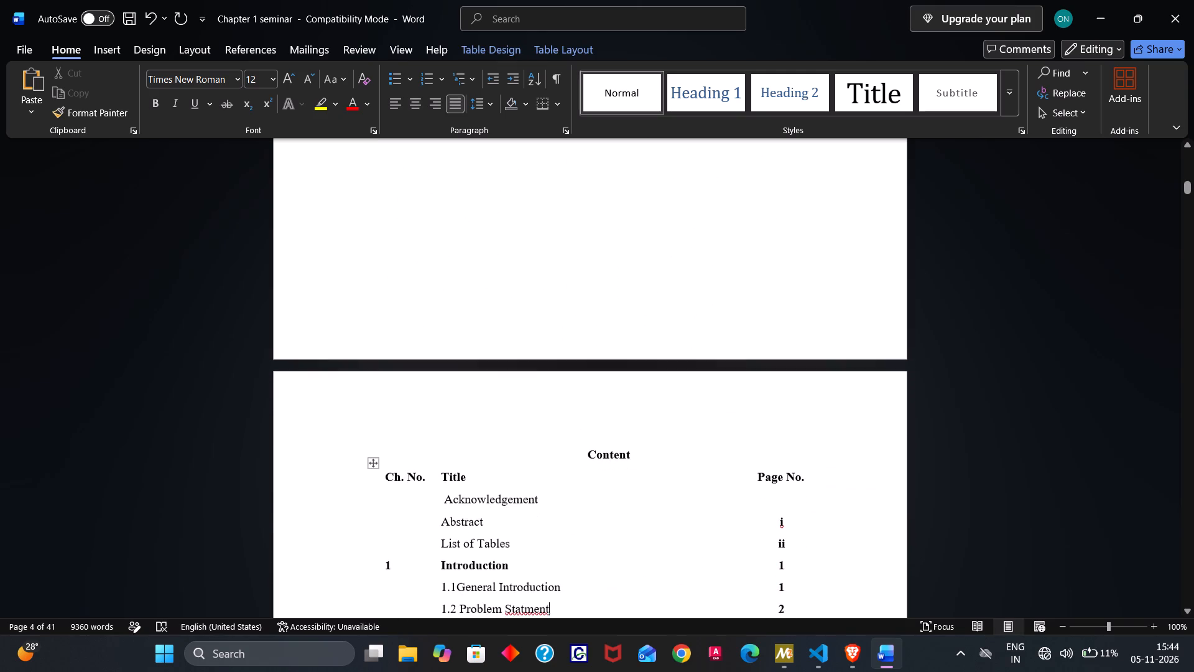
Return to the cover page and review it from the report title down to the academic year.
{"action": "key", "text": "Up"}
{"action": "key", "text": "Up"}
{"action": "key", "text": "Up"}
{"action": "key", "text": "Up"}
{"action": "key", "text": "Up"}
{"action": "key", "text": "Up"}
{"action": "key", "text": "Up"}
{"action": "key", "text": "Up"}
{"action": "key", "text": "Up"}
{"action": "key", "text": "Up"}
{"action": "key", "text": "Up"}
{"action": "key", "text": "Up"}
{"action": "key", "text": "Up"}
{"action": "key", "text": "Up"}
{"action": "key", "text": "Up"}
{"action": "key", "text": "Up"}
{"action": "key", "text": "Up"}
{"action": "key", "text": "Up"}
{"action": "key", "text": "Up"}
{"action": "key", "text": "Up"}
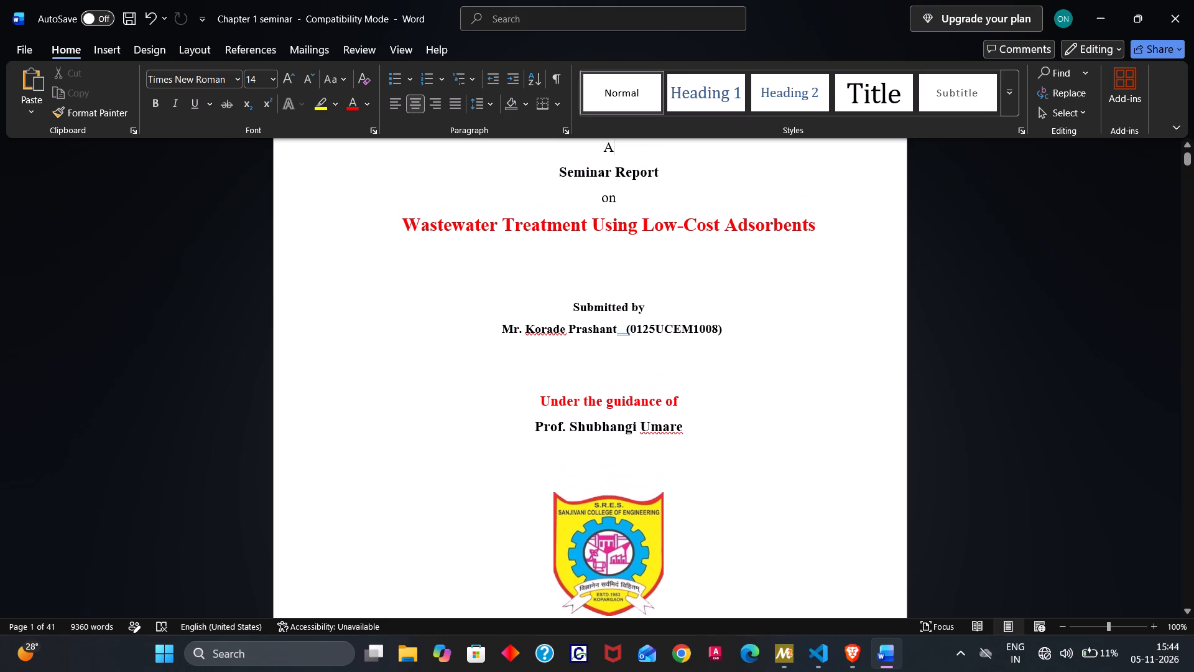
{"action": "key", "text": "Down"}
{"action": "key", "text": "Down"}
{"action": "key", "text": "Down"}
{"action": "key", "text": "Down"}
{"action": "key", "text": "Down"}
{"action": "key", "text": "Down"}
{"action": "key", "text": "Down"}
{"action": "key", "text": "Down"}
{"action": "key", "text": "Down"}
{"action": "key", "text": "Down"}
{"action": "key", "text": "Down"}
{"action": "key", "text": "Down"}
{"action": "key", "text": "Down"}
{"action": "key", "text": "Down"}
{"action": "key", "text": "Down"}
{"action": "key", "text": "Down"}
{"action": "key", "text": "Down"}
{"action": "key", "text": "Down"}
{"action": "key", "text": "Down"}
{"action": "key", "text": "Down"}
{"action": "key", "text": "Down"}
{"action": "key", "text": "Down"}
{"action": "key", "text": "Down"}
{"action": "key", "text": "Down"}
{"action": "key", "text": "Down"}
{"action": "key", "text": "Down"}
{"action": "key", "text": "Down"}
{"action": "key", "text": "Down"}
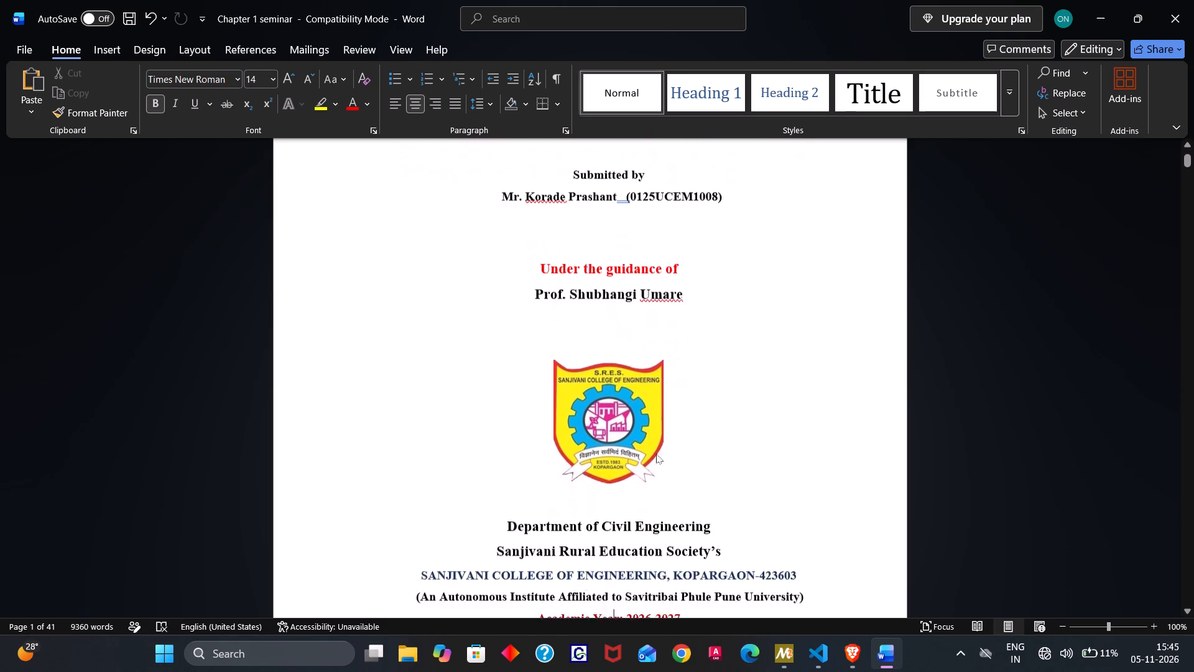
{"action": "key", "text": "Down"}
{"action": "key", "text": "Up"}
{"action": "key", "text": "Up"}
{"action": "key", "text": "Up"}
{"action": "key", "text": "Up"}
{"action": "key", "text": "Up"}
{"action": "key", "text": "Up"}
{"action": "key", "text": "Up"}
{"action": "key", "text": "Up"}
{"action": "key", "text": "Up"}
{"action": "key", "text": "Up"}
{"action": "key", "text": "Up"}
{"action": "key", "text": "Up"}
{"action": "key", "text": "Up"}
{"action": "key", "text": "Up"}
{"action": "key", "text": "Up"}
{"action": "key", "text": "Up"}
{"action": "key", "text": "Up"}
{"action": "key", "text": "Up"}
{"action": "key", "text": "Up"}
{"action": "key", "text": "Up"}
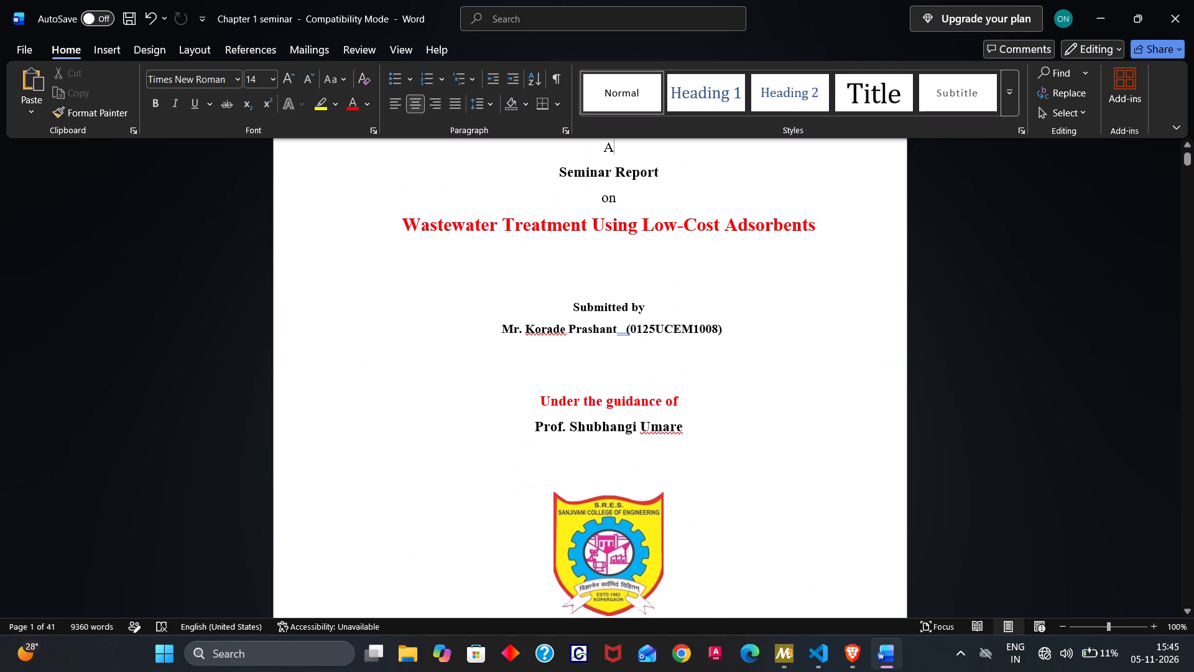
Set the font size of the cover page title "Wastewater Treatment Using Low-Cost Adsorbents" to 16.
{"action": "left_click_drag", "start_coordinate": [396, 231], "coordinate": [411, 228]}
{"action": "left_click_drag", "start_coordinate": [411, 228], "coordinate": [831, 256]}
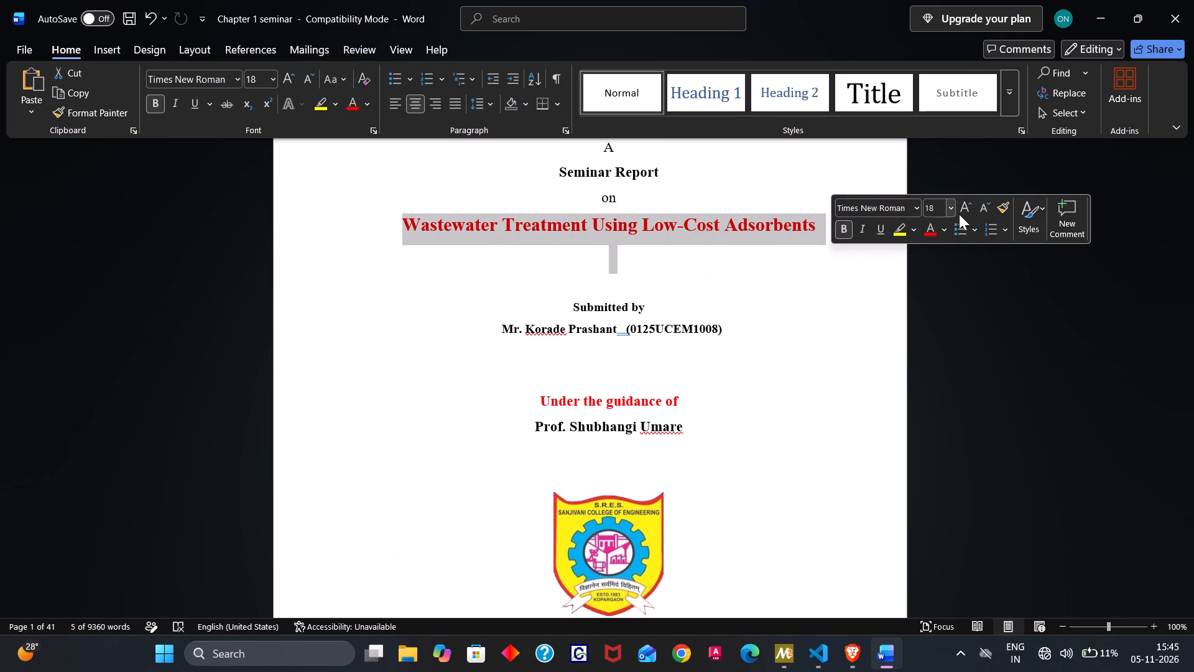
{"action": "left_click", "coordinate": [952, 212]}
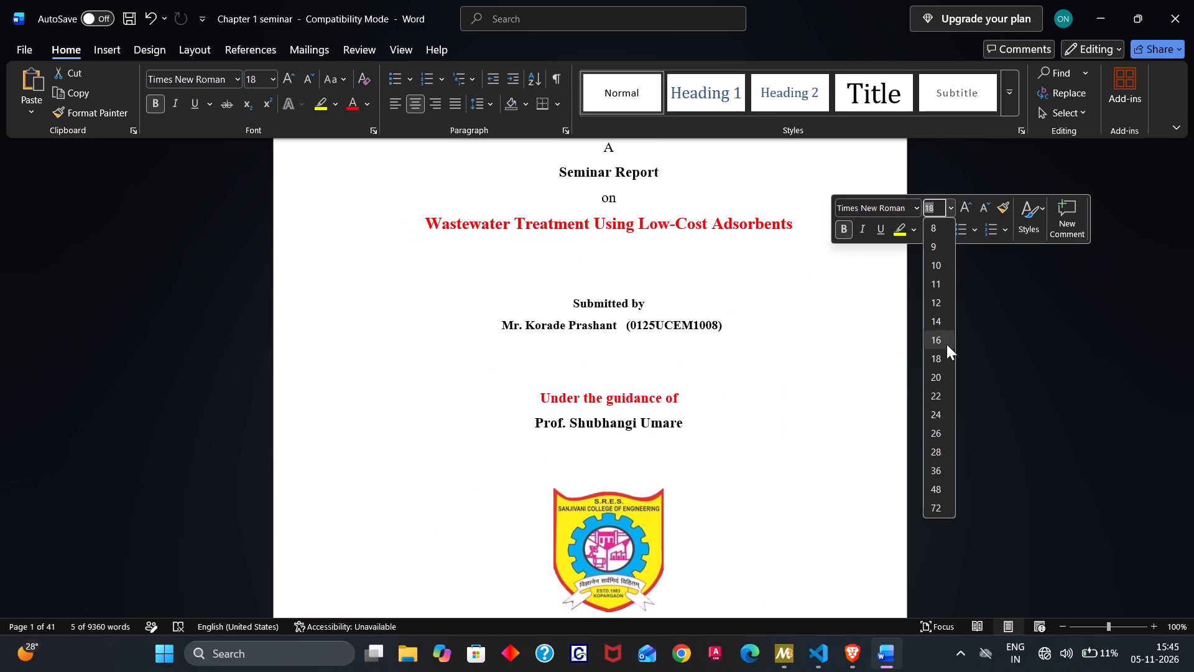
{"action": "left_click", "coordinate": [946, 343]}
{"action": "left_click", "coordinate": [769, 350]}
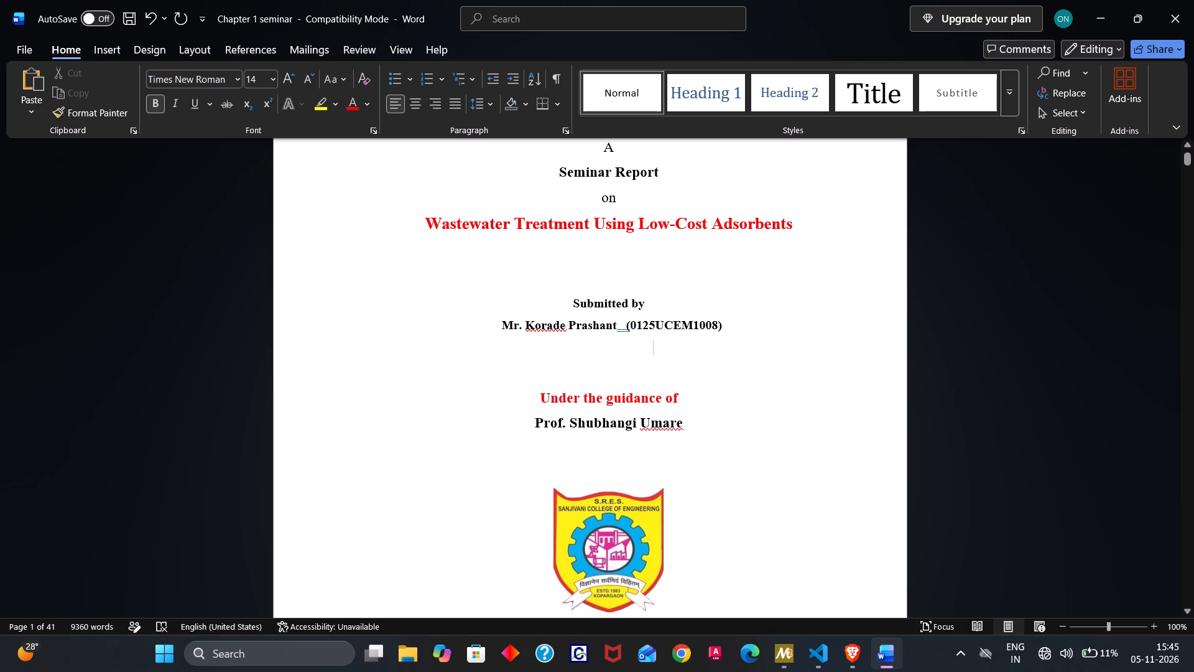
Review the rest of the cover page, the certificate's signature block and the full Acknowledgement page.
{"action": "key", "text": "Down"}
{"action": "key", "text": "Down"}
{"action": "key", "text": "Down"}
{"action": "key", "text": "Down"}
{"action": "key", "text": "Down"}
{"action": "key", "text": "Down"}
{"action": "key", "text": "Down"}
{"action": "key", "text": "Down"}
{"action": "key", "text": "Down"}
{"action": "key", "text": "Down"}
{"action": "key", "text": "Down"}
{"action": "key", "text": "Down"}
{"action": "key", "text": "Down"}
{"action": "key", "text": "Down"}
{"action": "key", "text": "Down"}
{"action": "key", "text": "Down"}
{"action": "key", "text": "Down"}
{"action": "key", "text": "Down"}
{"action": "key", "text": "Down"}
{"action": "key", "text": "Down"}
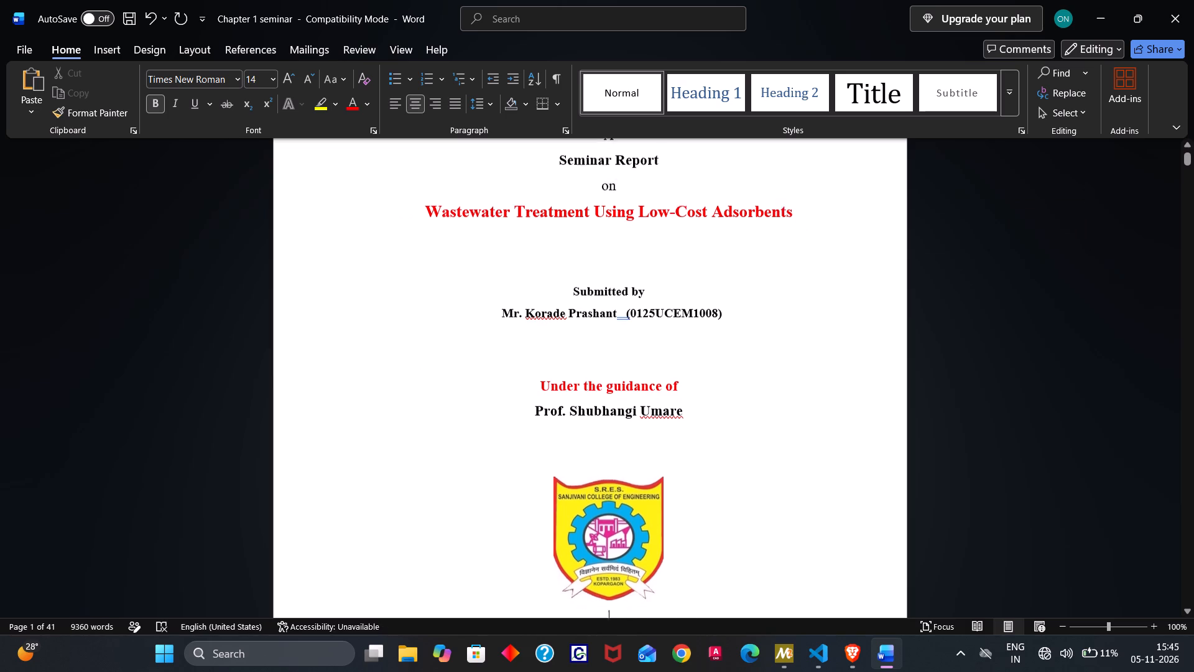
{"action": "key", "text": "Down"}
{"action": "key", "text": "Down"}
{"action": "key", "text": "Down"}
{"action": "key", "text": "Down"}
{"action": "key", "text": "Down"}
{"action": "key", "text": "Down"}
{"action": "key", "text": "Down"}
{"action": "key", "text": "Down"}
{"action": "key", "text": "Down"}
{"action": "key", "text": "Down"}
{"action": "key", "text": "Down"}
{"action": "key", "text": "Down"}
{"action": "key", "text": "Down"}
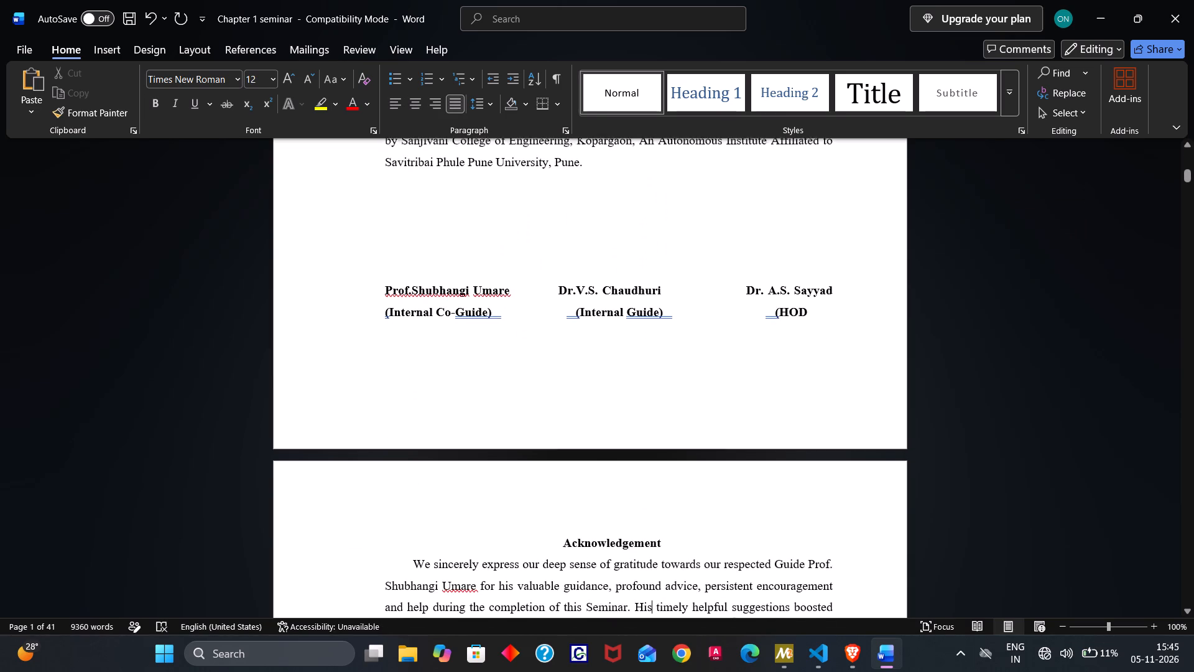
{"action": "key", "text": "Down"}
{"action": "key", "text": "Down"}
{"action": "key", "text": "Down"}
{"action": "key", "text": "Down"}
{"action": "key", "text": "Down"}
{"action": "key", "text": "Down"}
{"action": "key", "text": "Down"}
{"action": "key", "text": "Down"}
{"action": "key", "text": "Down"}
{"action": "key", "text": "Down"}
{"action": "key", "text": "Down"}
{"action": "key", "text": "Down"}
{"action": "key", "text": "Down"}
{"action": "key", "text": "Down"}
{"action": "key", "text": "Down"}
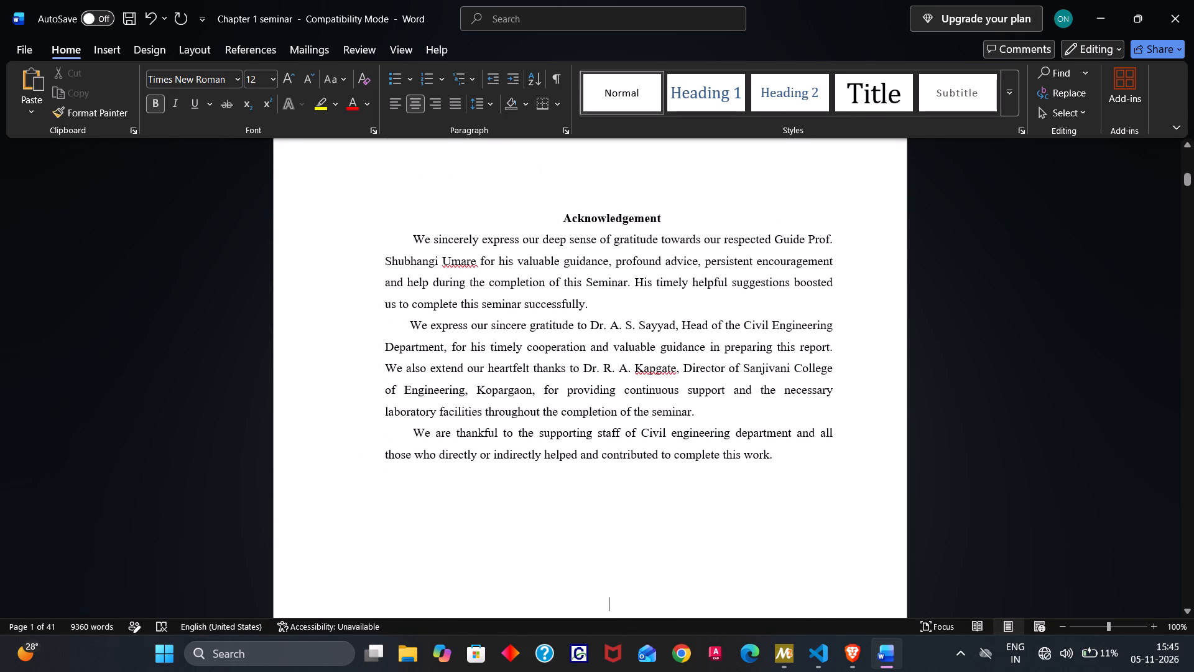
Save the changes to the Chapter 1 seminar document.
{"action": "left_click", "coordinate": [19, 44]}
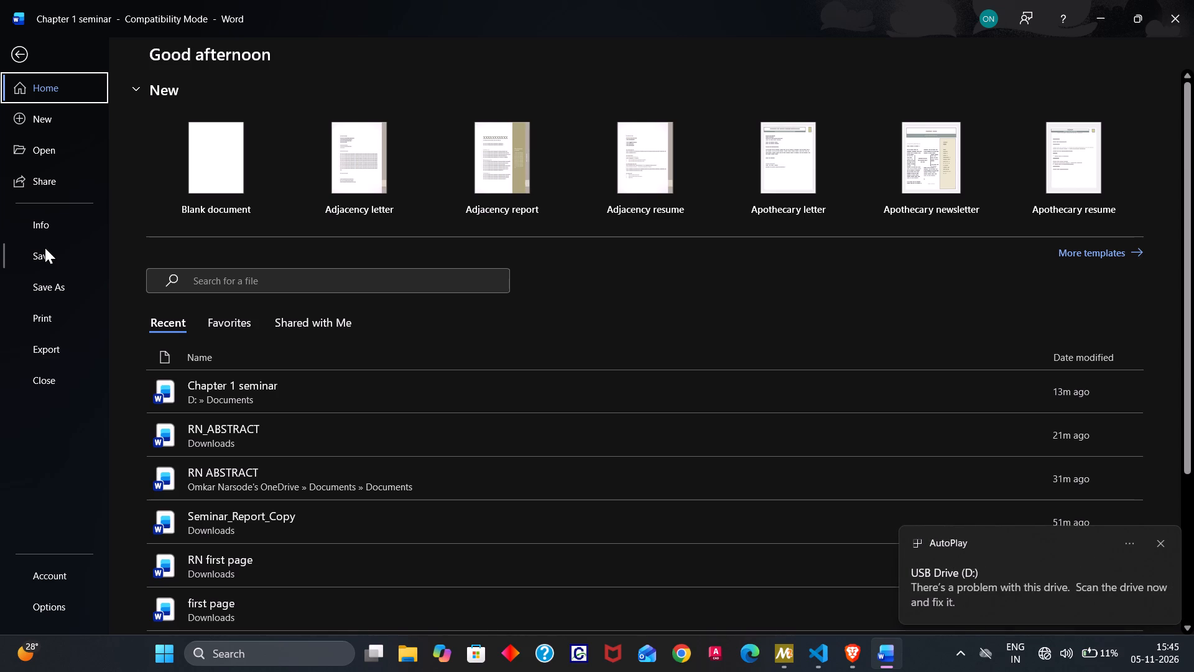
{"action": "left_click", "coordinate": [45, 248]}
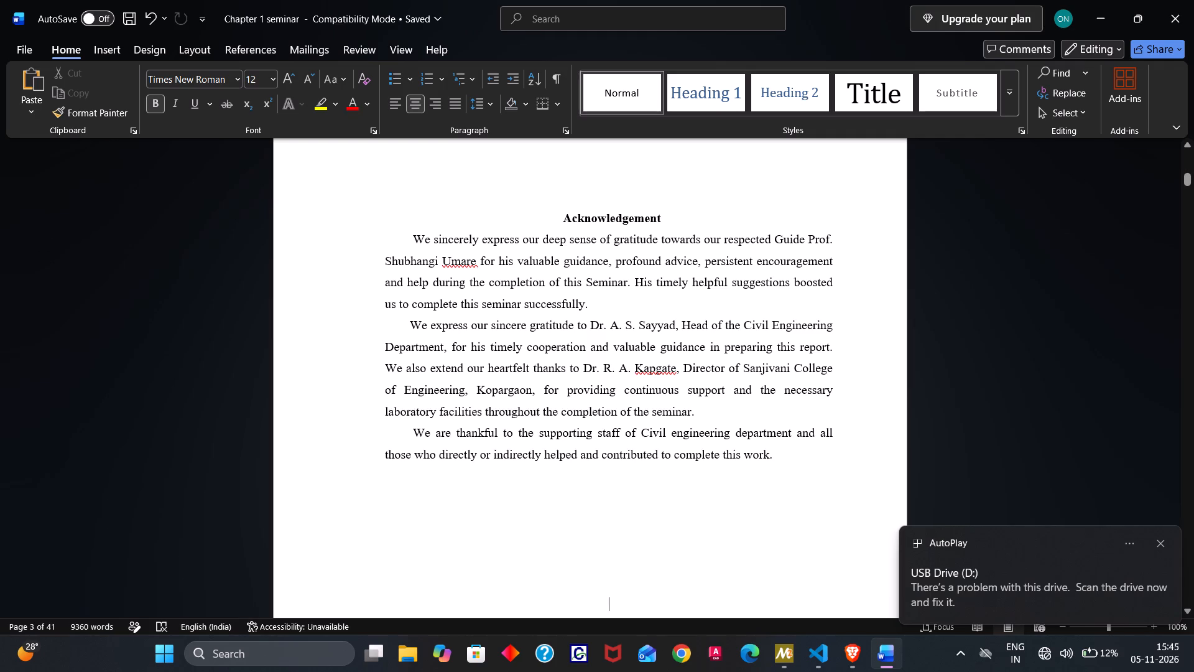
Start a Save As of the report and go to the Documents folder on USB Drive (D:).
{"action": "left_click", "coordinate": [21, 49]}
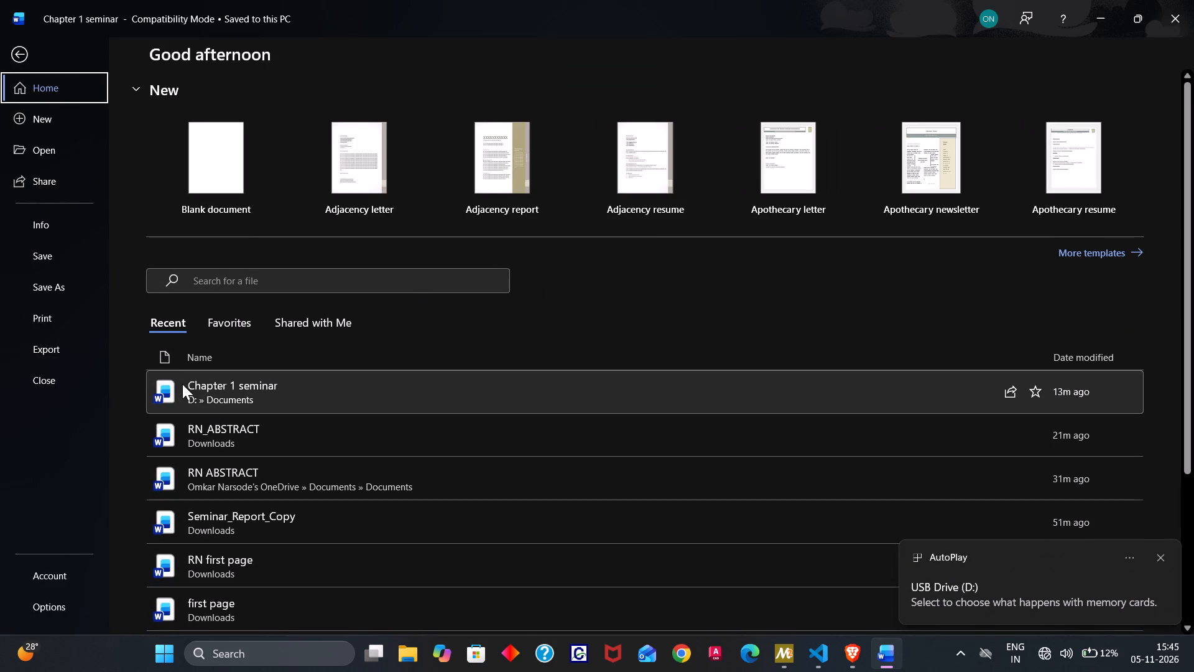
{"action": "left_click", "coordinate": [39, 292]}
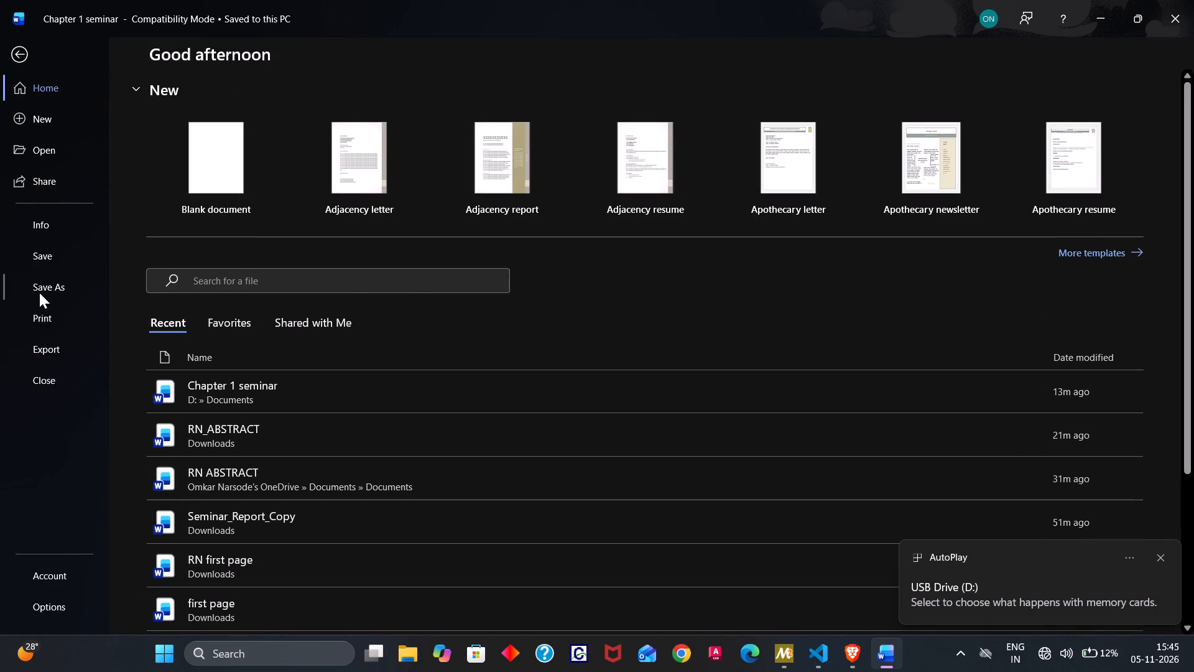
{"action": "left_click", "coordinate": [39, 292]}
{"action": "left_click", "coordinate": [39, 292]}
{"action": "left_click_drag", "start_coordinate": [39, 292], "coordinate": [310, 321]}
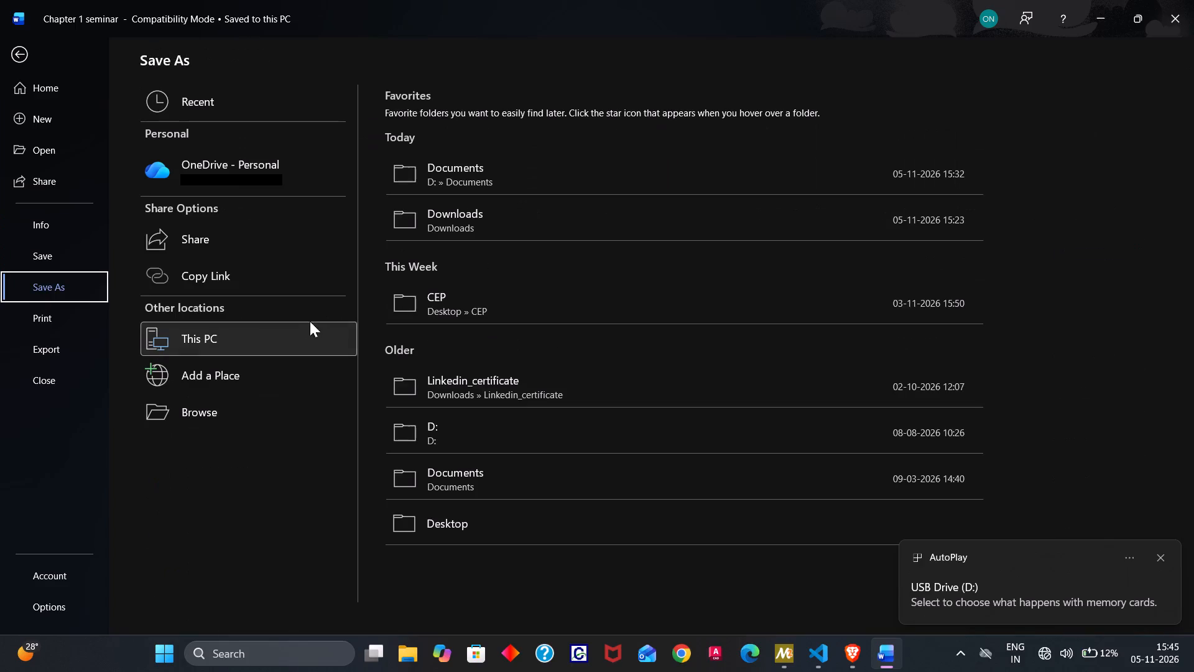
{"action": "left_click_drag", "start_coordinate": [310, 321], "coordinate": [480, 186]}
{"action": "left_click", "coordinate": [480, 186]}
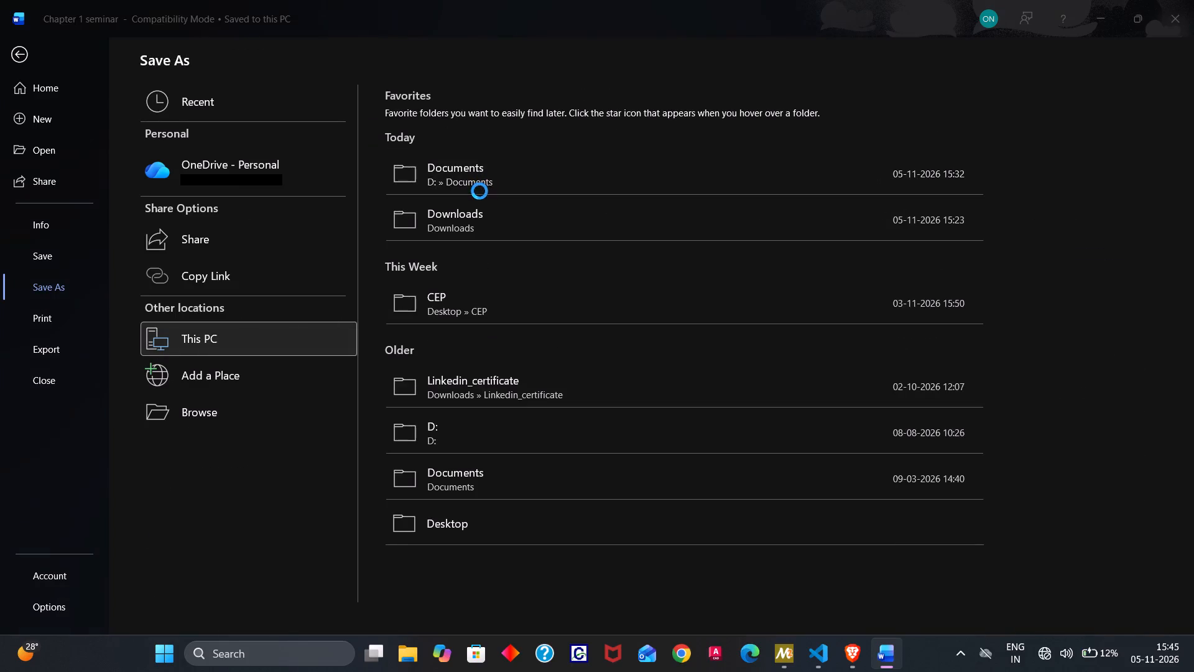
{"action": "left_click", "coordinate": [261, 261]}
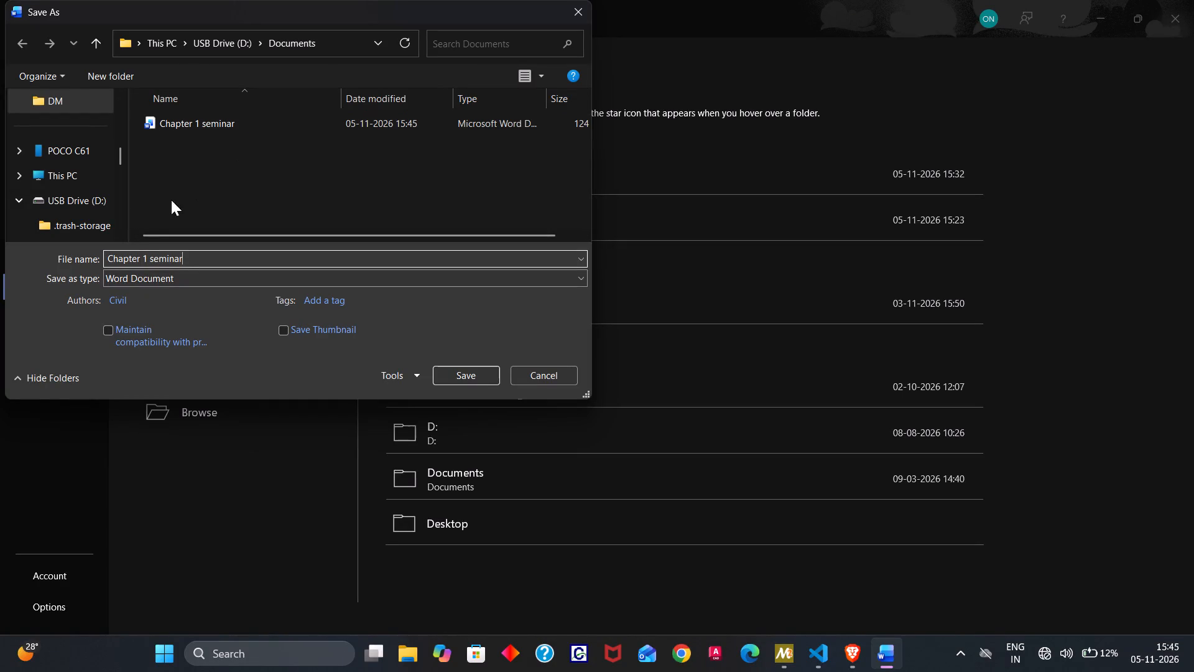
{"action": "left_click", "coordinate": [100, 202]}
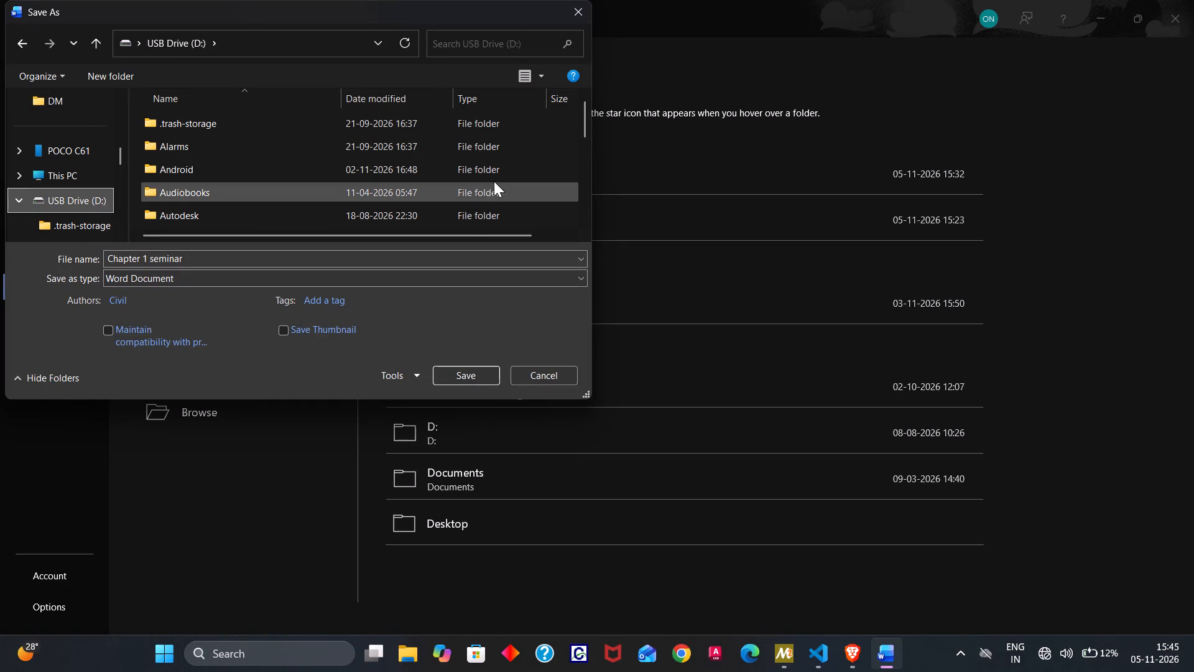
{"action": "triple_click", "coordinate": [588, 198]}
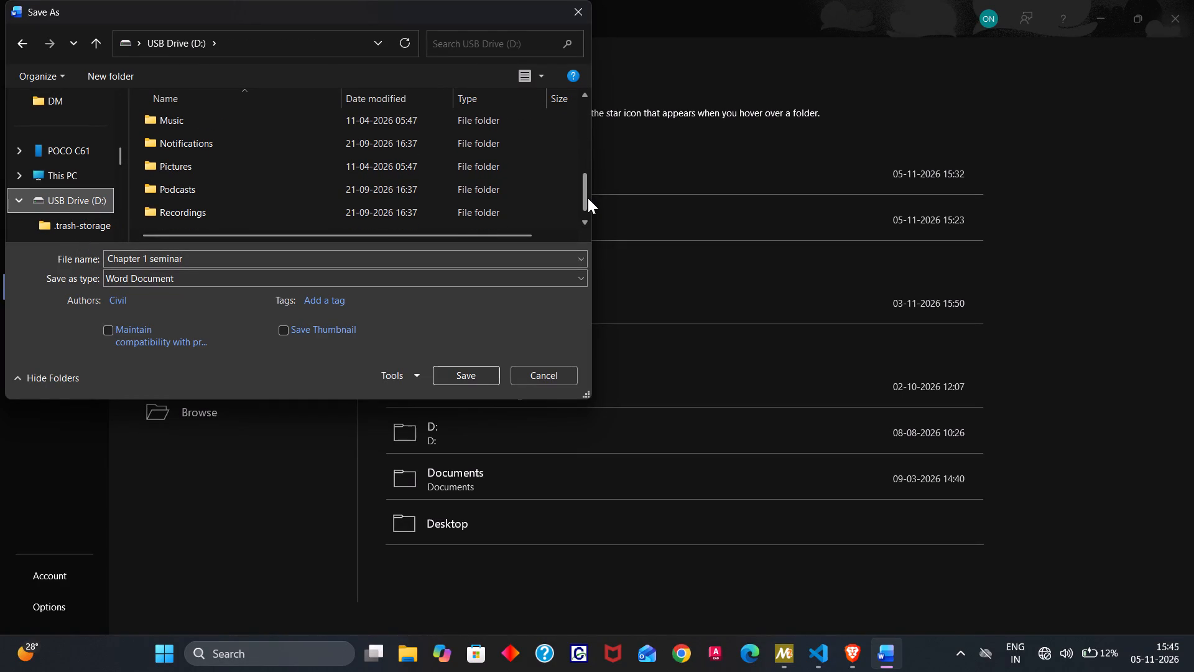
{"action": "left_click", "coordinate": [588, 154]}
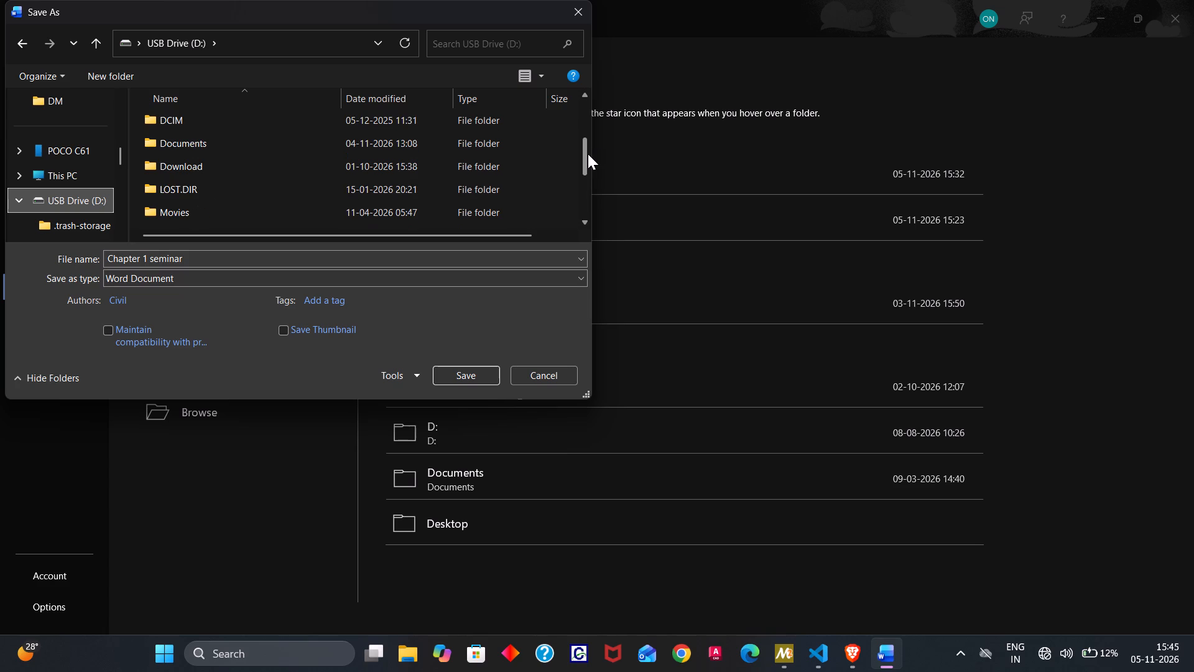
{"action": "left_click", "coordinate": [455, 136]}
{"action": "double_click", "coordinate": [455, 136]}
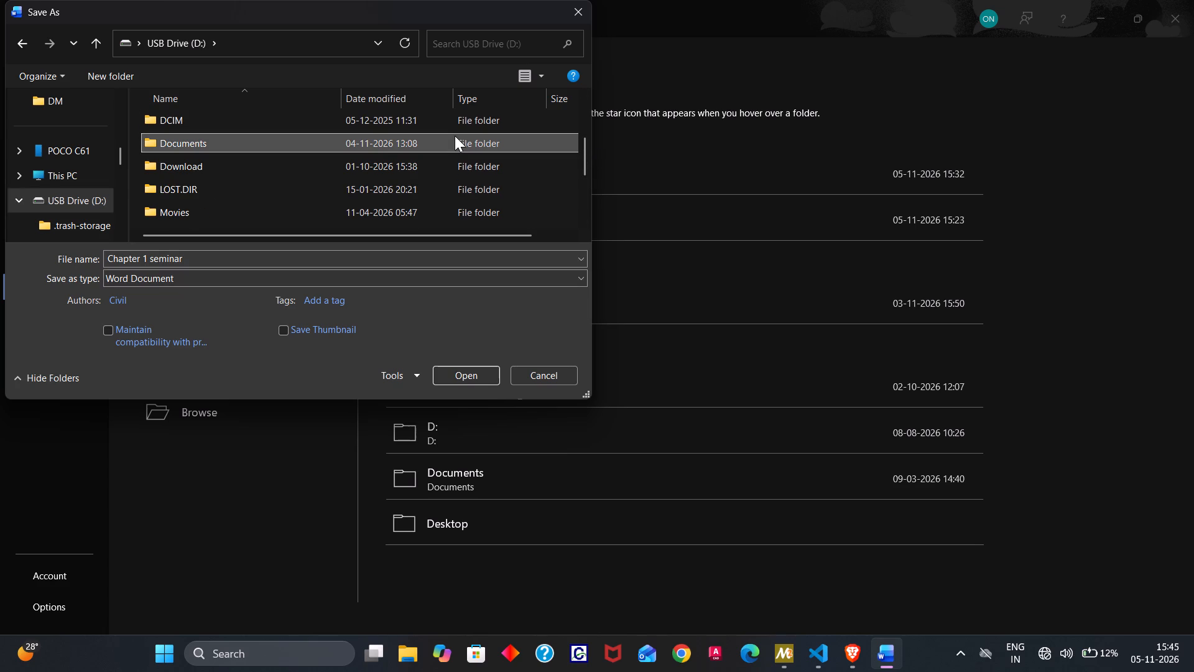
Save the report over the existing Chapter 1 seminar file as a Word Document, accepting the upgrade to the newest format.
{"action": "left_click", "coordinate": [214, 259]}
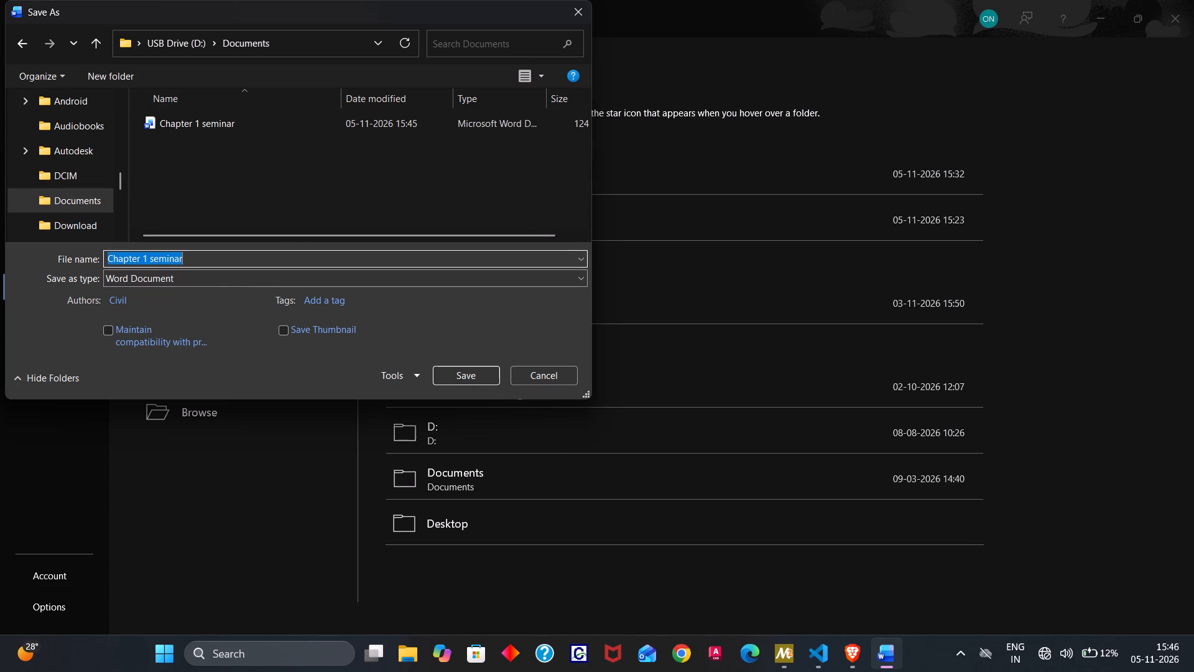
{"action": "left_click", "coordinate": [117, 258]}
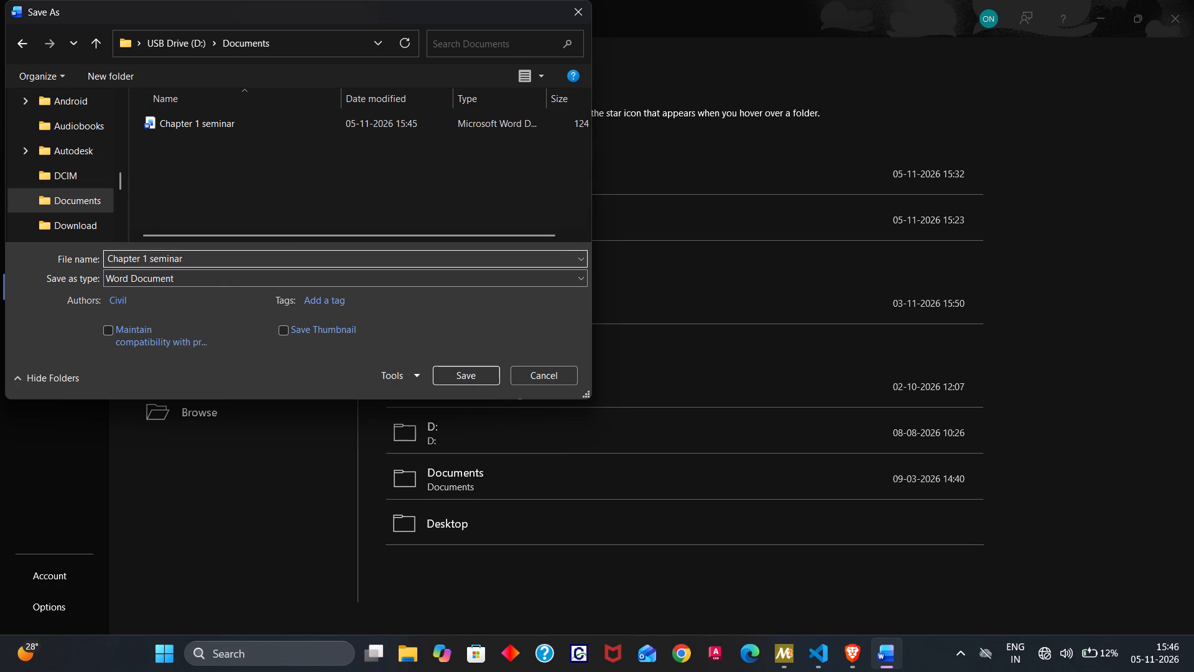
{"action": "left_click", "coordinate": [111, 260]}
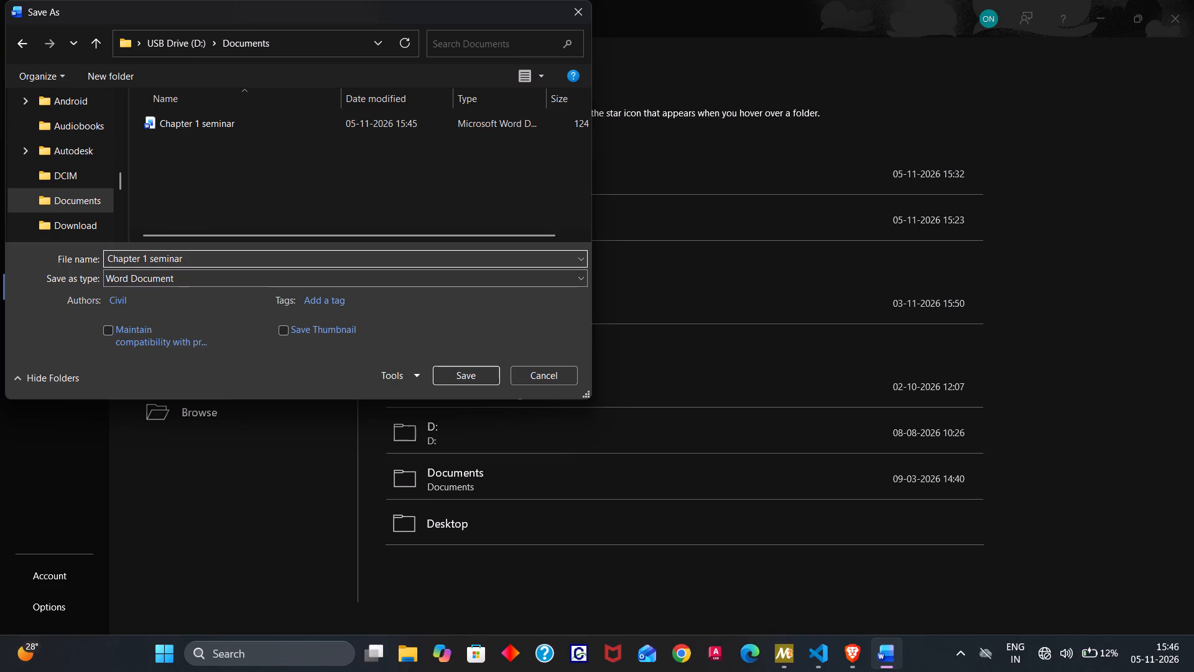
{"action": "left_click", "coordinate": [108, 254]}
{"action": "left_click", "coordinate": [210, 124]}
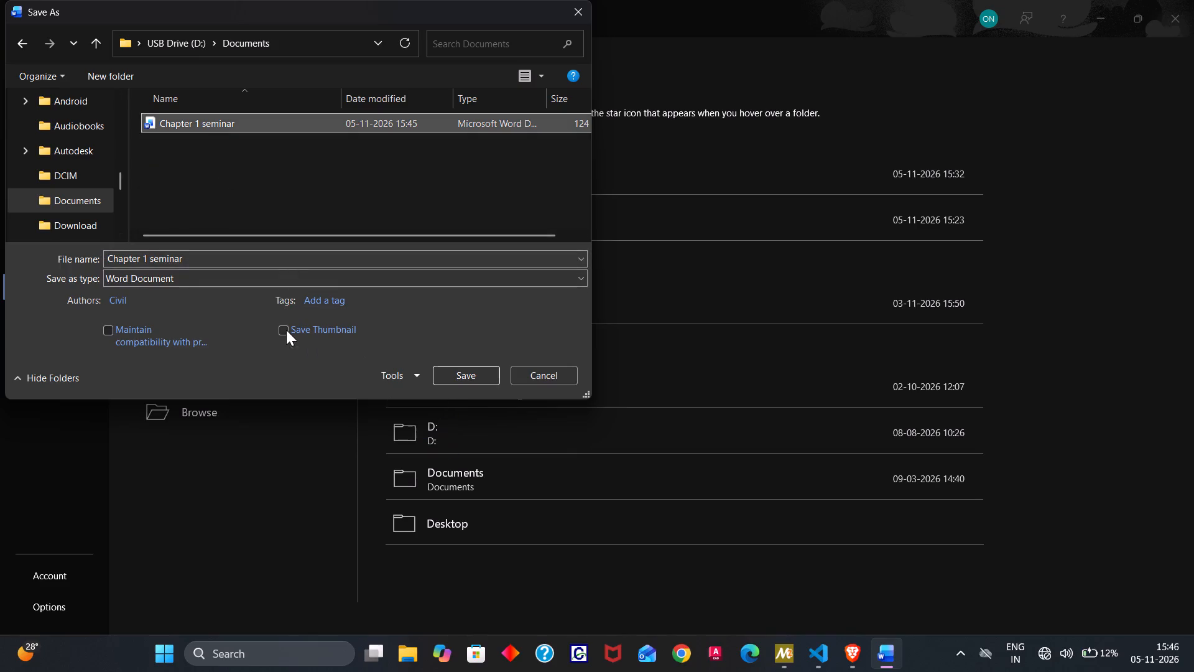
{"action": "left_click", "coordinate": [470, 375]}
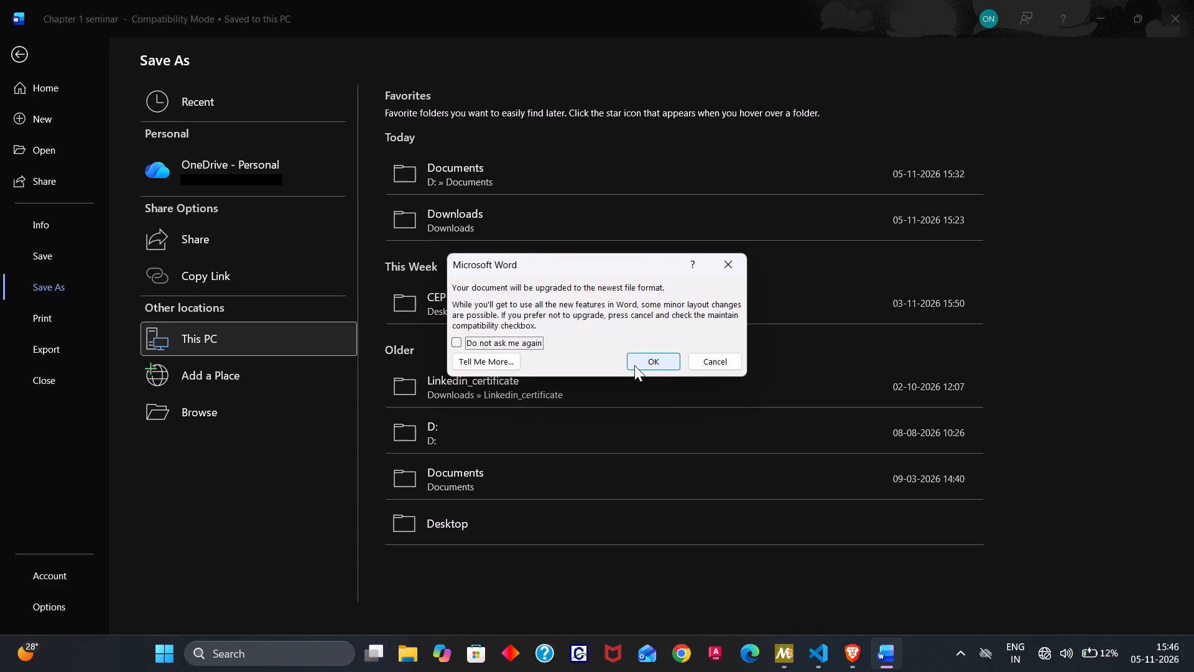
{"action": "left_click", "coordinate": [632, 365]}
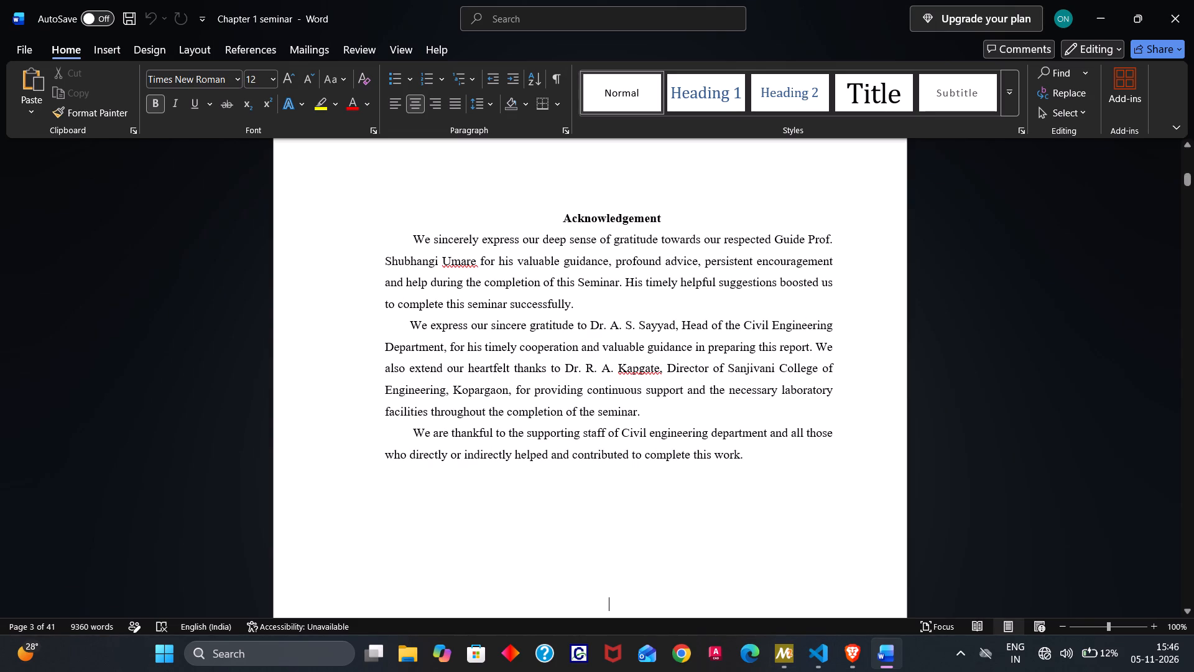
Switch to File Explorer and open the recent Word document RN_Final_Seminar_Report_Copy from Downloads.
{"action": "left_click", "coordinate": [400, 661]}
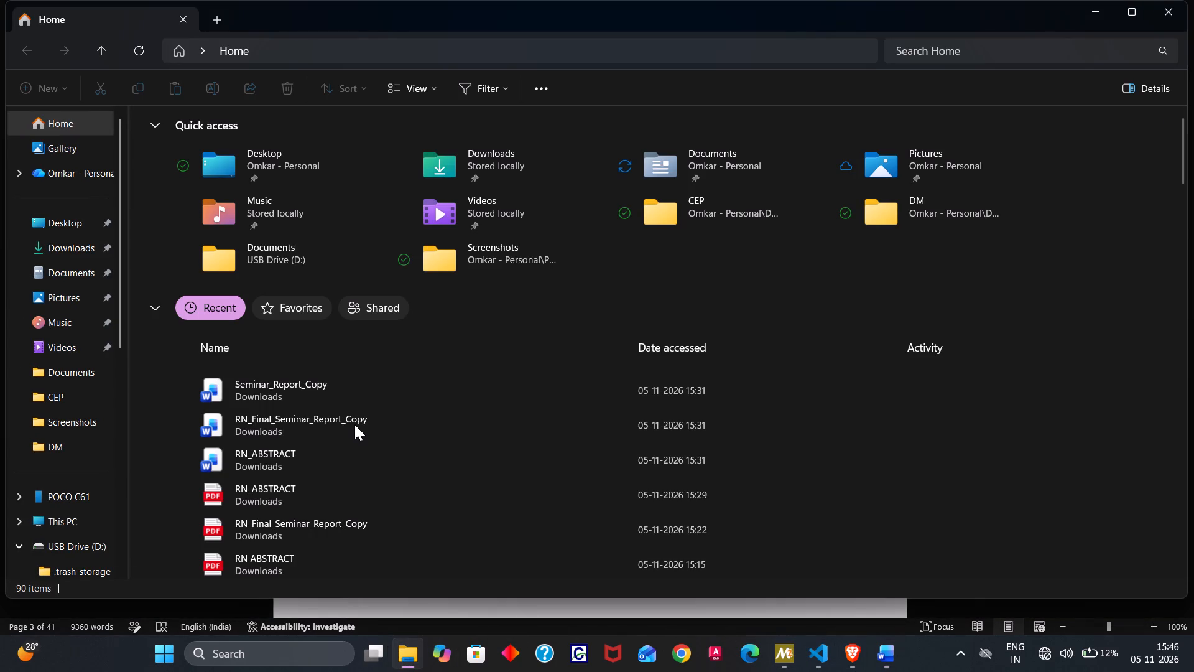
{"action": "double_click", "coordinate": [351, 427]}
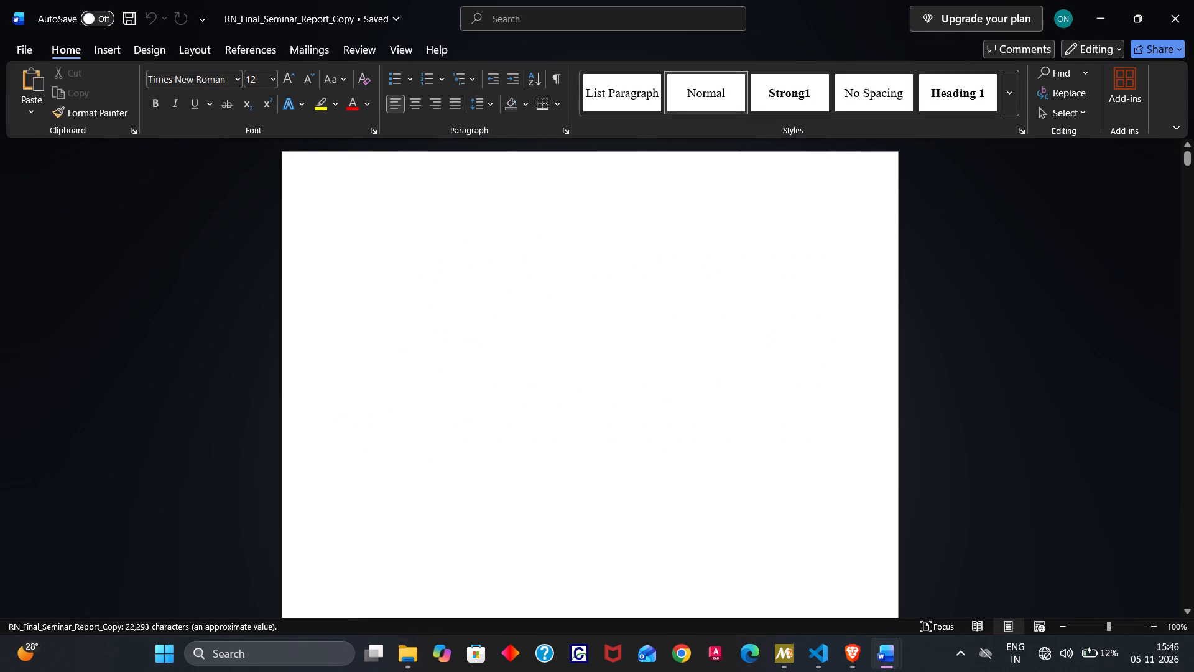
Remove the bullets and indents from the Waste, Material saving and Performance paragraphs under 1.3 Necessity.
{"action": "key", "text": "Down"}
{"action": "key", "text": "Down"}
{"action": "key", "text": "Down"}
{"action": "key", "text": "Down"}
{"action": "key", "text": "Down"}
{"action": "key", "text": "Down"}
{"action": "key", "text": "Down"}
{"action": "key", "text": "Down"}
{"action": "key", "text": "Down"}
{"action": "key", "text": "Down"}
{"action": "key", "text": "Down"}
{"action": "key", "text": "Down"}
{"action": "key", "text": "Down"}
{"action": "key", "text": "Down"}
{"action": "key", "text": "Down"}
{"action": "key", "text": "Down"}
{"action": "key", "text": "Down"}
{"action": "key", "text": "Down"}
{"action": "key", "text": "Down"}
{"action": "key", "text": "Down"}
{"action": "key", "text": "Down"}
{"action": "key", "text": "Down"}
{"action": "key", "text": "Down"}
{"action": "key", "text": "Down"}
{"action": "key", "text": "Down"}
{"action": "key", "text": "Down"}
{"action": "key", "text": "Down"}
{"action": "key", "text": "Down"}
{"action": "key", "text": "Down"}
{"action": "key", "text": "Down"}
{"action": "key", "text": "Down"}
{"action": "key", "text": "Down"}
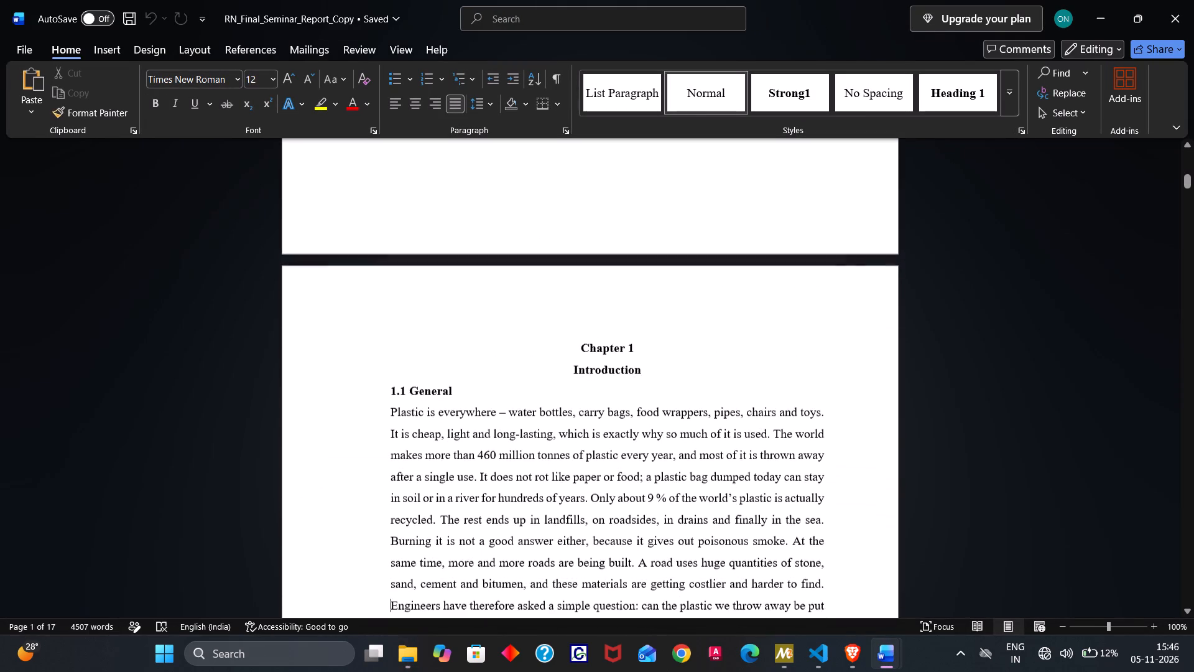
{"action": "key", "text": "Down"}
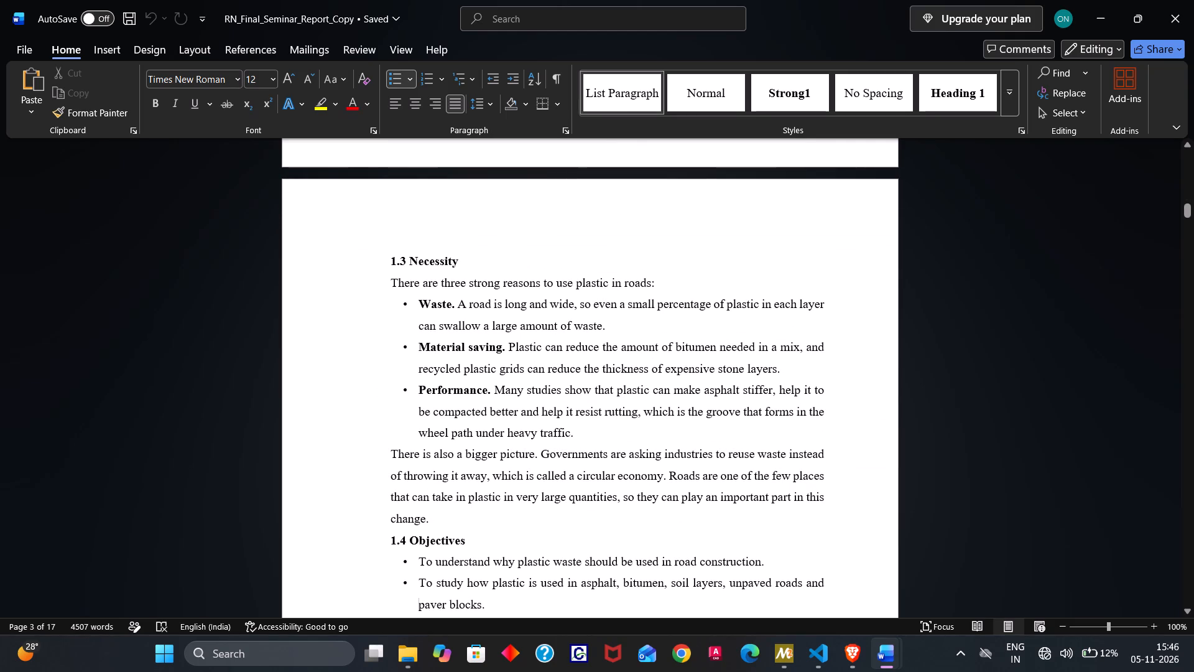
{"action": "left_click", "coordinate": [415, 302]}
{"action": "key", "text": "BackSpace"}
{"action": "key", "text": "BackSpace"}
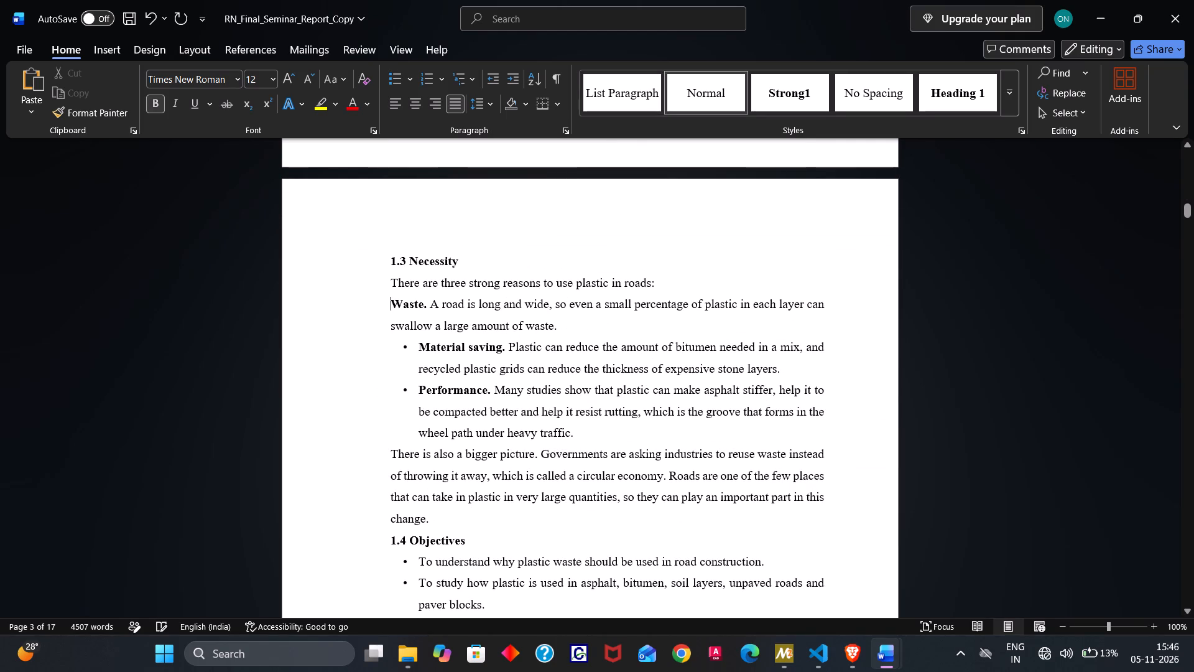
{"action": "left_click", "coordinate": [414, 344]}
{"action": "key", "text": "BackSpace"}
{"action": "key", "text": "BackSpace"}
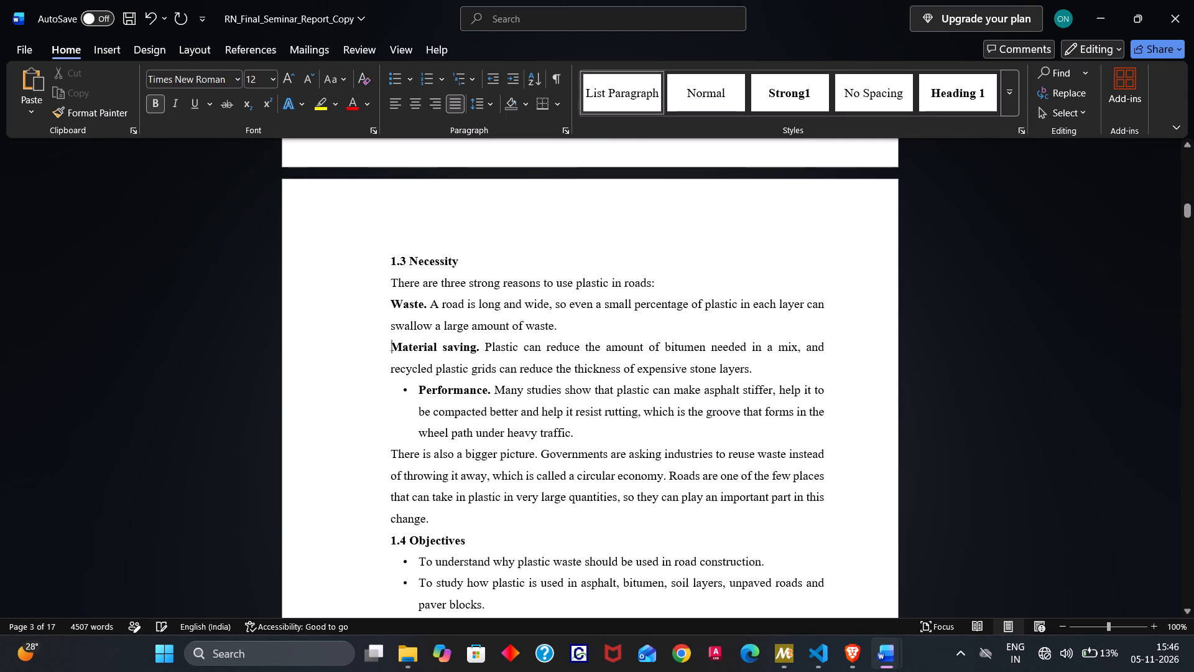
{"action": "left_click", "coordinate": [415, 393]}
{"action": "key", "text": "BackSpace"}
{"action": "key", "text": "BackSpace"}
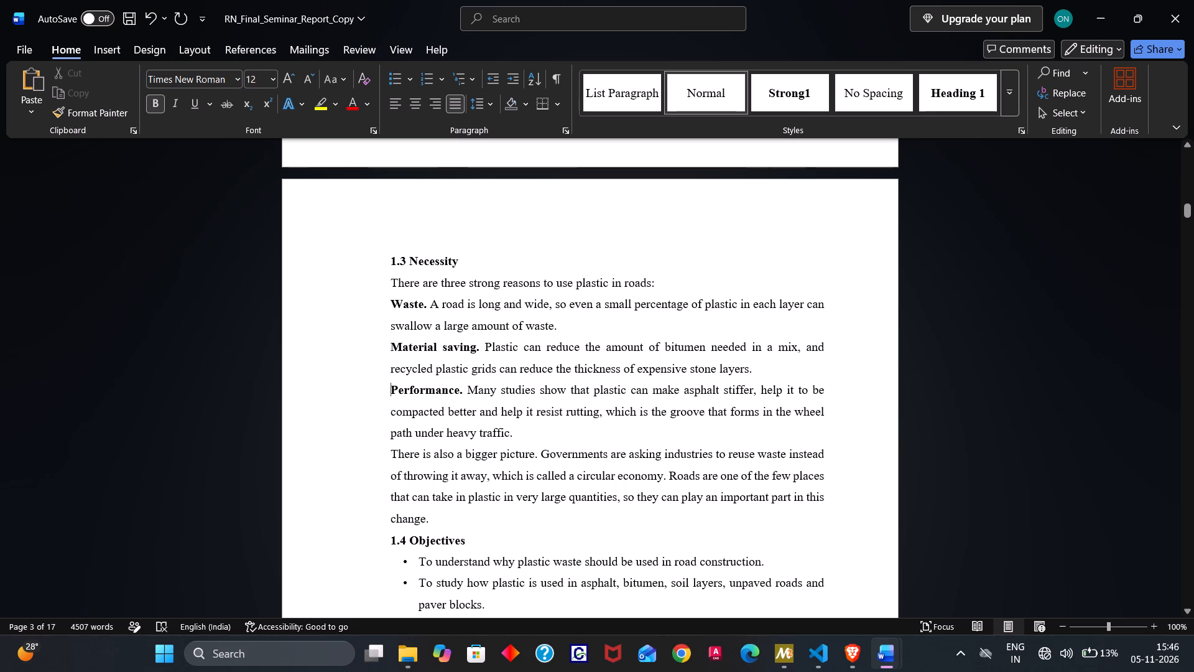
Remove the bullets and indents from all four objectives under 1.4 Objectives, making them plain paragraphs flush with the text margin.
{"action": "key", "text": "Down"}
{"action": "key", "text": "Down"}
{"action": "key", "text": "Down"}
{"action": "key", "text": "Down"}
{"action": "key", "text": "Down"}
{"action": "key", "text": "Down"}
{"action": "key", "text": "Down"}
{"action": "key", "text": "Down"}
{"action": "key", "text": "Down"}
{"action": "key", "text": "Down"}
{"action": "key", "text": "Down"}
{"action": "key", "text": "Down"}
{"action": "key", "text": "Down"}
{"action": "key", "text": "Down"}
{"action": "key", "text": "Down"}
{"action": "key", "text": "Down"}
{"action": "key", "text": "Down"}
{"action": "key", "text": "Up"}
{"action": "key", "text": "Up"}
{"action": "key", "text": "Up"}
{"action": "key", "text": "Up"}
{"action": "key", "text": "Up"}
{"action": "key", "text": "Up"}
{"action": "key", "text": "Up"}
{"action": "key", "text": "Up"}
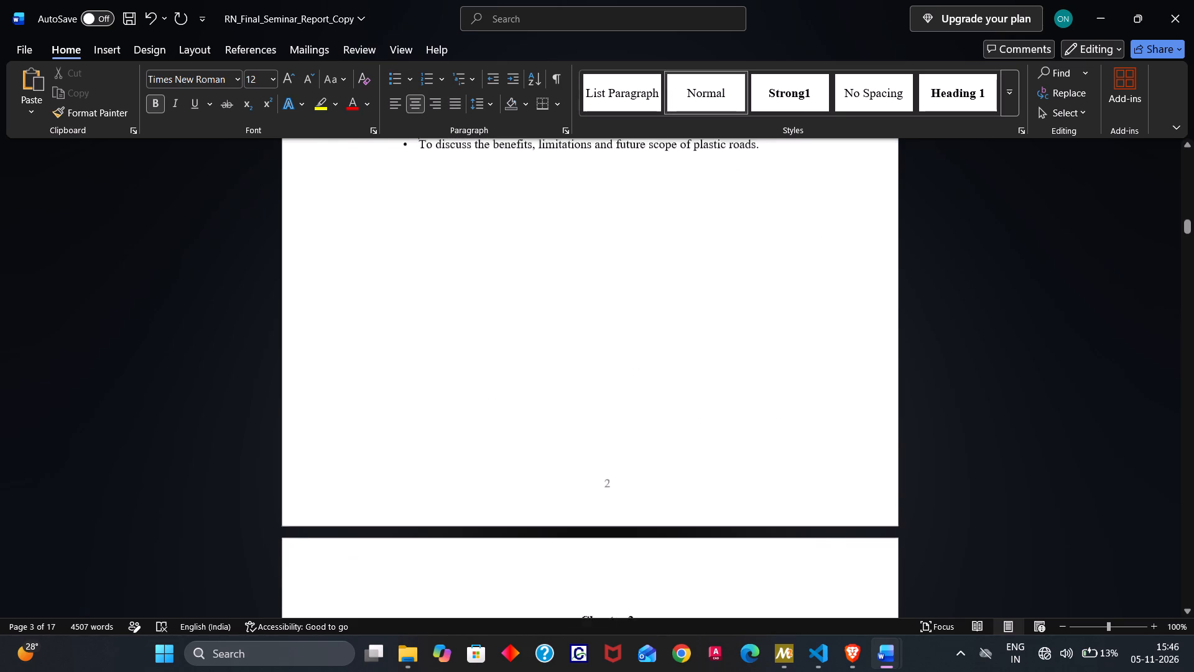
{"action": "key", "text": "Up"}
{"action": "key", "text": "Up"}
{"action": "key", "text": "Up"}
{"action": "key", "text": "Up"}
{"action": "key", "text": "Up"}
{"action": "key", "text": "Up"}
{"action": "key", "text": "Up"}
{"action": "key", "text": "Up"}
{"action": "key", "text": "Up"}
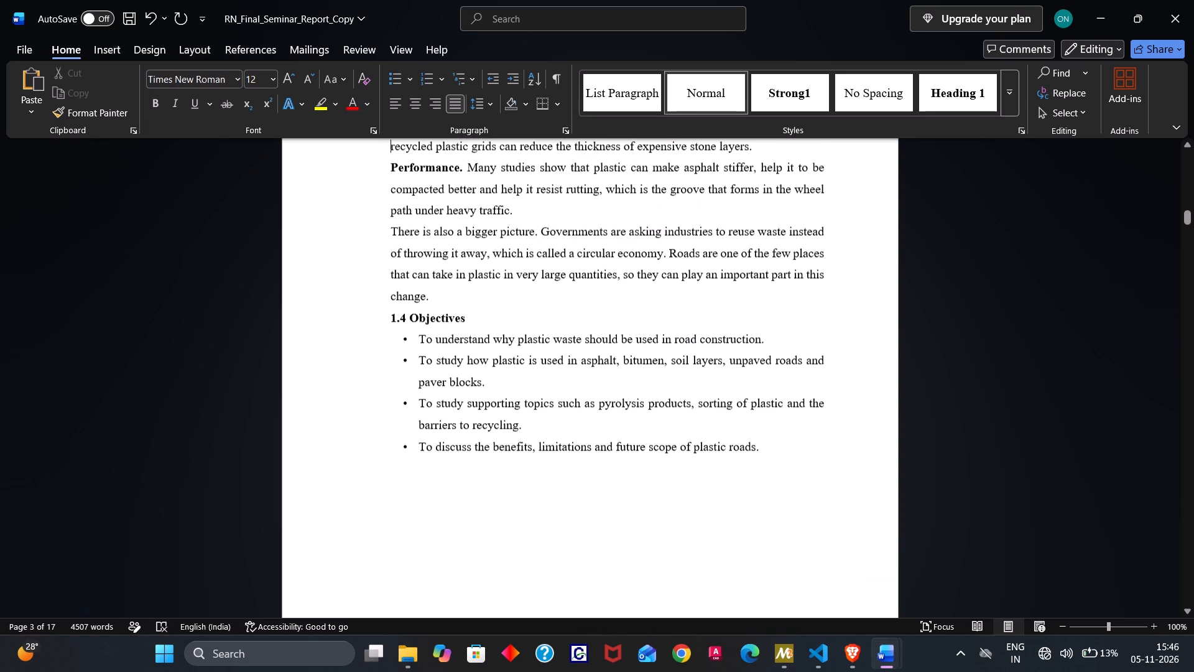
{"action": "left_click", "coordinate": [415, 345]}
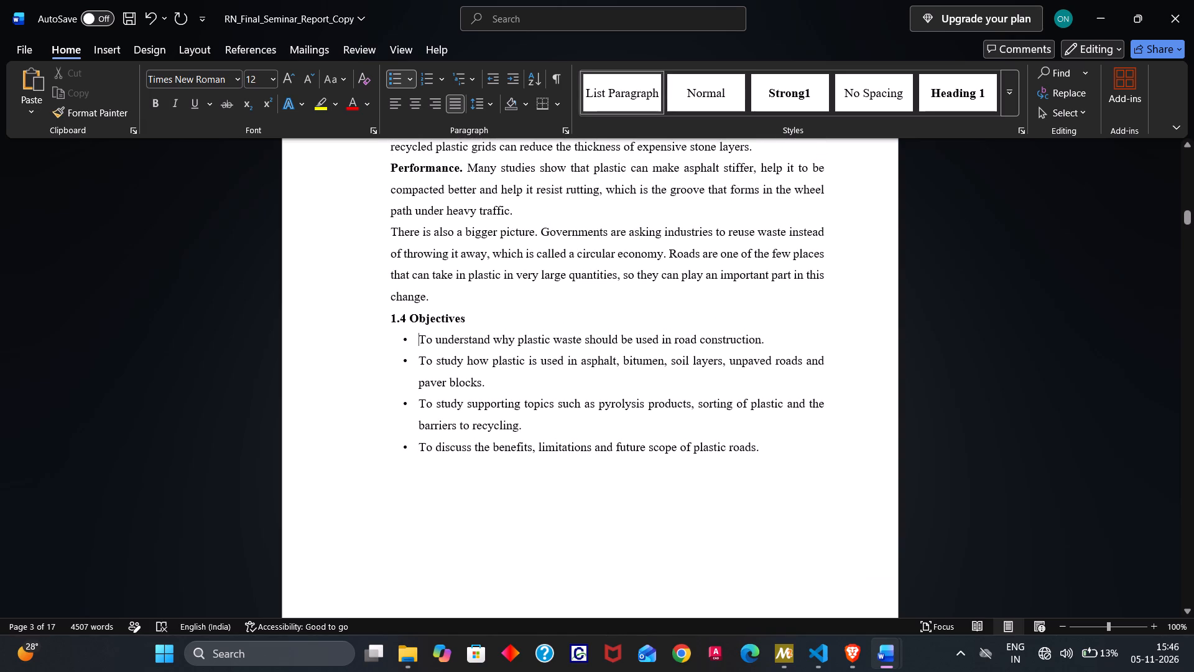
{"action": "key", "text": "BackSpace"}
{"action": "key", "text": "BackSpace"}
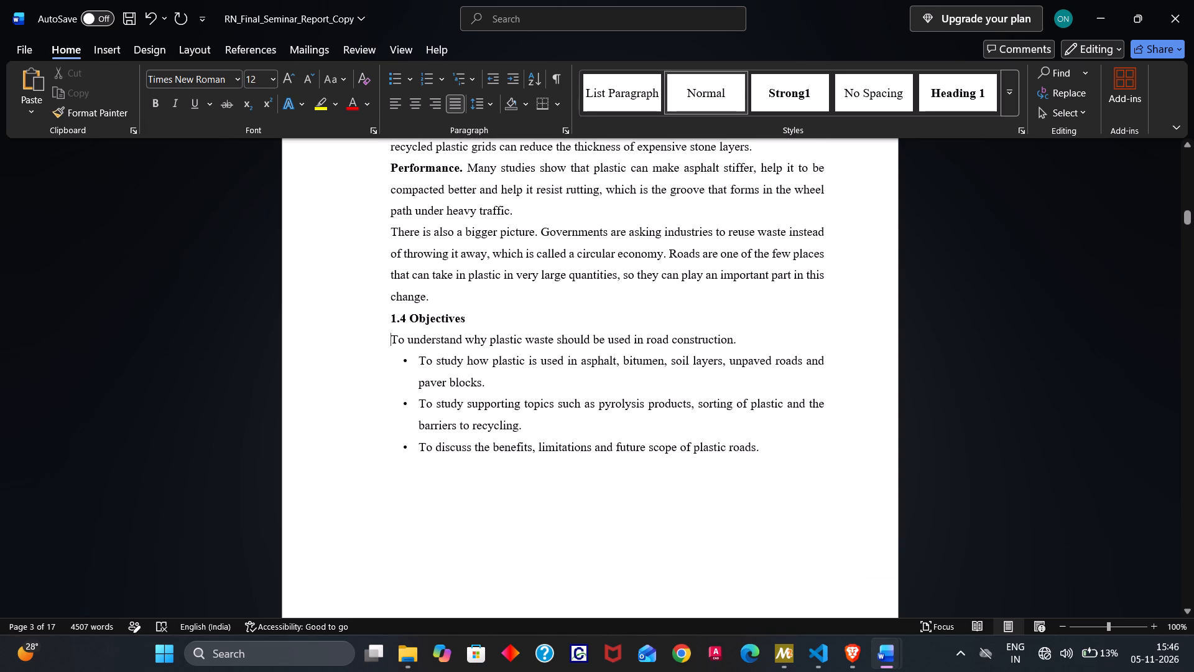
{"action": "left_click", "coordinate": [417, 361]}
{"action": "key", "text": "BackSpace"}
{"action": "key", "text": "BackSpace"}
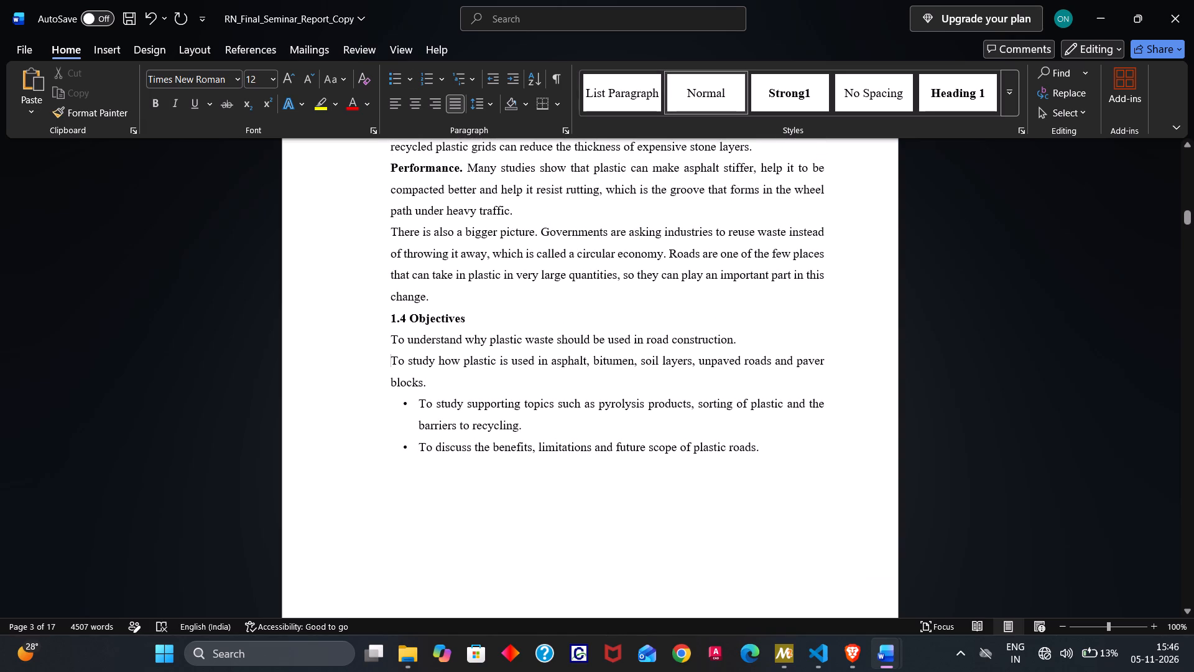
{"action": "left_click", "coordinate": [415, 408]}
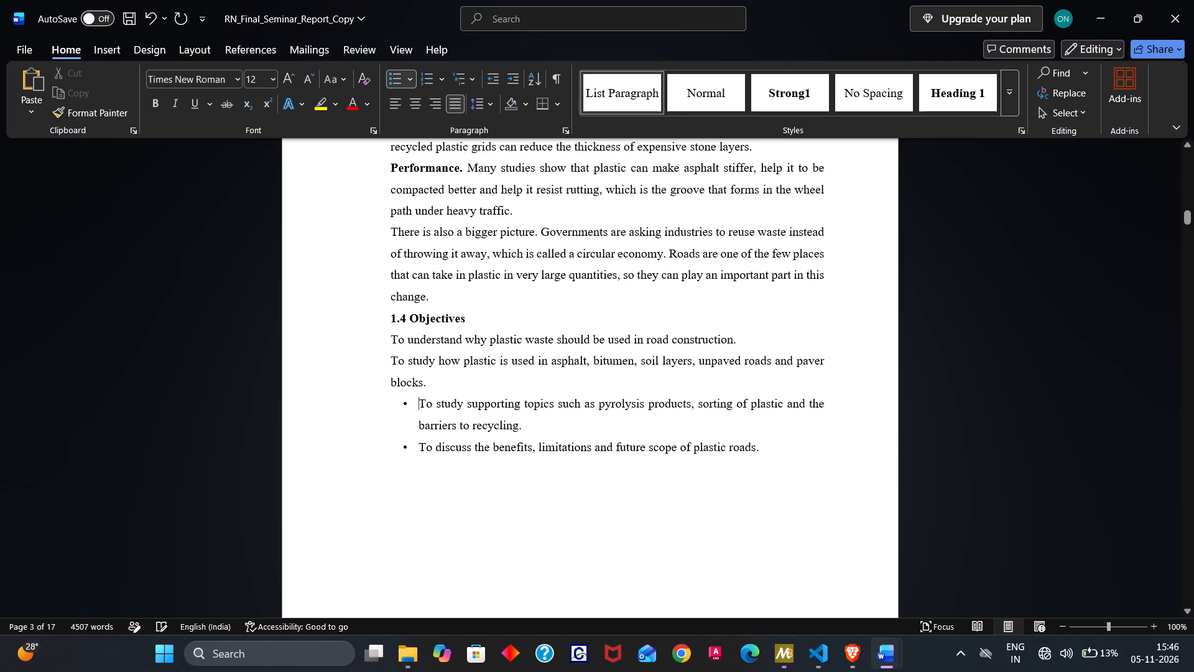
{"action": "key", "text": "BackSpace"}
{"action": "key", "text": "BackSpace"}
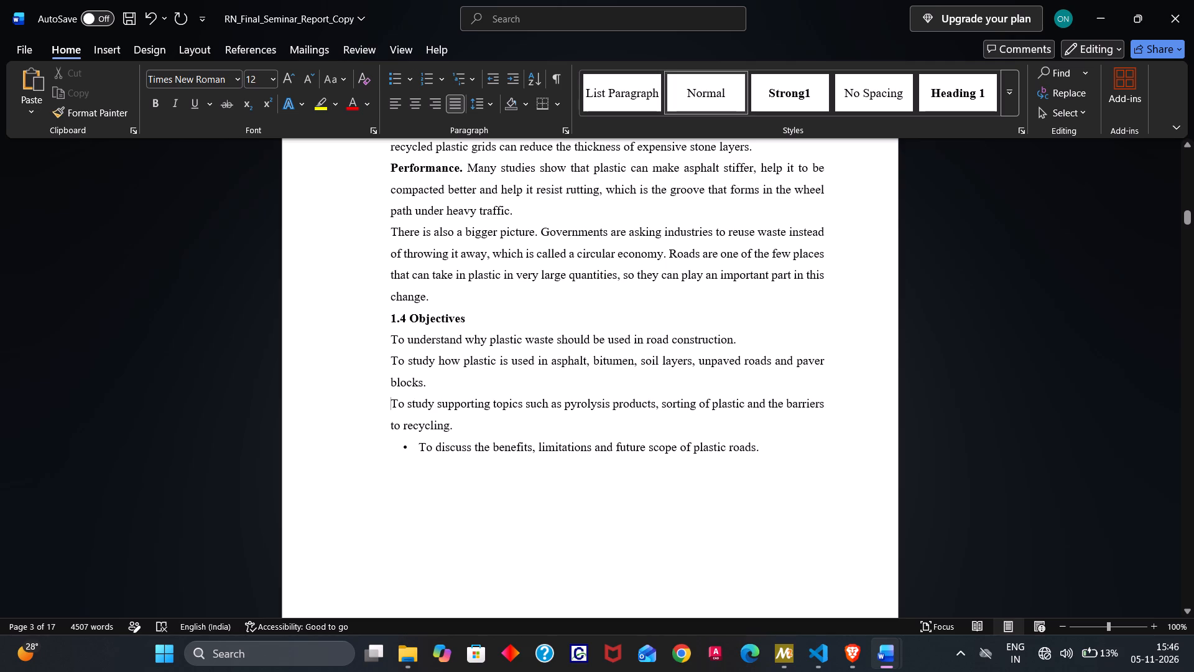
{"action": "left_click", "coordinate": [407, 447]}
{"action": "left_click", "coordinate": [417, 450]}
{"action": "key", "text": "BackSpace"}
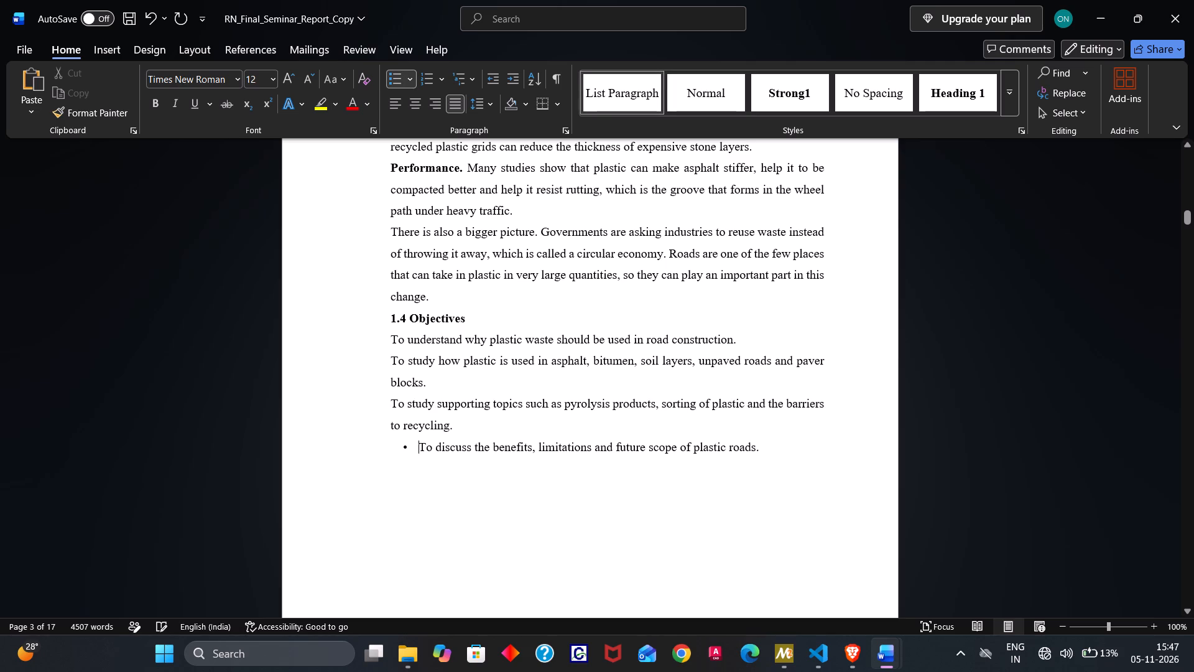
{"action": "key", "text": "BackSpace"}
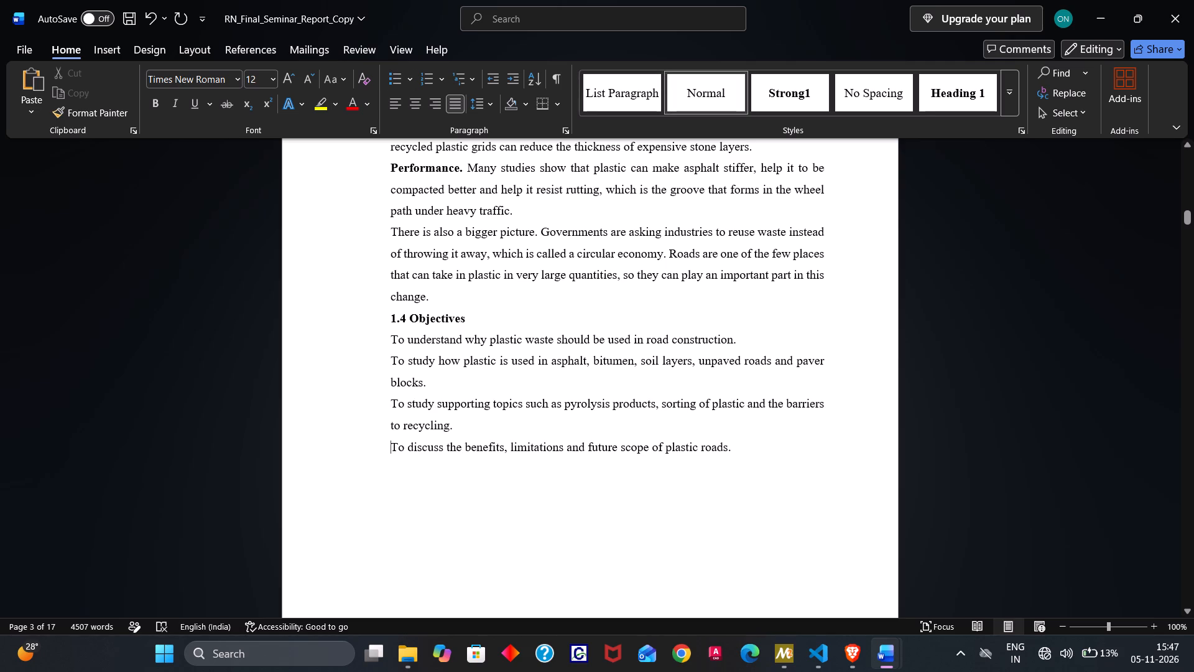
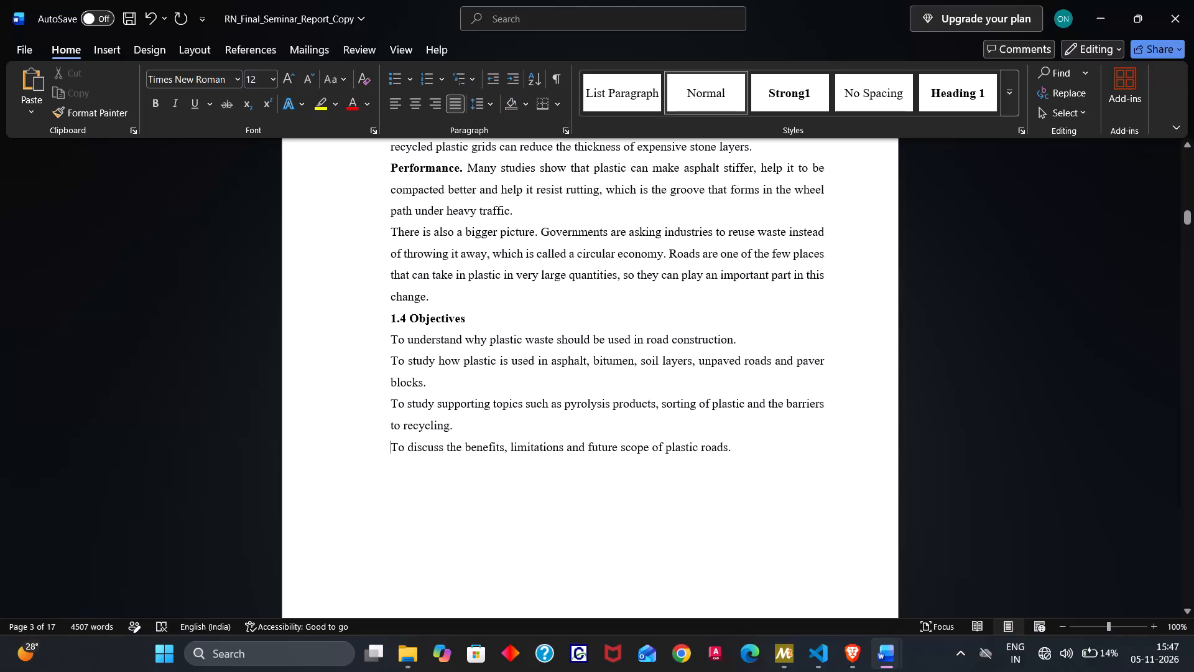
Turn the four objectives under 1.4 Objectives into a numbered list from 1 to 4.
{"action": "left_click_drag", "start_coordinate": [383, 338], "coordinate": [424, 355]}
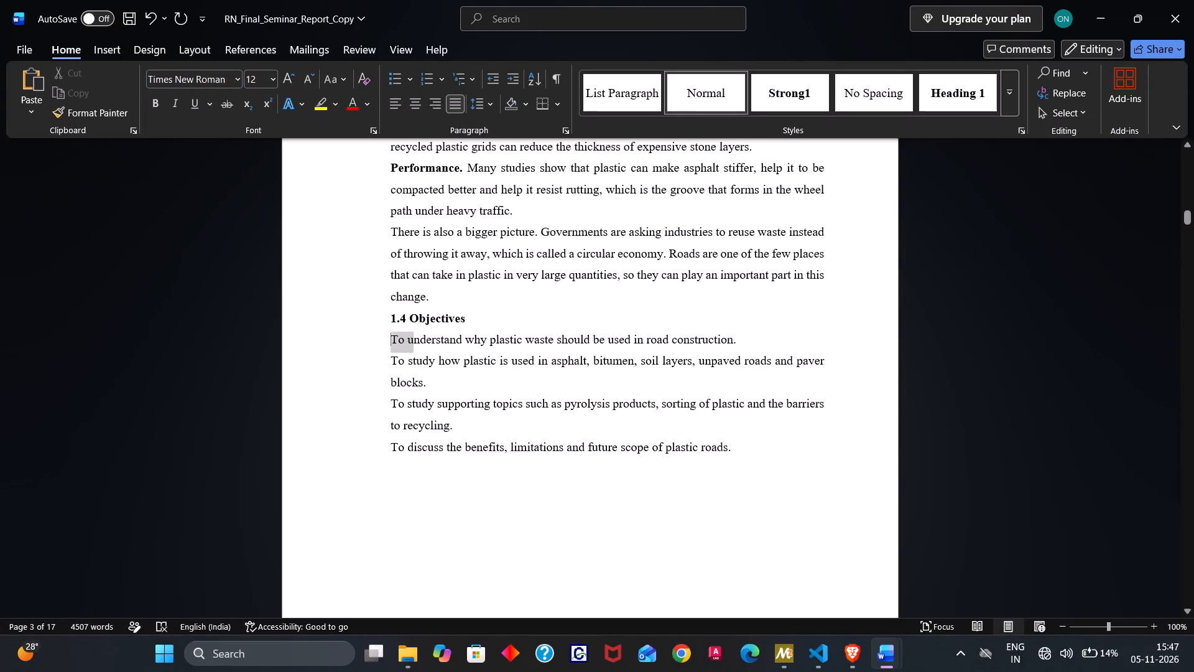
{"action": "left_click_drag", "start_coordinate": [424, 355], "coordinate": [654, 479]}
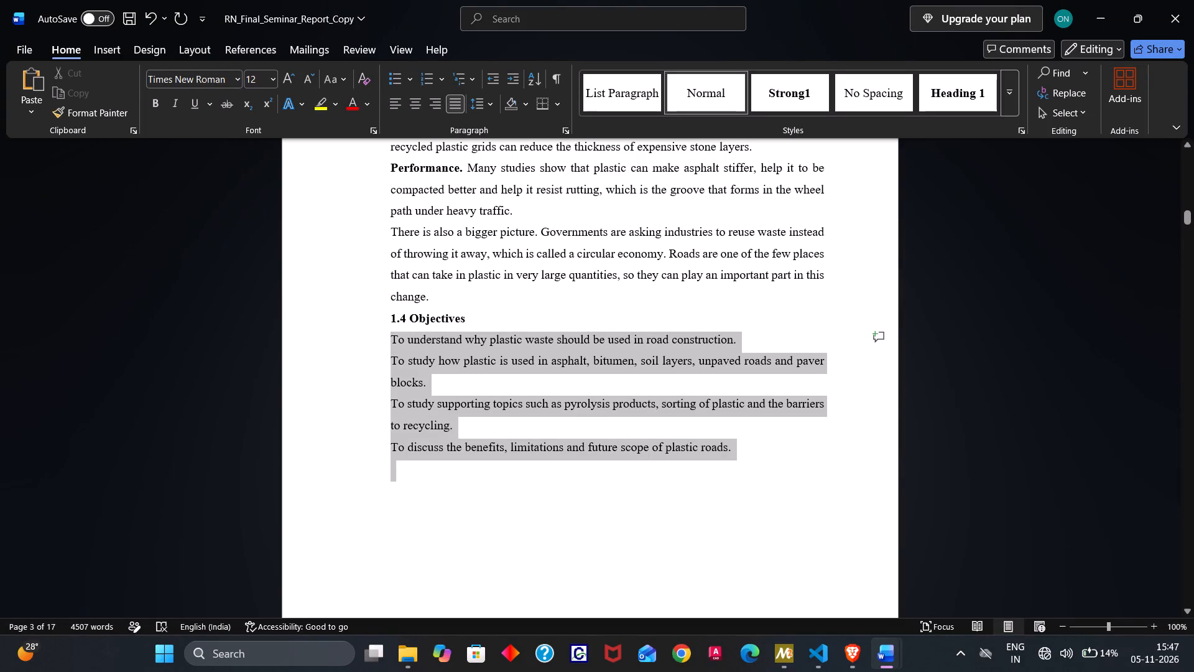
{"action": "left_click_drag", "start_coordinate": [654, 479], "coordinate": [664, 471]}
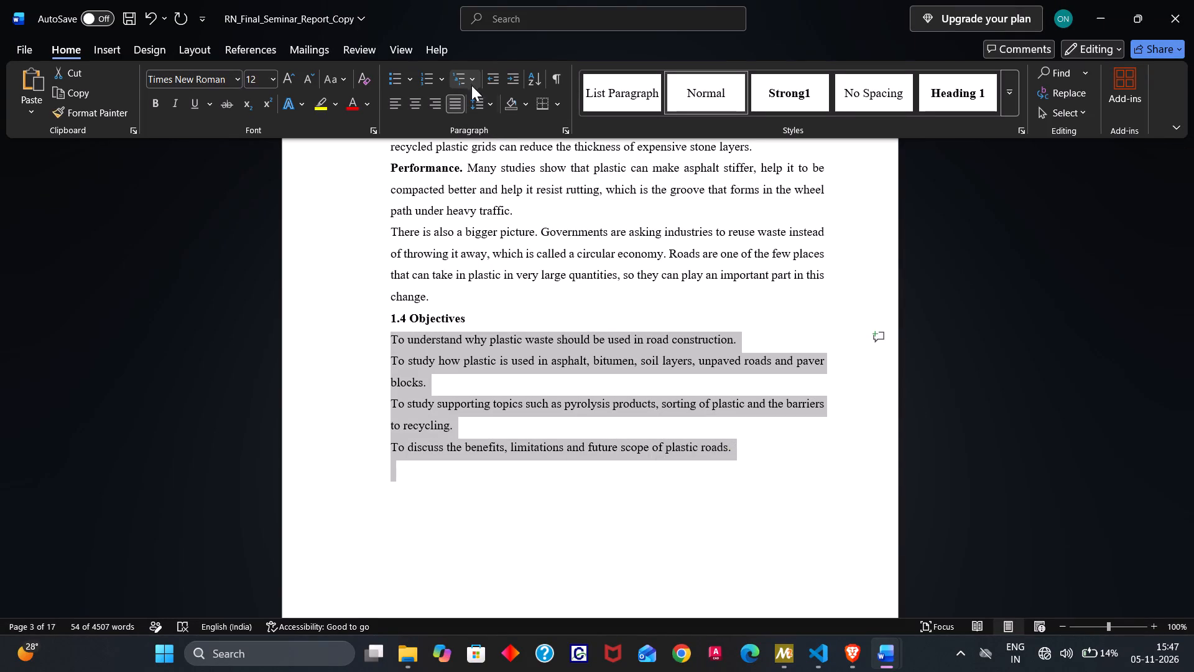
{"action": "left_click", "coordinate": [410, 78]}
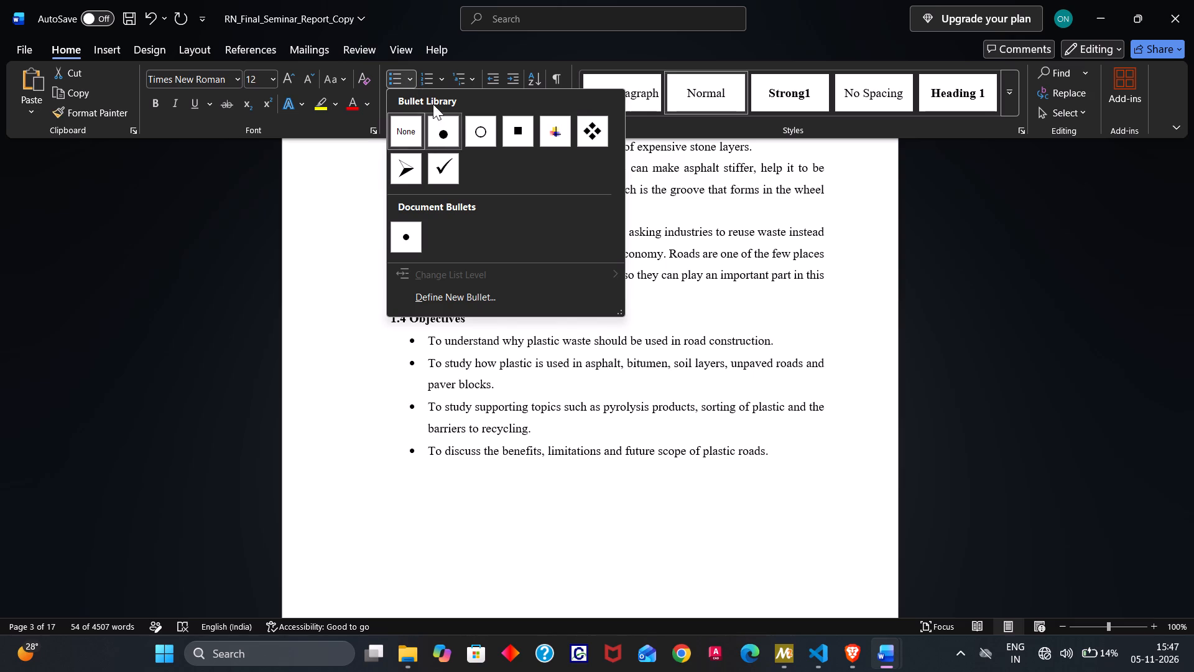
{"action": "left_click", "coordinate": [436, 78]}
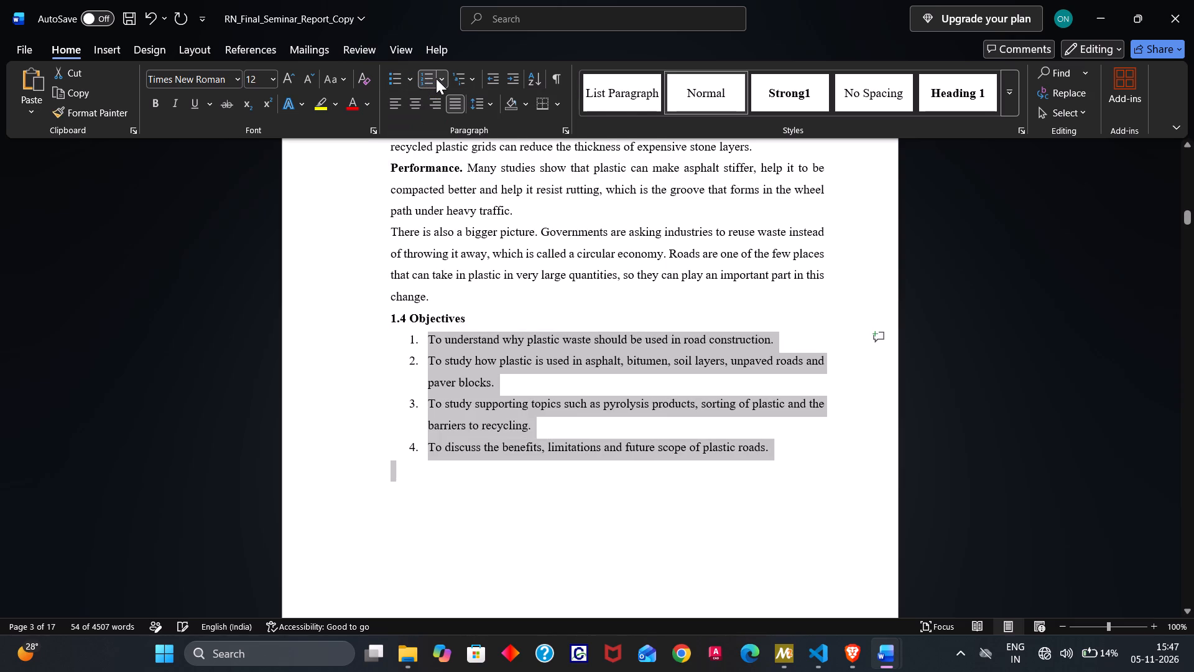
{"action": "left_click", "coordinate": [364, 381]}
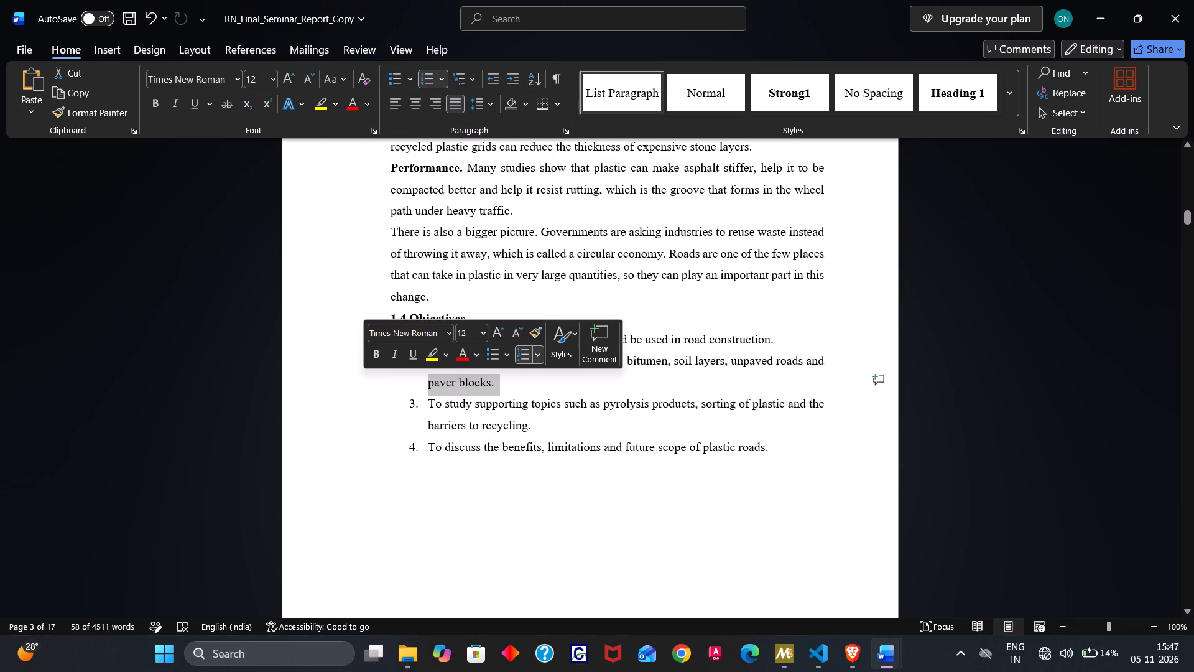
{"action": "left_click", "coordinate": [422, 513]}
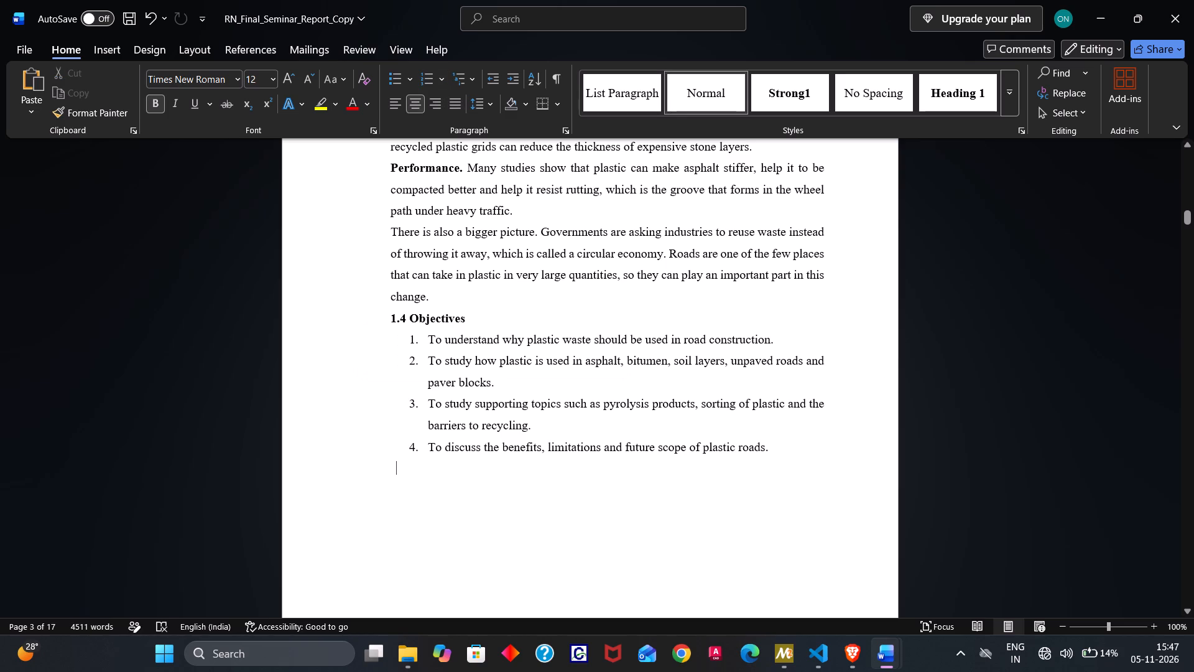
Shift the numbered objectives list under 1.4 so that its numbers line up with the body text margin.
{"action": "left_click", "coordinate": [399, 358]}
{"action": "left_click_drag", "start_coordinate": [387, 343], "coordinate": [600, 462]}
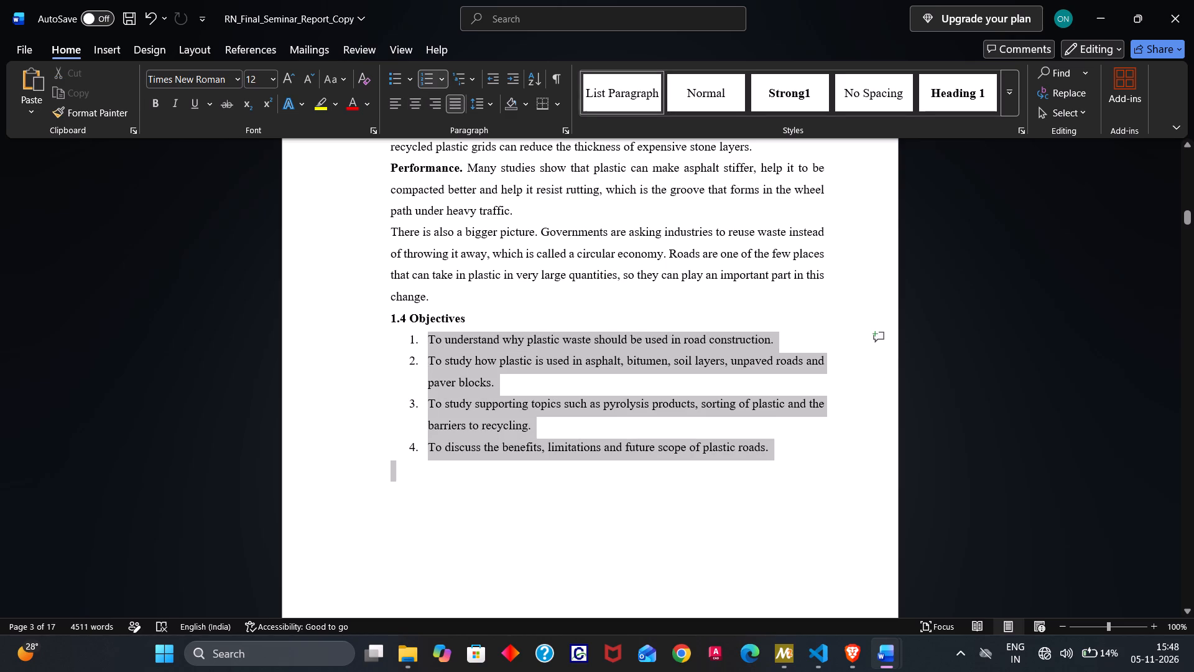
{"action": "left_click_drag", "start_coordinate": [600, 462], "coordinate": [629, 462]}
{"action": "key", "text": "Left"}
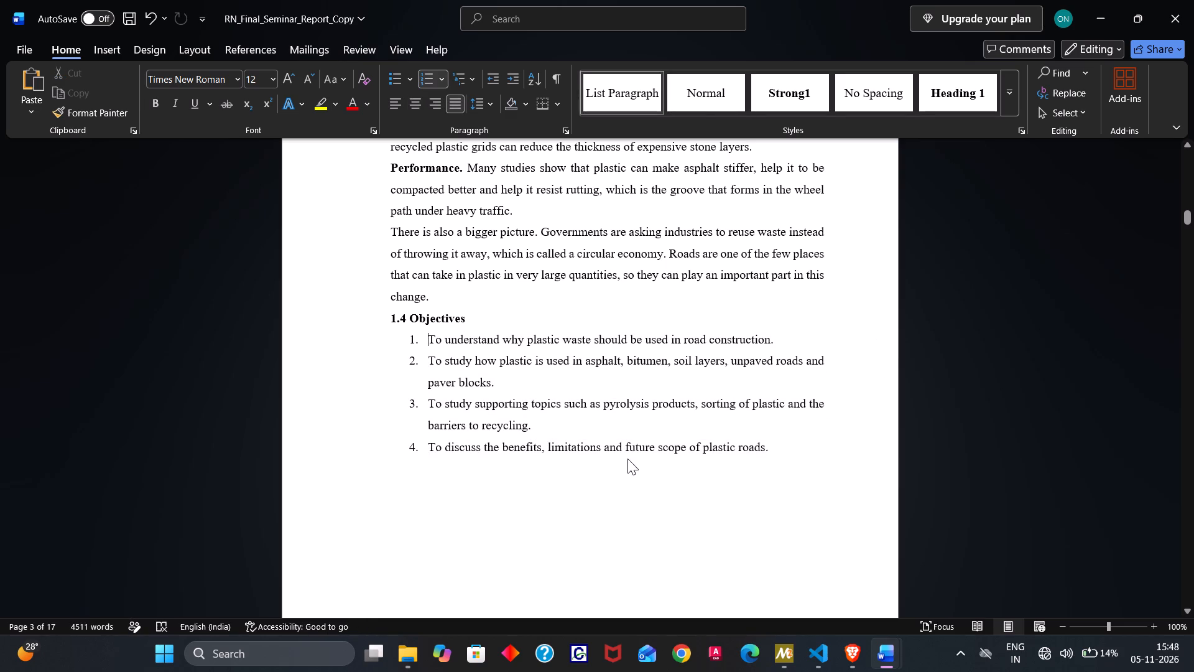
{"action": "left_click", "coordinate": [424, 338]}
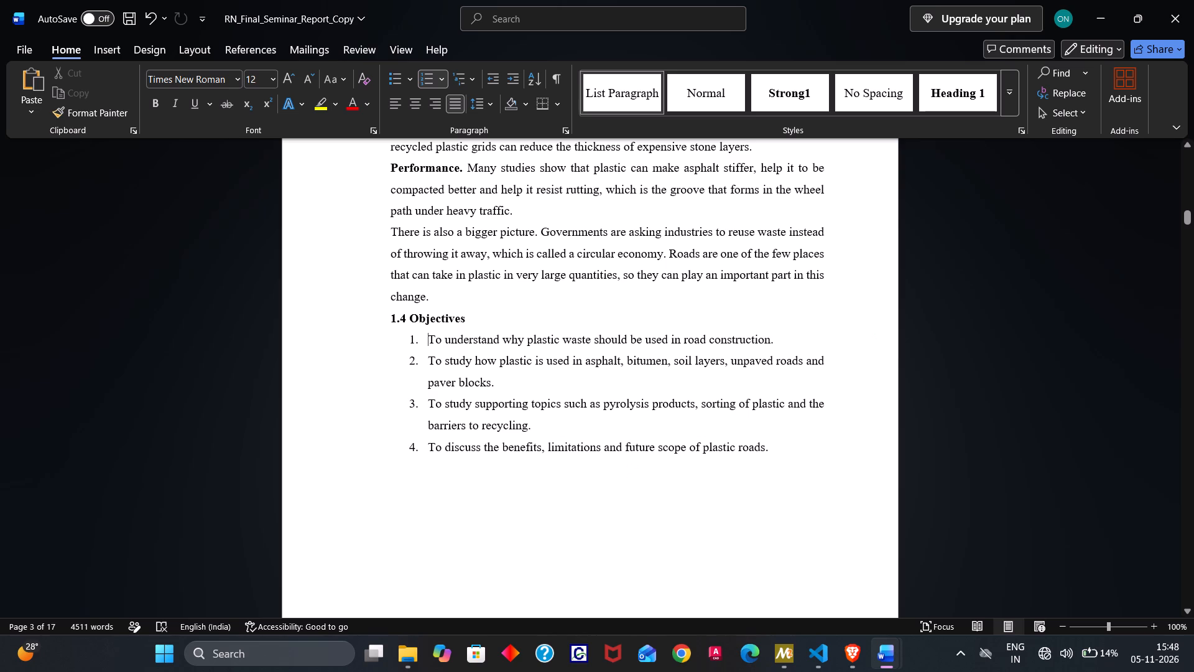
{"action": "left_click", "coordinate": [420, 338]}
{"action": "left_click_drag", "start_coordinate": [420, 338], "coordinate": [392, 343]}
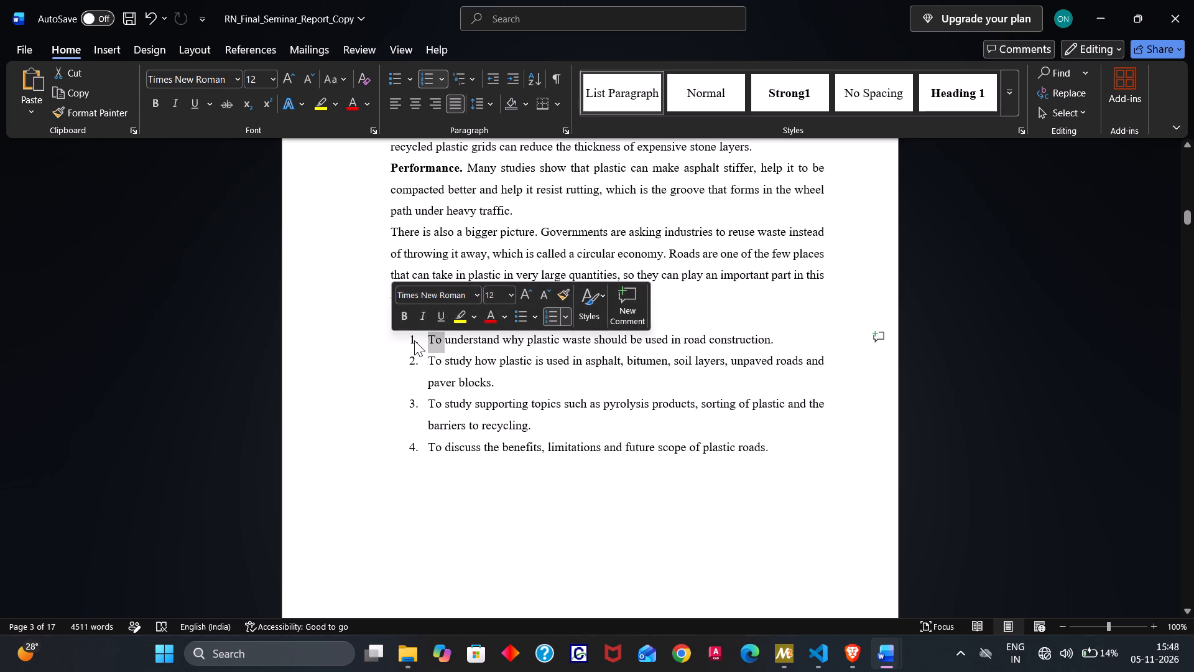
{"action": "left_click", "coordinate": [414, 340]}
{"action": "left_click_drag", "start_coordinate": [414, 340], "coordinate": [423, 341]}
{"action": "left_click", "coordinate": [423, 341]}
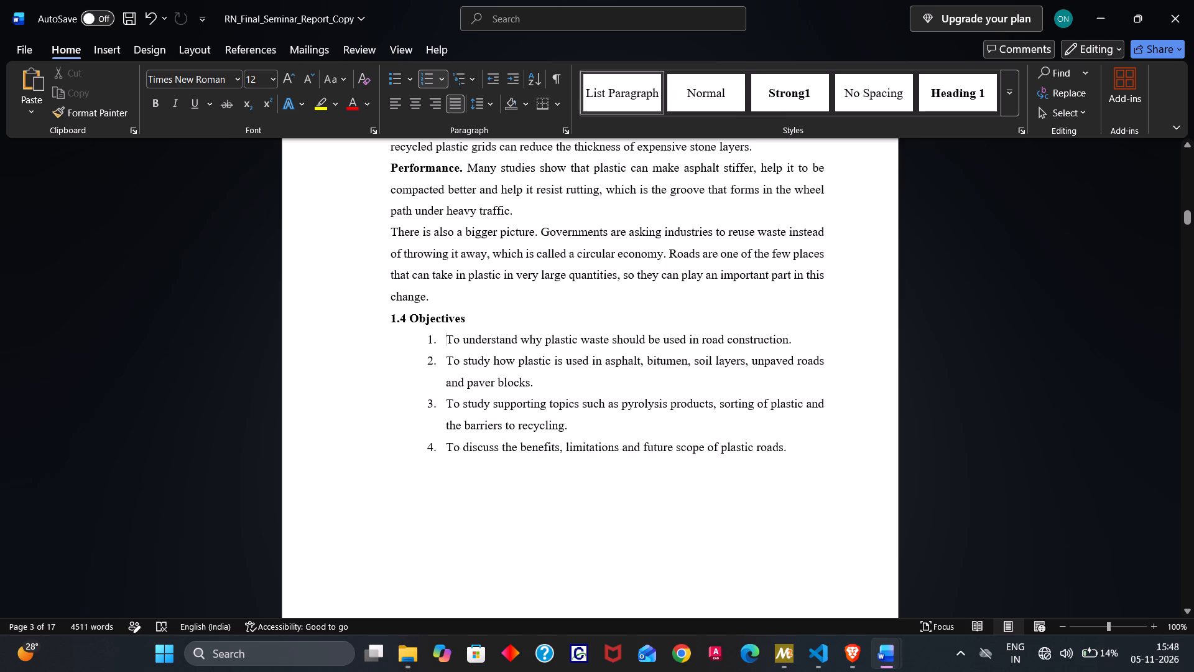
{"action": "left_click_drag", "start_coordinate": [441, 341], "coordinate": [414, 343]}
{"action": "left_click", "coordinate": [414, 343]}
{"action": "left_click", "coordinate": [429, 342]}
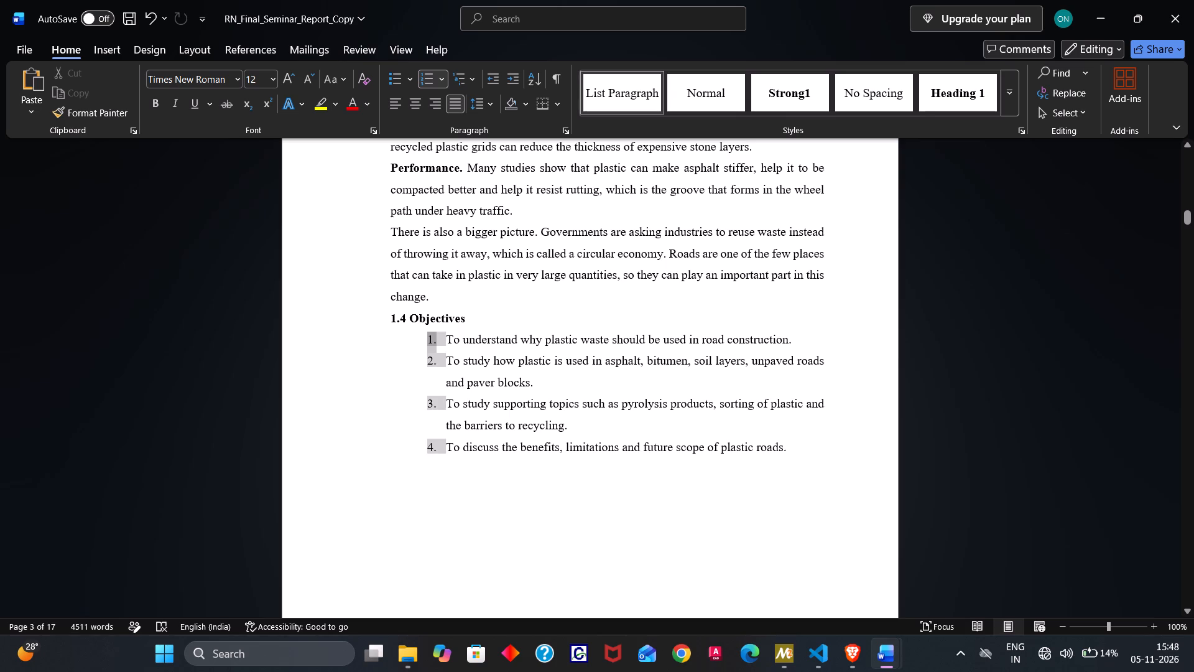
{"action": "left_click_drag", "start_coordinate": [429, 342], "coordinate": [392, 339]}
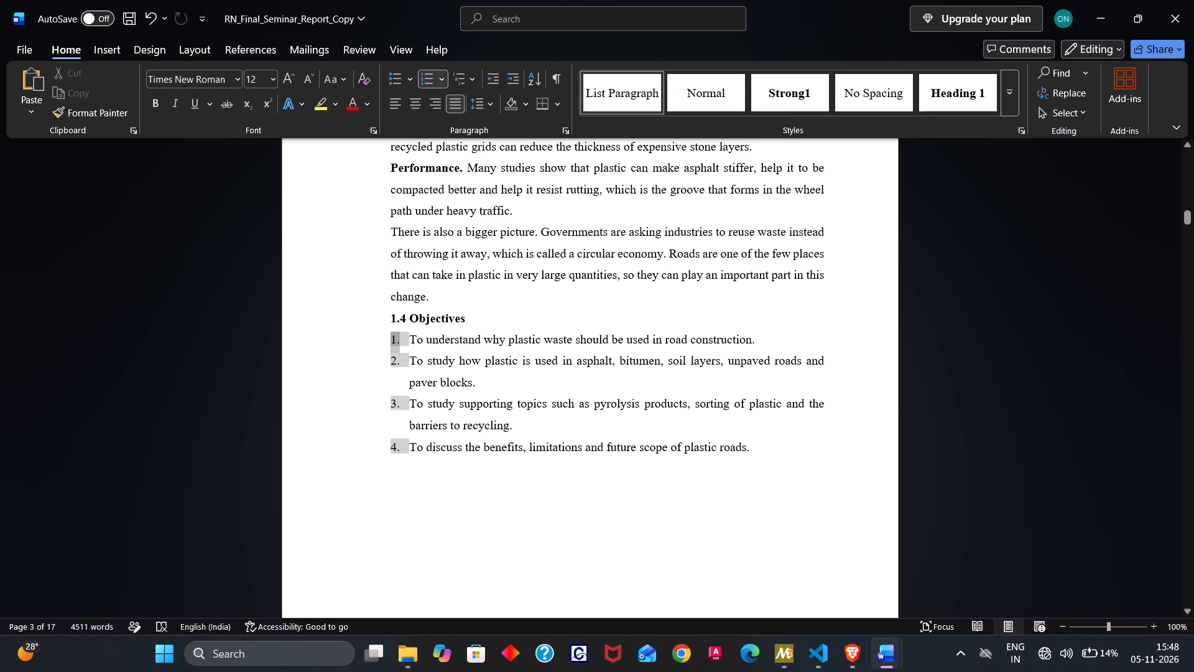
{"action": "left_click", "coordinate": [316, 416]}
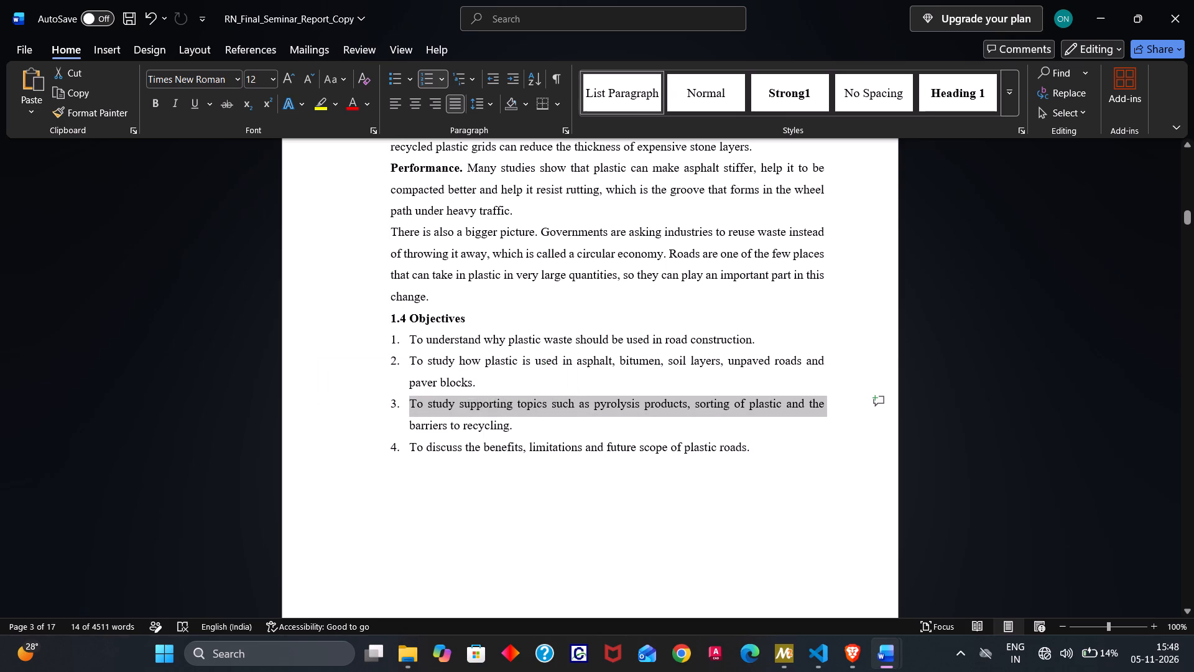
{"action": "left_click", "coordinate": [458, 520]}
Add the citation [1] directly after "Sarker et al." in section 2.2 Literature Review.
{"action": "key", "text": "Down"}
{"action": "key", "text": "Down"}
{"action": "key", "text": "Down"}
{"action": "key", "text": "Down"}
{"action": "key", "text": "Down"}
{"action": "key", "text": "Down"}
{"action": "key", "text": "Down"}
{"action": "key", "text": "Down"}
{"action": "key", "text": "Down"}
{"action": "key", "text": "Down"}
{"action": "key", "text": "Down"}
{"action": "key", "text": "Down"}
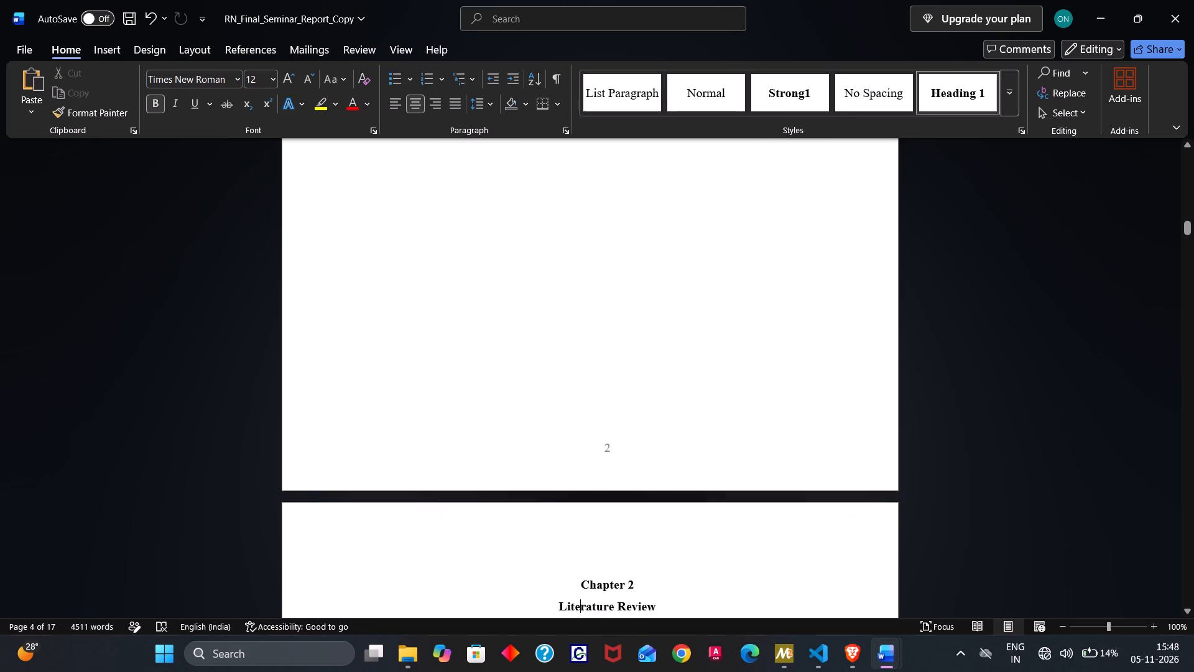
{"action": "key", "text": "Down"}
{"action": "key", "text": "Down"}
{"action": "key", "text": "Down"}
{"action": "key", "text": "Down"}
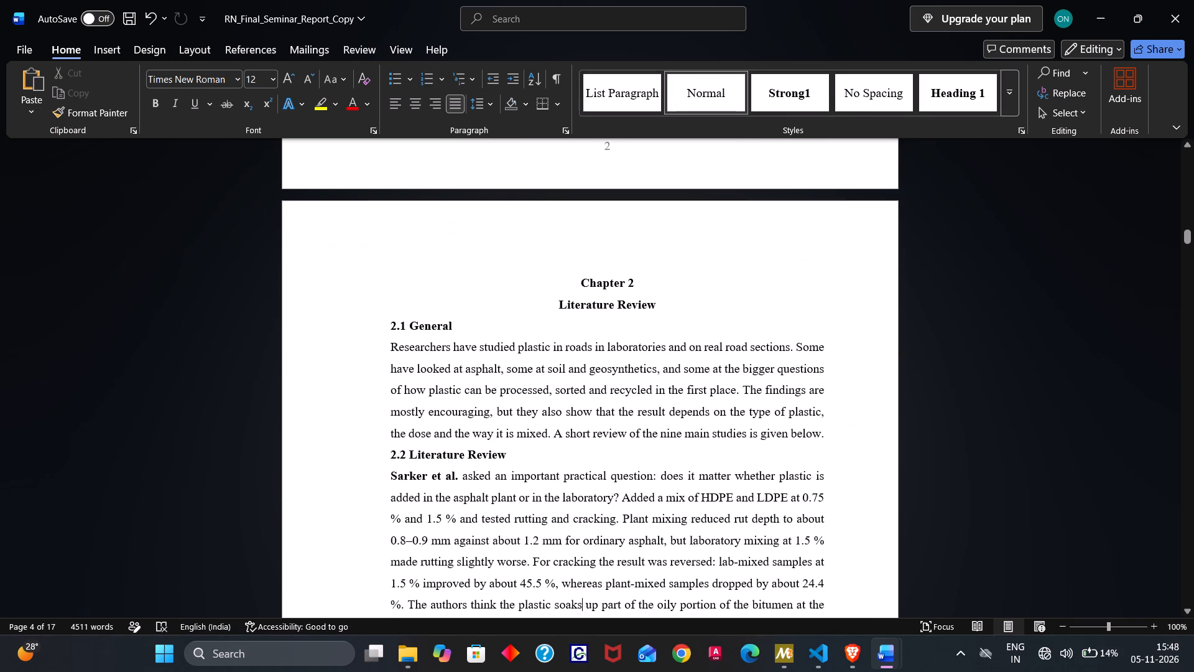
{"action": "left_click", "coordinate": [460, 472]}
{"action": "type", "text": "[1]"}
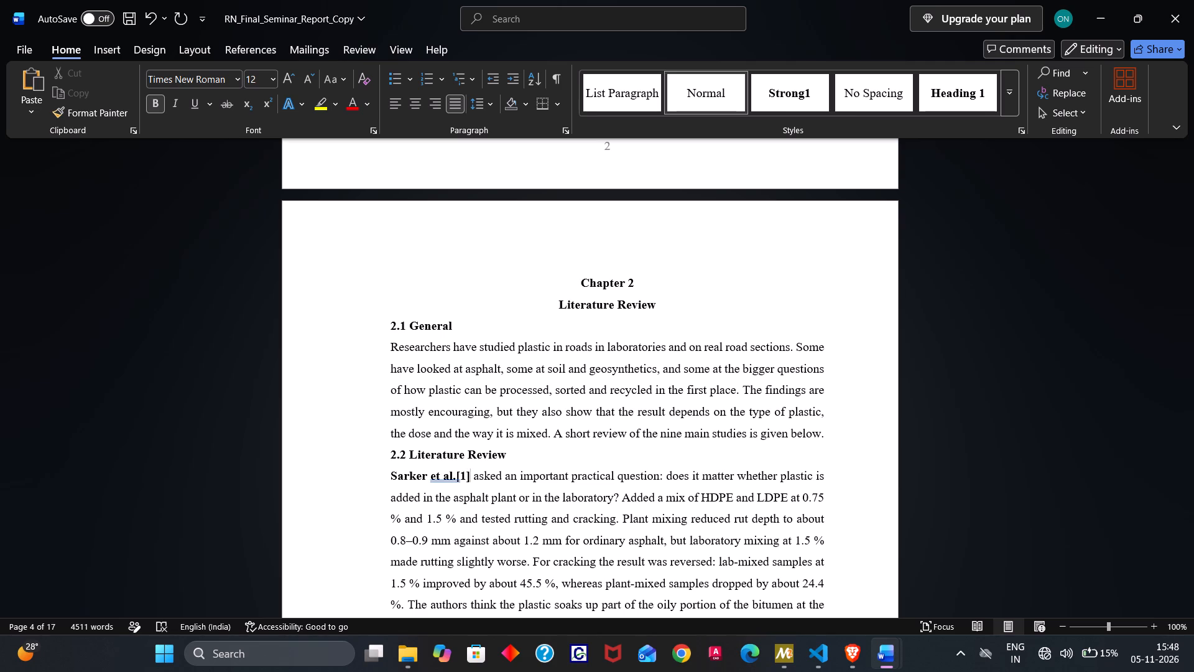
Add the citation [2] directly after "Hridoy et al." at the start of the second study's paragraph.
{"action": "key", "text": "Down"}
{"action": "key", "text": "Down"}
{"action": "key", "text": "Down"}
{"action": "key", "text": "Down"}
{"action": "key", "text": "Down"}
{"action": "key", "text": "Down"}
{"action": "key", "text": "Down"}
{"action": "key", "text": "Down"}
{"action": "key", "text": "Down"}
{"action": "key", "text": "Down"}
{"action": "key", "text": "Down"}
{"action": "key", "text": "Down"}
{"action": "key", "text": "Down"}
{"action": "key", "text": "Down"}
{"action": "key", "text": "Down"}
{"action": "key", "text": "Down"}
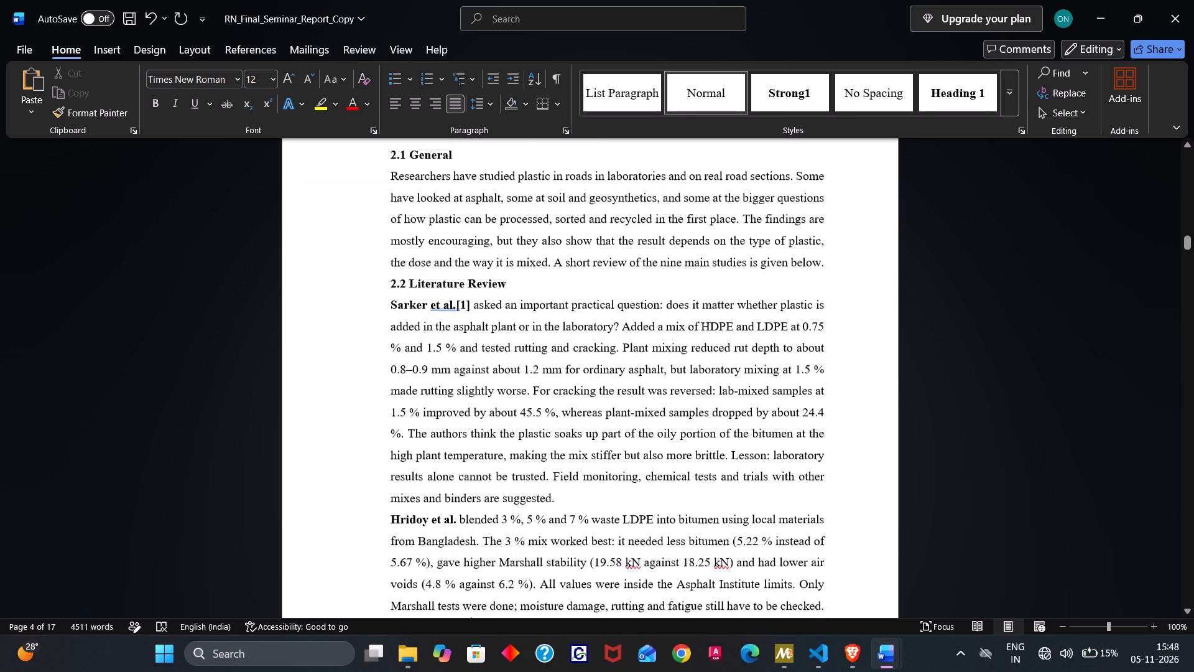
{"action": "key", "text": "Up"}
{"action": "key", "text": "Up"}
{"action": "key", "text": "Up"}
{"action": "key", "text": "Up"}
{"action": "key", "text": "Up"}
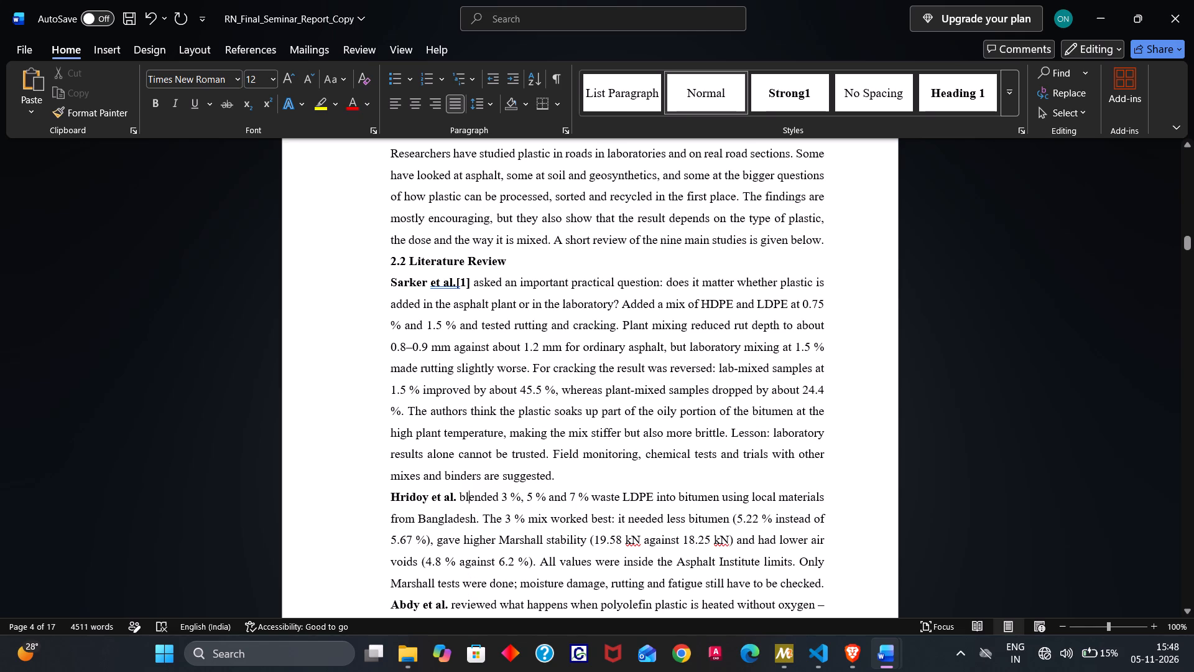
{"action": "key", "text": "Left"}
{"action": "key", "text": "Left"}
{"action": "key", "text": "Left"}
{"action": "type", "text": "[2]"}
Add the citation [3] directly after "Abdy et al." at the start of the third study's paragraph.
{"action": "key", "text": "Down"}
{"action": "key", "text": "Down"}
{"action": "key", "text": "Down"}
{"action": "key", "text": "Down"}
{"action": "key", "text": "Down"}
{"action": "key", "text": "Down"}
{"action": "key", "text": "Down"}
{"action": "key", "text": "Down"}
{"action": "key", "text": "Down"}
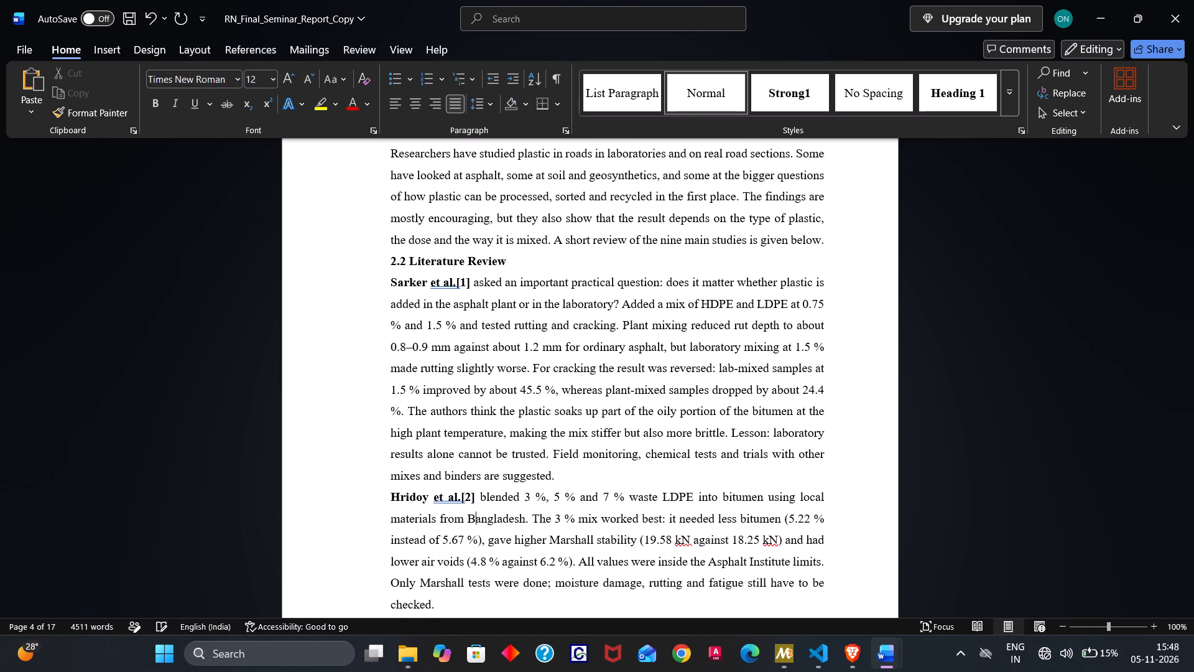
{"action": "key", "text": "Up"}
{"action": "key", "text": "Up"}
{"action": "key", "text": "Up"}
{"action": "key", "text": "Up"}
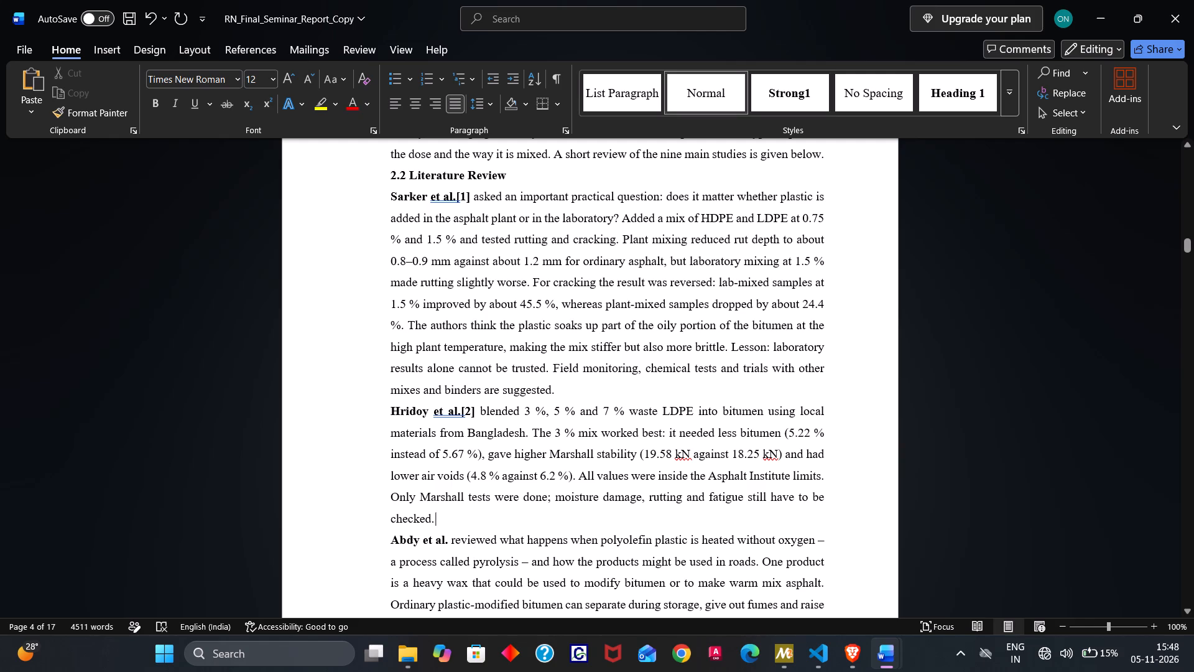
{"action": "key", "text": "Down"}
{"action": "key", "text": "Left"}
{"action": "key", "text": "Left"}
{"action": "key", "text": "Left"}
{"action": "key", "text": "Left"}
{"action": "key", "text": "Left"}
{"action": "key", "text": "Left"}
{"action": "type", "text": "[3]"}
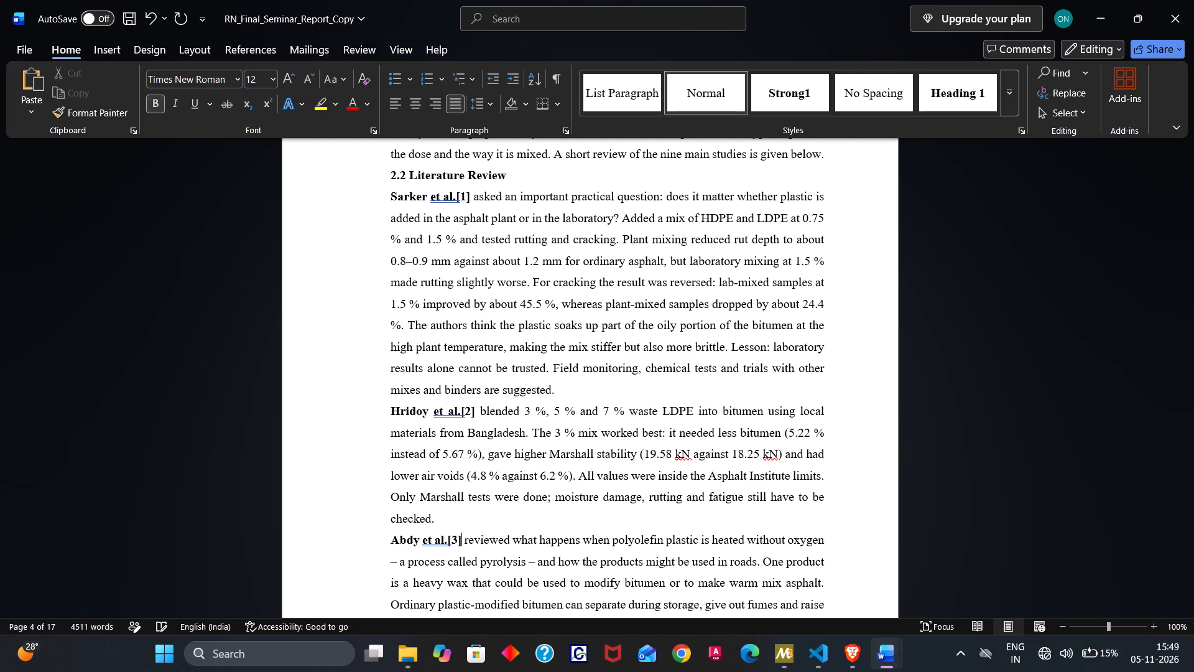
Add the citation [4] directly after "Singh and Gupta" at the start of the fourth study's paragraph.
{"action": "key", "text": "Down"}
{"action": "key", "text": "Down"}
{"action": "key", "text": "Down"}
{"action": "key", "text": "Down"}
{"action": "key", "text": "Down"}
{"action": "key", "text": "Down"}
{"action": "key", "text": "Down"}
{"action": "key", "text": "Down"}
{"action": "key", "text": "Down"}
{"action": "key", "text": "Down"}
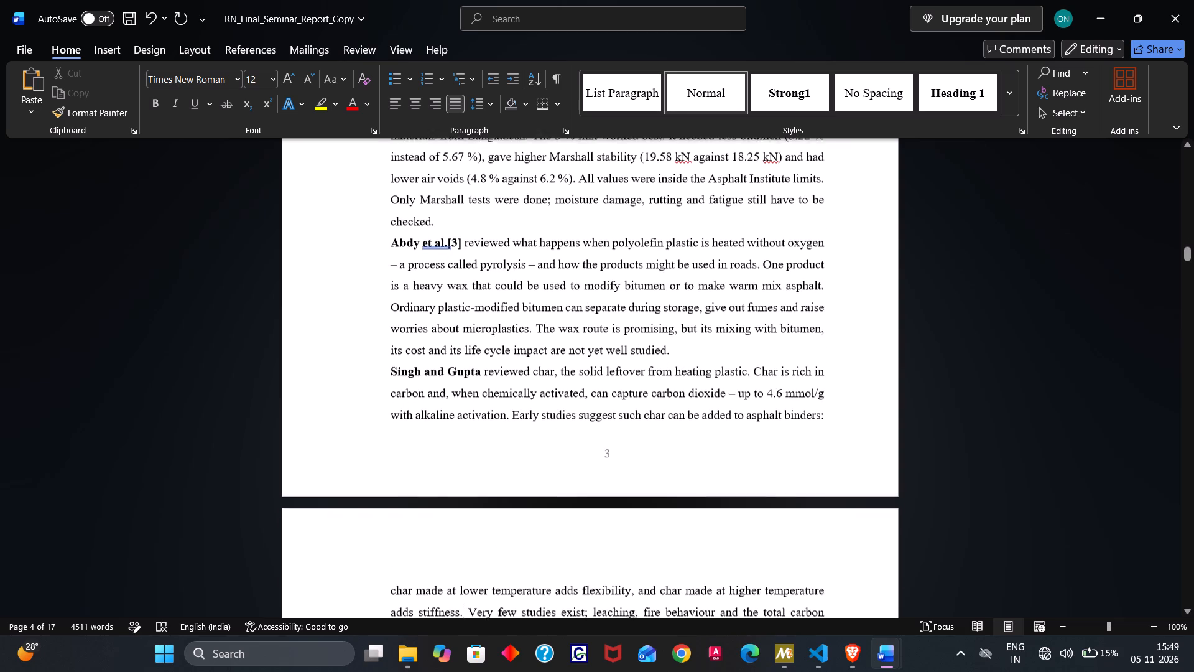
{"action": "key", "text": "Up"}
{"action": "key", "text": "Up"}
{"action": "key", "text": "Up"}
{"action": "key", "text": "Up"}
{"action": "key", "text": "Right"}
{"action": "key", "text": "Right"}
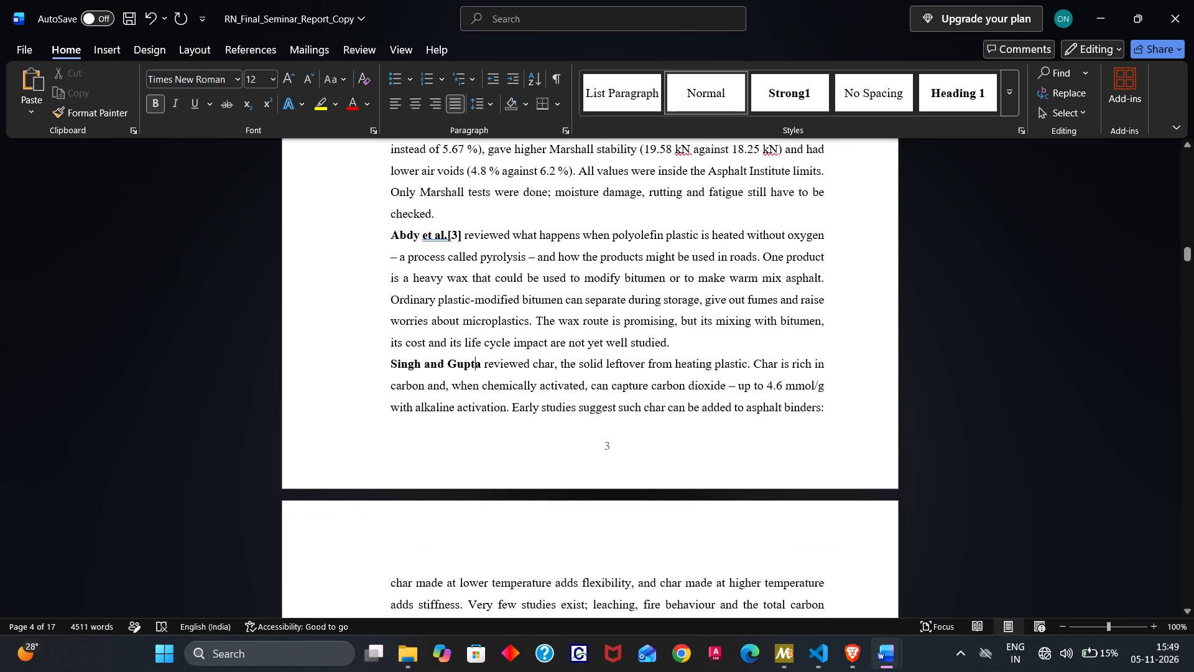
{"action": "key", "text": "Right"}
{"action": "key", "text": "Right"}
{"action": "key", "text": "Left"}
{"action": "type", "text": "[4"}
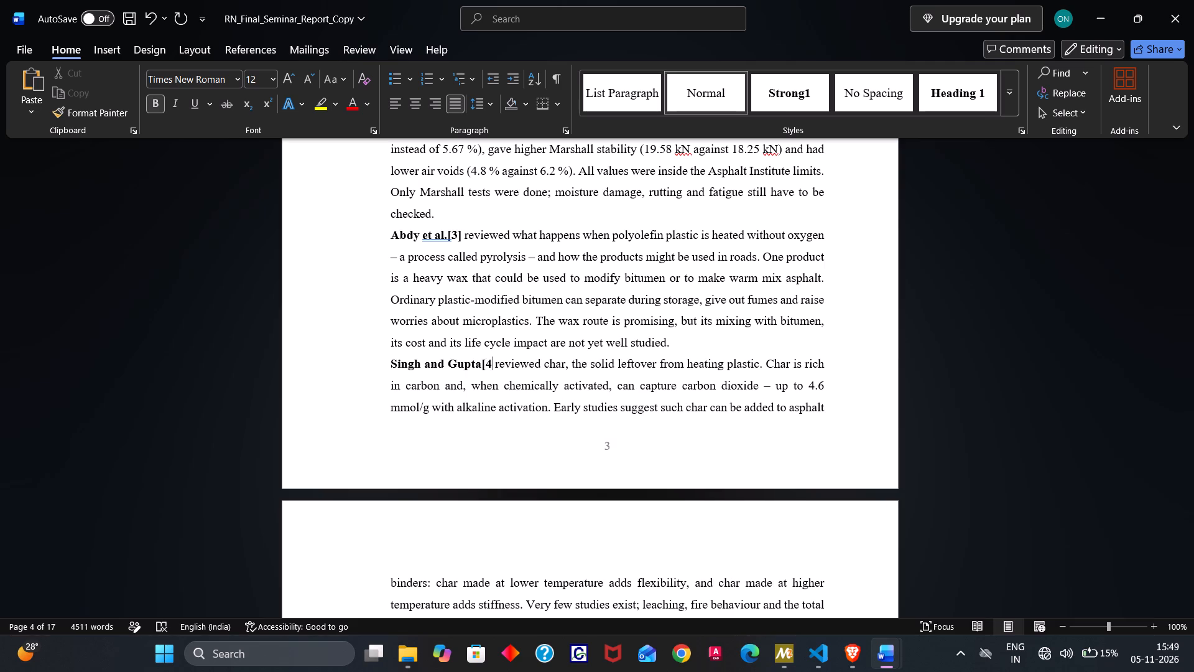
{"action": "key", "text": "bracketright"}
Add the citation [5] directly after "Chah et al." at the start of the fifth study's paragraph.
{"action": "key", "text": "Left"}
{"action": "key", "text": "Left"}
{"action": "key", "text": "Left"}
{"action": "key", "text": "Left"}
{"action": "key", "text": "Left"}
{"action": "key", "text": "Down"}
{"action": "key", "text": "Down"}
{"action": "key", "text": "Down"}
{"action": "key", "text": "Down"}
{"action": "key", "text": "Down"}
{"action": "key", "text": "Down"}
{"action": "key", "text": "Down"}
{"action": "key", "text": "Down"}
{"action": "key", "text": "Down"}
{"action": "key", "text": "Down"}
{"action": "key", "text": "Down"}
{"action": "key", "text": "Down"}
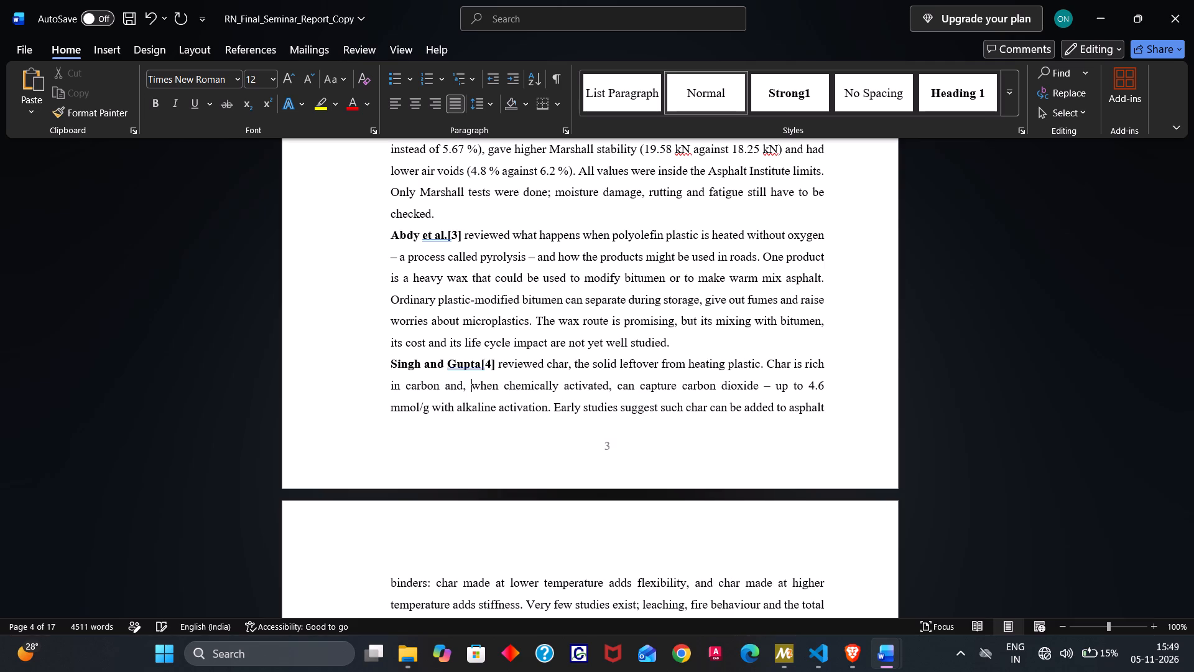
{"action": "key", "text": "Up"}
{"action": "key", "text": "Up"}
{"action": "key", "text": "Up"}
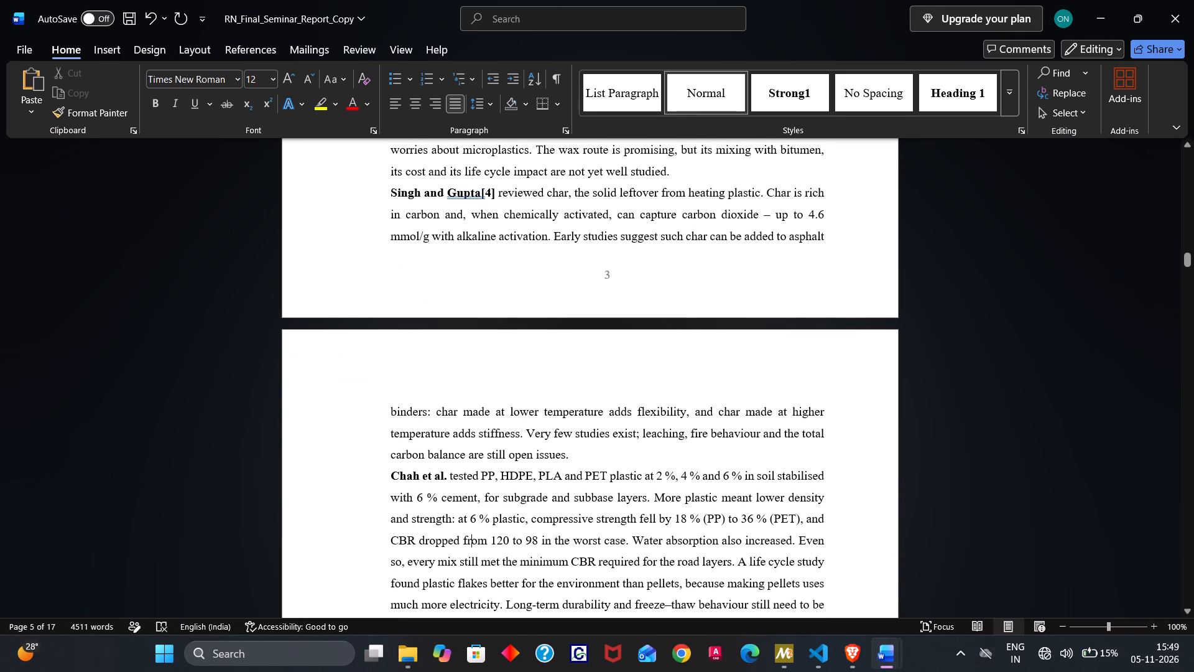
{"action": "key", "text": "Up"}
{"action": "key", "text": "Up"}
{"action": "key", "text": "Up"}
{"action": "key", "text": "Left"}
{"action": "key", "text": "Left"}
{"action": "key", "text": "Left"}
{"action": "key", "text": "Left"}
{"action": "key", "text": "Left"}
{"action": "key", "text": "Left"}
{"action": "type", "text": "[5]"}
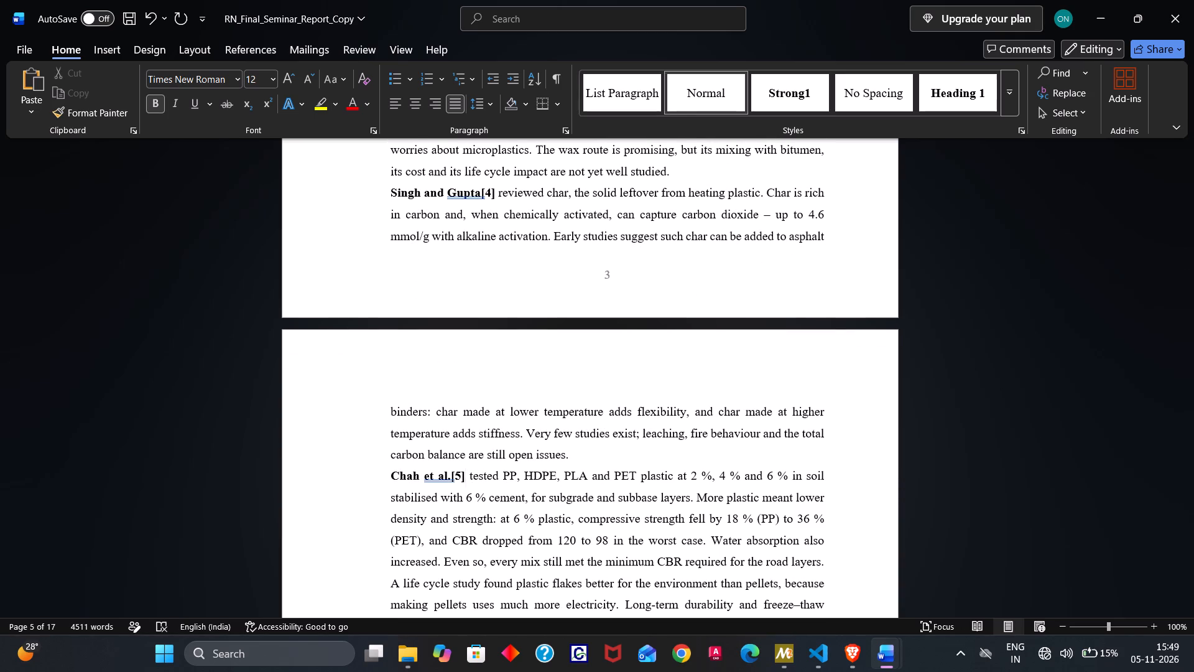
Add the citation [6] directly after "Hasheminezhad et al." at the start of the sixth study's paragraph.
{"action": "key", "text": "Down"}
{"action": "key", "text": "Down"}
{"action": "key", "text": "Down"}
{"action": "key", "text": "Down"}
{"action": "key", "text": "Down"}
{"action": "key", "text": "Down"}
{"action": "key", "text": "Down"}
{"action": "key", "text": "Down"}
{"action": "key", "text": "Down"}
{"action": "key", "text": "Down"}
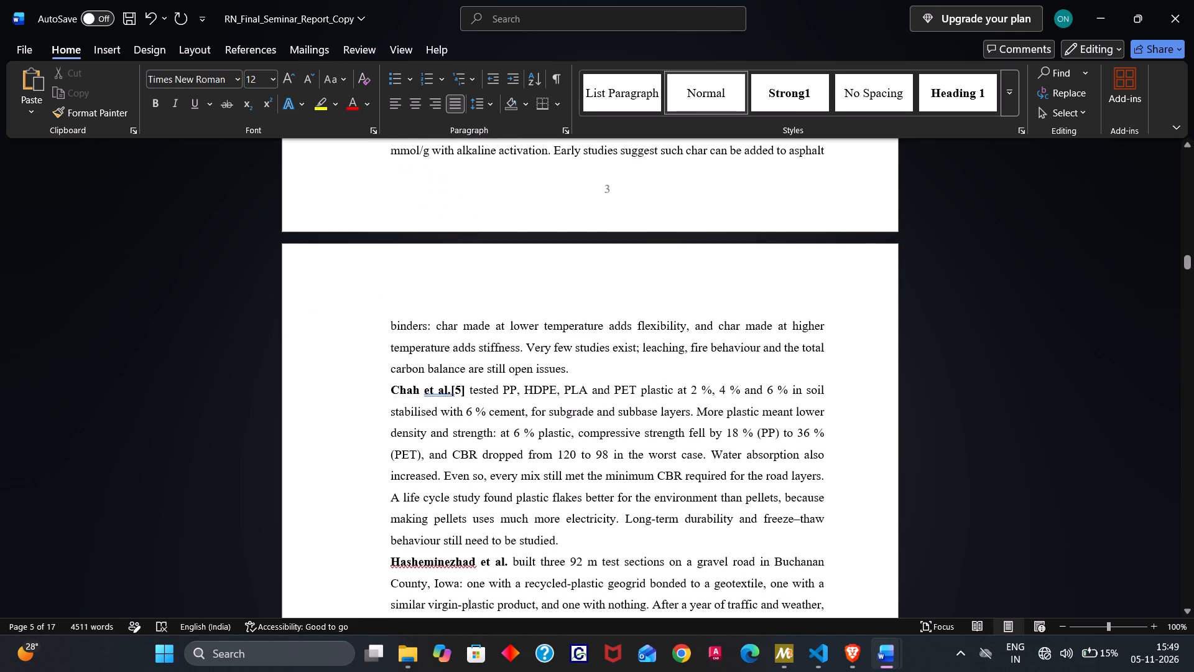
{"action": "key", "text": "Up"}
{"action": "key", "text": "Up"}
{"action": "key", "text": "Right"}
{"action": "key", "text": "Right"}
{"action": "key", "text": "Right"}
{"action": "key", "text": "Right"}
{"action": "key", "text": "Right"}
{"action": "key", "text": "Right"}
{"action": "key", "text": "Right"}
{"action": "key", "text": "Right"}
{"action": "key", "text": "Right"}
{"action": "key", "text": "bracketleft"}
{"action": "key", "text": "6"}
{"action": "key", "text": "bracketright"}
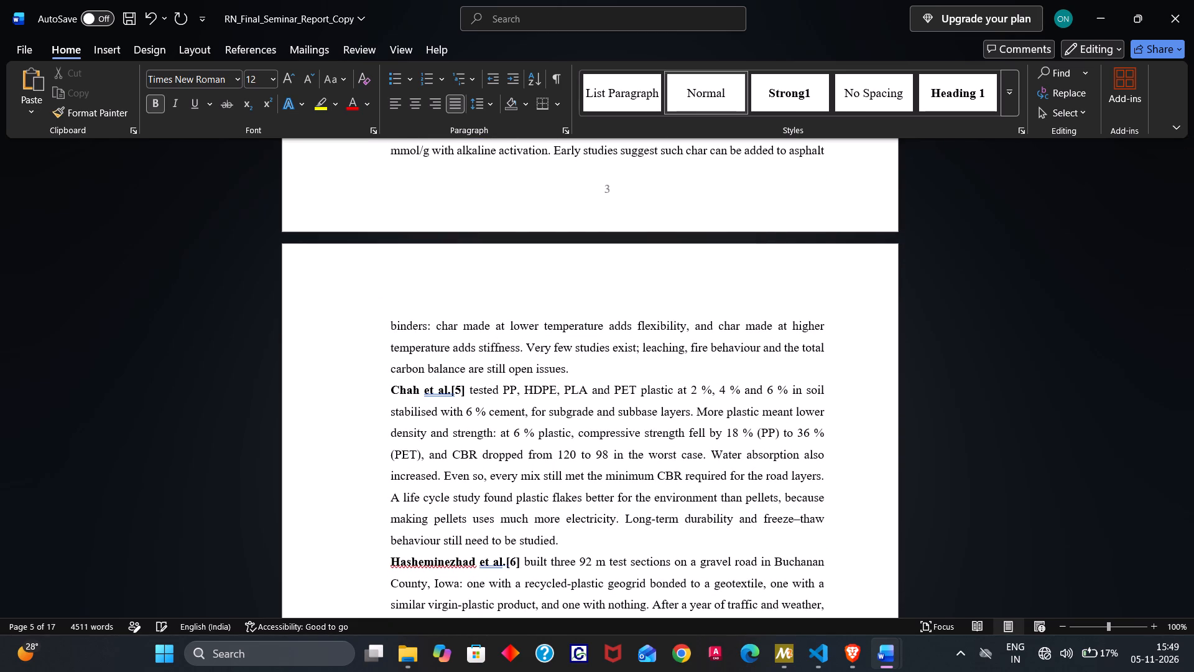
Add the citation [7] directly after "Yusuf et al." at the start of the seventh study's paragraph.
{"action": "key", "text": "Down"}
{"action": "key", "text": "Down"}
{"action": "key", "text": "Down"}
{"action": "key", "text": "Down"}
{"action": "key", "text": "Down"}
{"action": "key", "text": "Down"}
{"action": "key", "text": "Down"}
{"action": "key", "text": "Down"}
{"action": "key", "text": "Down"}
{"action": "key", "text": "Left"}
{"action": "key", "text": "Up"}
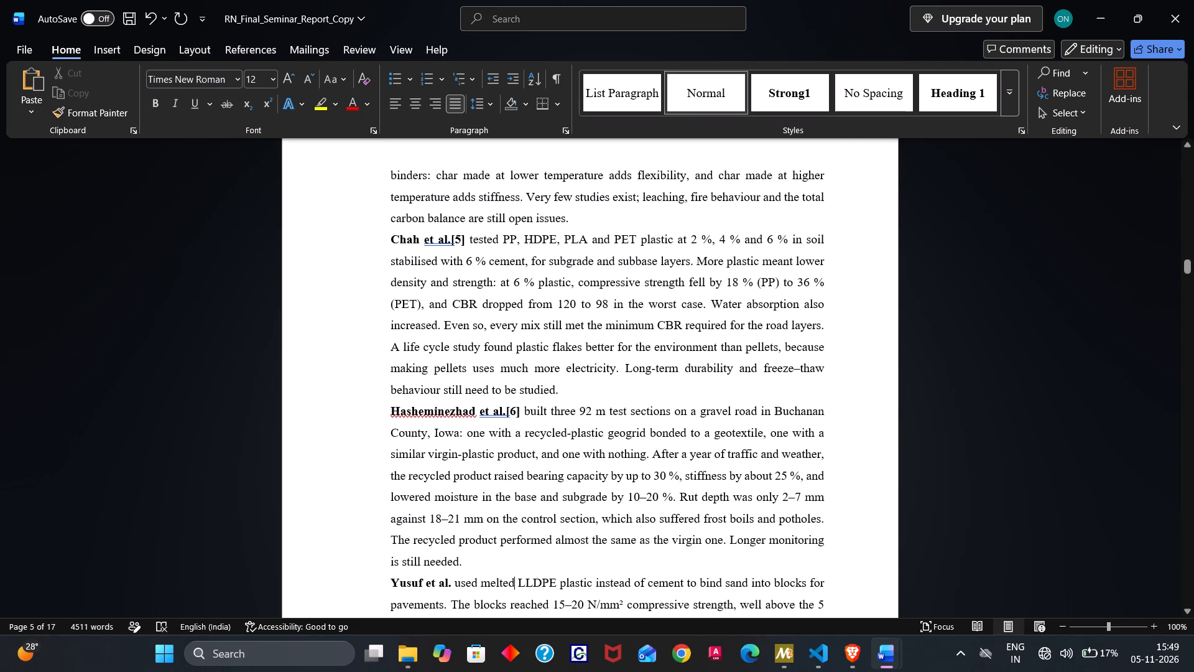
{"action": "key", "text": "Left"}
{"action": "key", "text": "Left"}
{"action": "key", "text": "Left"}
{"action": "key", "text": "Left"}
{"action": "key", "text": "Left"}
{"action": "key", "text": "Left"}
{"action": "key", "text": "Left"}
{"action": "key", "text": "Left"}
{"action": "key", "text": "Left"}
{"action": "key", "text": "Left"}
{"action": "key", "text": "Left"}
{"action": "key", "text": "Left"}
{"action": "type", "text": "[7]"}
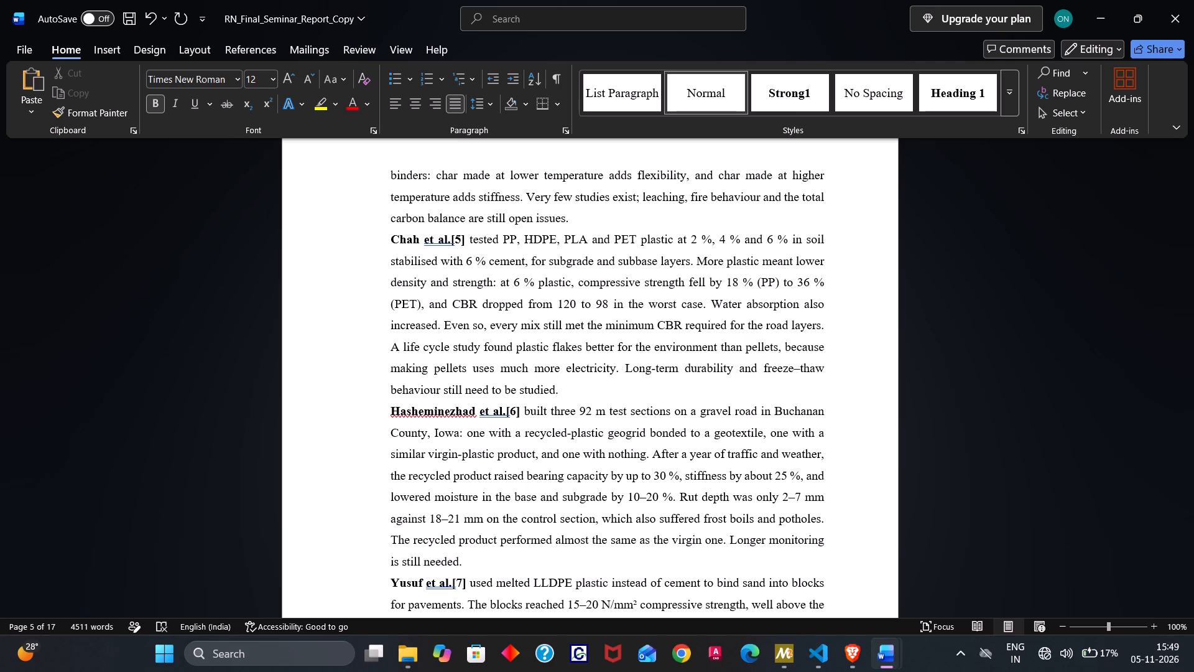
Add the citation [8] directly after "Ranjbar et al." at the start of the eighth study's paragraph.
{"action": "key", "text": "Down"}
{"action": "key", "text": "Down"}
{"action": "key", "text": "Down"}
{"action": "key", "text": "Down"}
{"action": "key", "text": "Down"}
{"action": "key", "text": "Down"}
{"action": "key", "text": "Down"}
{"action": "key", "text": "Down"}
{"action": "key", "text": "Down"}
{"action": "key", "text": "Down"}
{"action": "key", "text": "Up"}
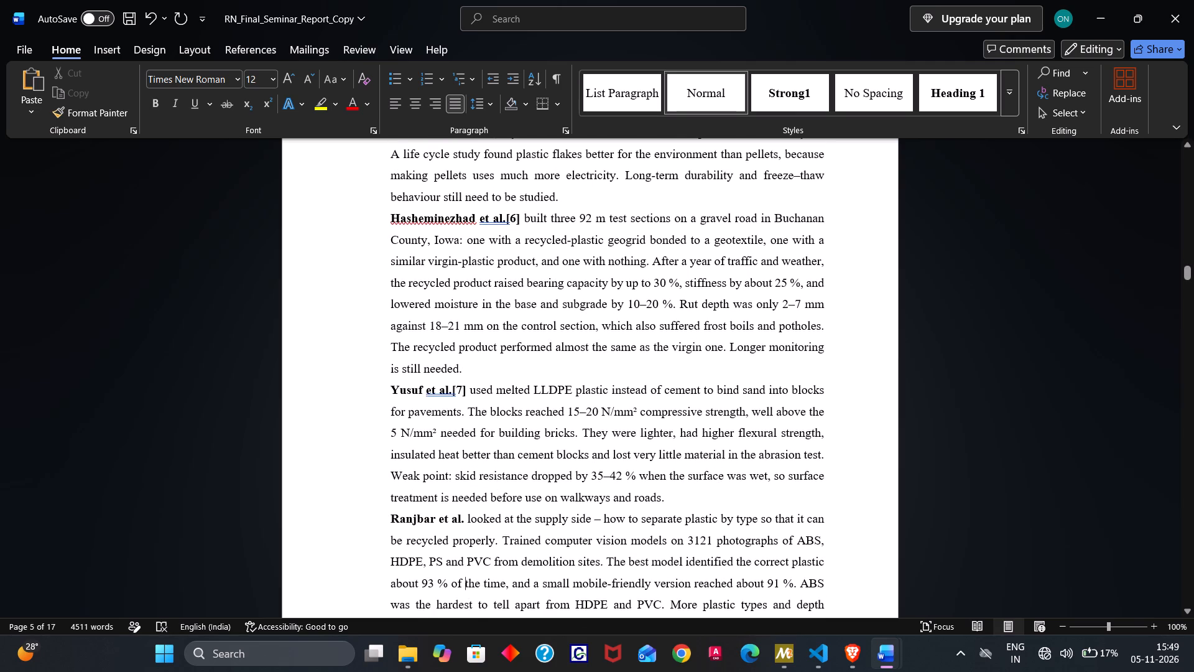
{"action": "key", "text": "Up"}
{"action": "key", "text": "Up"}
{"action": "key", "text": "Up"}
{"action": "key", "text": "Left"}
{"action": "key", "text": "bracketleft"}
{"action": "key", "text": "8"}
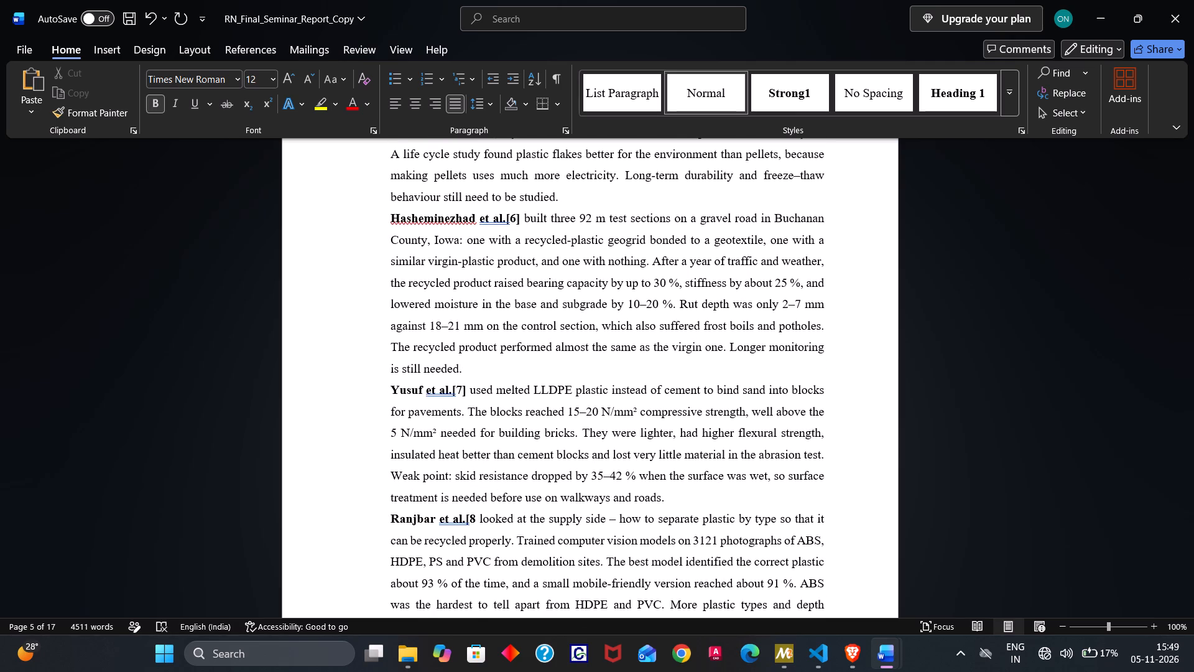
{"action": "key", "text": "bracketright"}
Add the citation [9] directly after "Wang et al." at the start of the ninth study's paragraph.
{"action": "key", "text": "Down"}
{"action": "key", "text": "Down"}
{"action": "key", "text": "Down"}
{"action": "key", "text": "Down"}
{"action": "key", "text": "Down"}
{"action": "key", "text": "Down"}
{"action": "key", "text": "Down"}
{"action": "key", "text": "Down"}
{"action": "key", "text": "Down"}
{"action": "key", "text": "Down"}
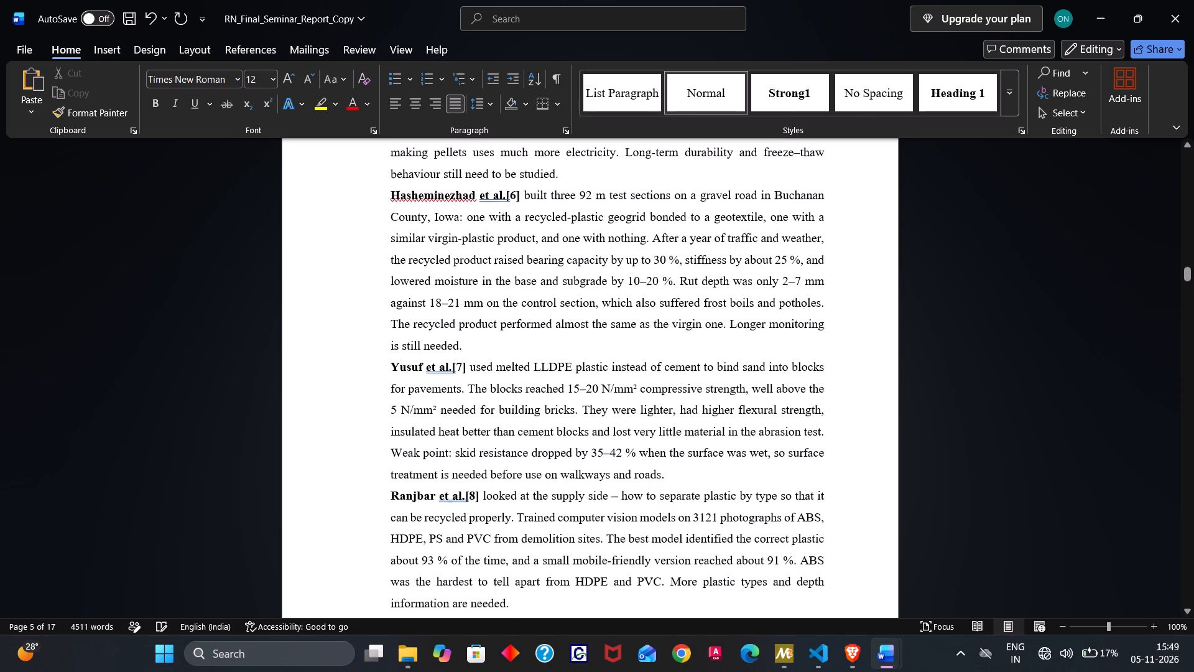
{"action": "key", "text": "Up"}
{"action": "key", "text": "Up"}
{"action": "key", "text": "Up"}
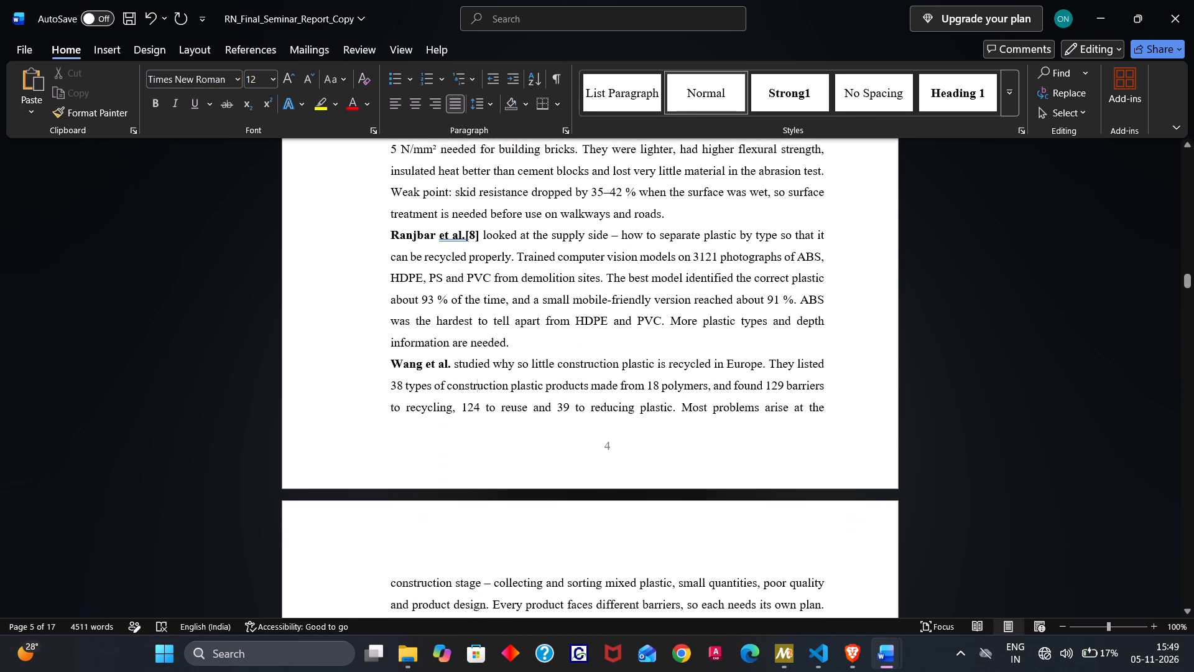
{"action": "key", "text": "Up"}
{"action": "key", "text": "Left"}
{"action": "key", "text": "Left"}
{"action": "key", "text": "Left"}
{"action": "key", "text": "Left"}
{"action": "key", "text": "Left"}
{"action": "key", "text": "Left"}
{"action": "type", "text": "[9]"}
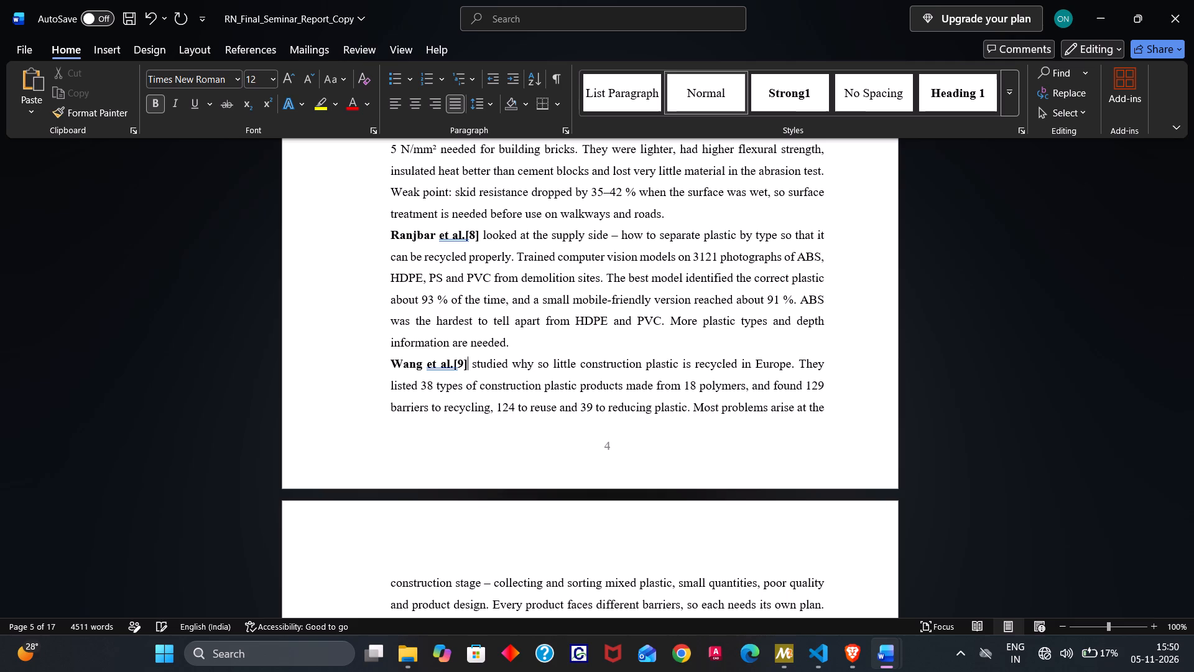
Shift the bulleted lists of Chapter 3, sections 3.1 and 3.2, outward so their bullets align with the body text's margin.
{"action": "key", "text": "Down"}
{"action": "key", "text": "Down"}
{"action": "key", "text": "Down"}
{"action": "key", "text": "Down"}
{"action": "key", "text": "Down"}
{"action": "key", "text": "Down"}
{"action": "key", "text": "Down"}
{"action": "key", "text": "Down"}
{"action": "key", "text": "Down"}
{"action": "key", "text": "Down"}
{"action": "key", "text": "Down"}
{"action": "key", "text": "Down"}
{"action": "key", "text": "Down"}
{"action": "key", "text": "Down"}
{"action": "key", "text": "Down"}
{"action": "key", "text": "Down"}
{"action": "key", "text": "Down"}
{"action": "key", "text": "Down"}
{"action": "key", "text": "Down"}
{"action": "key", "text": "Down"}
{"action": "key", "text": "Down"}
{"action": "key", "text": "Down"}
{"action": "key", "text": "Down"}
{"action": "key", "text": "Down"}
{"action": "key", "text": "Down"}
{"action": "key", "text": "Down"}
{"action": "key", "text": "Down"}
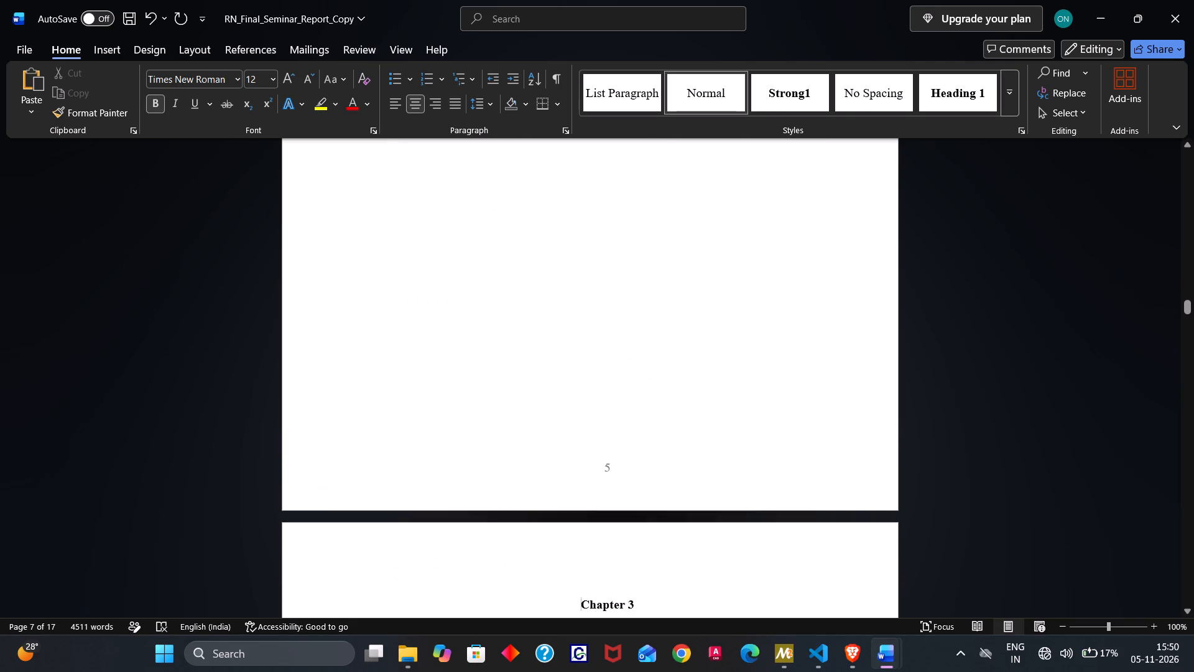
{"action": "key", "text": "Down"}
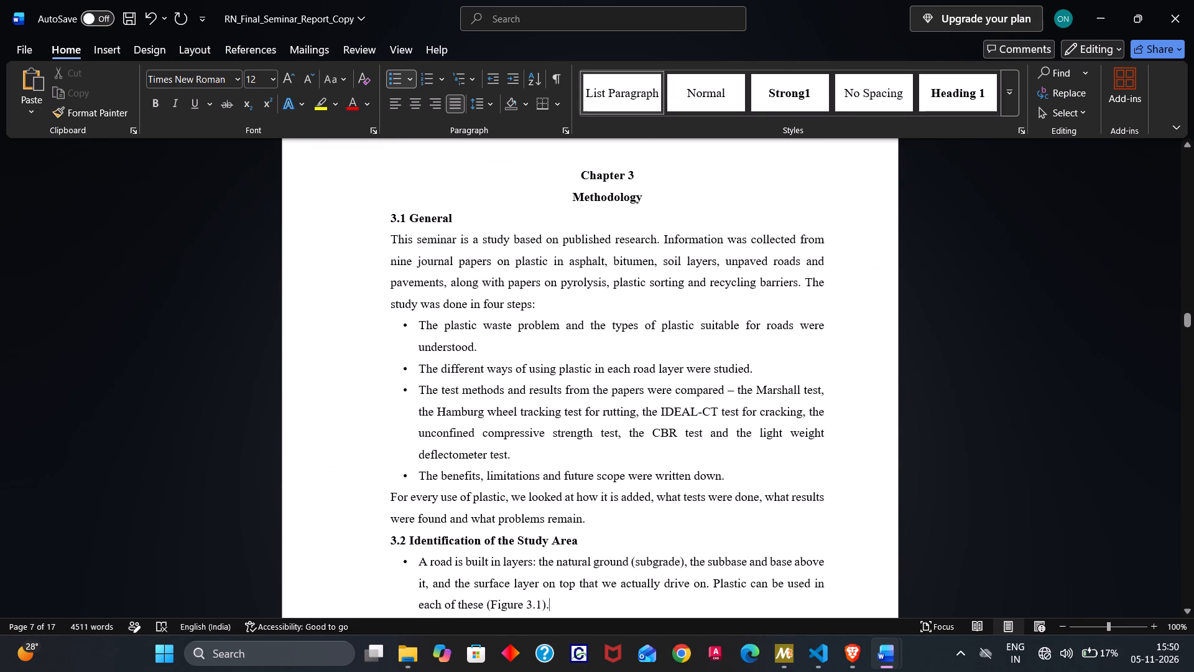
{"action": "left_click_drag", "start_coordinate": [417, 326], "coordinate": [431, 324]}
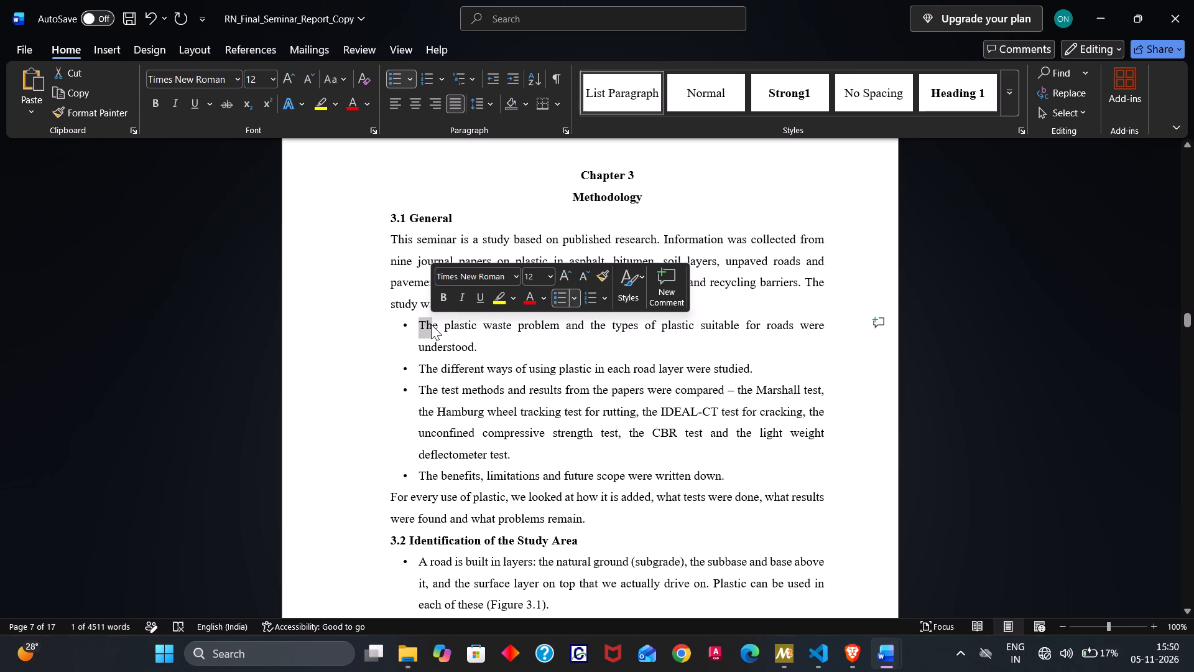
{"action": "left_click", "coordinate": [412, 324]}
{"action": "double_click", "coordinate": [403, 323]}
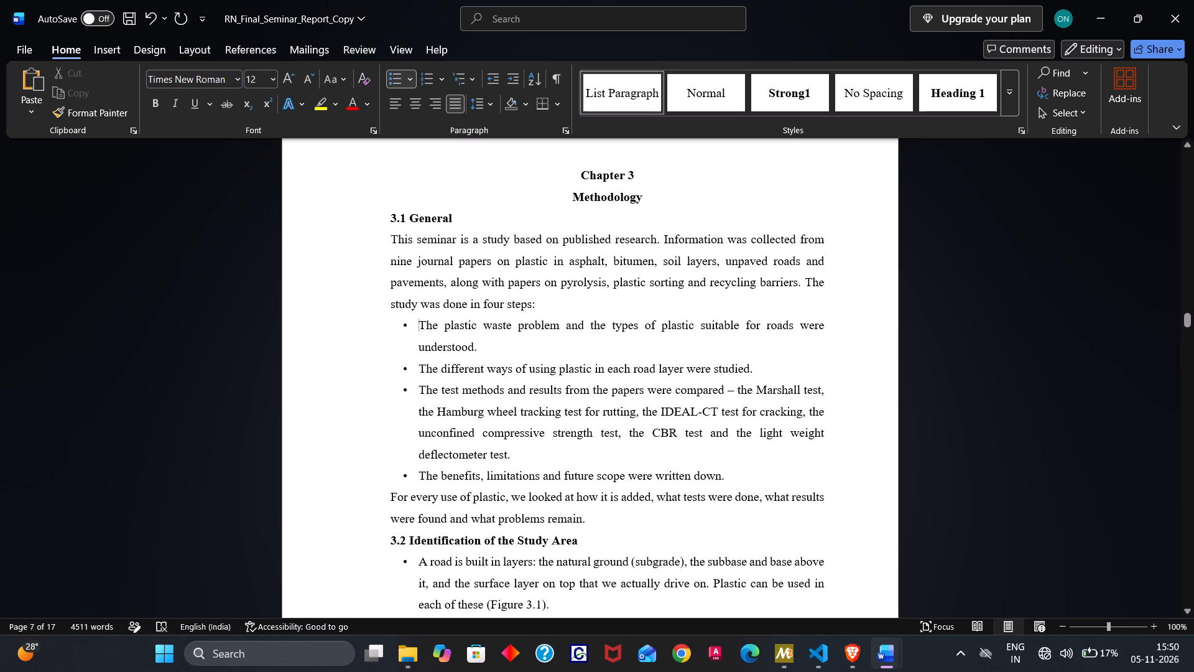
{"action": "left_click", "coordinate": [403, 323]}
{"action": "double_click", "coordinate": [407, 329]}
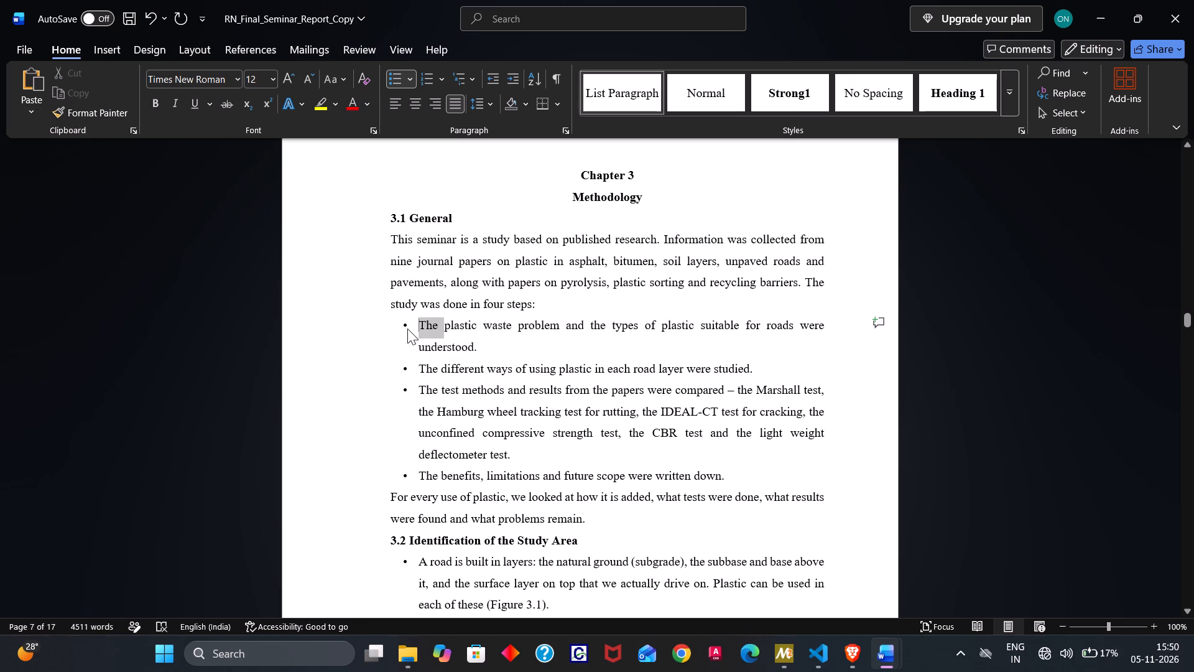
{"action": "double_click", "coordinate": [410, 324]}
{"action": "left_click", "coordinate": [408, 321]}
{"action": "left_click_drag", "start_coordinate": [406, 323], "coordinate": [394, 326]}
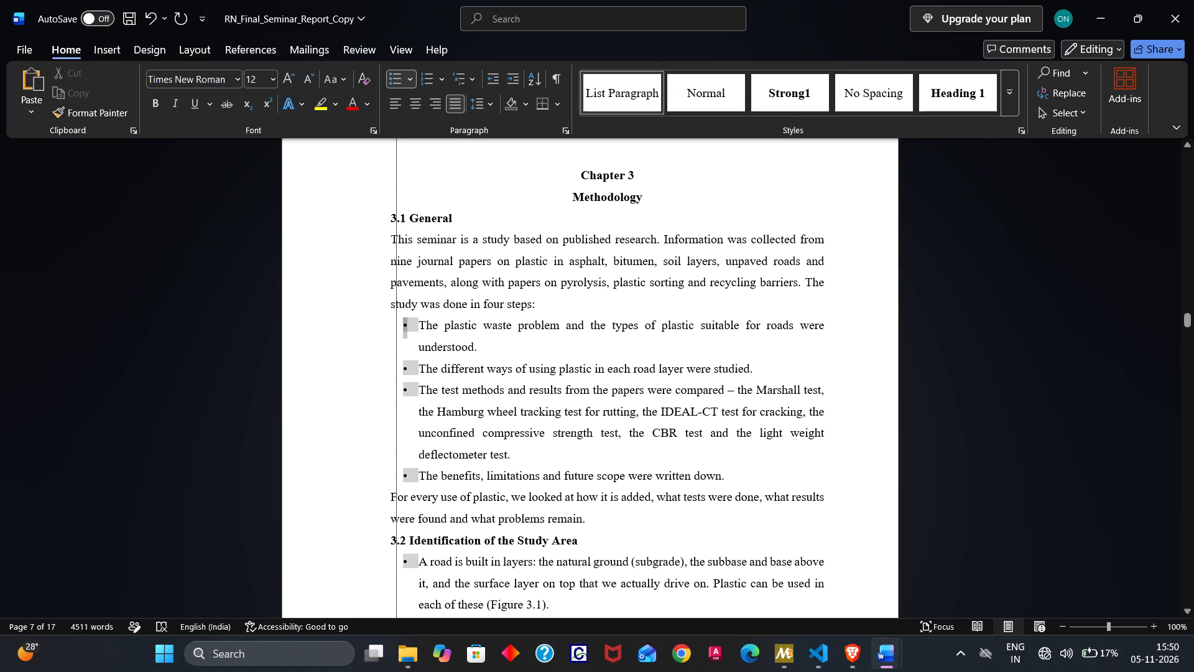
{"action": "left_click_drag", "start_coordinate": [394, 326], "coordinate": [387, 325]}
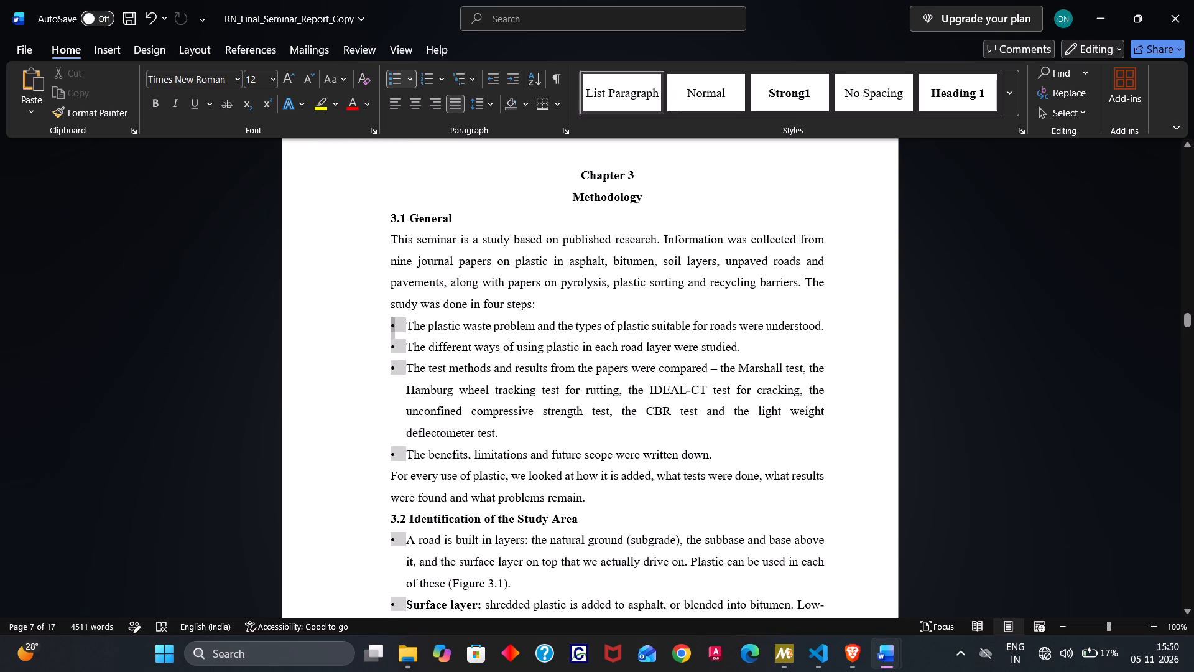
Look through Chapter 3 from section 3.1 to Table 3.5 in section 3.10, checking the lists and citations.
{"action": "key", "text": "Down"}
{"action": "key", "text": "Down"}
{"action": "key", "text": "Down"}
{"action": "key", "text": "Down"}
{"action": "key", "text": "Down"}
{"action": "key", "text": "Down"}
{"action": "key", "text": "Down"}
{"action": "key", "text": "Down"}
{"action": "key", "text": "Down"}
{"action": "key", "text": "Down"}
{"action": "key", "text": "Down"}
{"action": "key", "text": "Down"}
{"action": "key", "text": "Down"}
{"action": "key", "text": "Down"}
{"action": "key", "text": "Down"}
{"action": "key", "text": "Down"}
{"action": "key", "text": "Down"}
{"action": "key", "text": "Down"}
{"action": "key", "text": "Down"}
{"action": "key", "text": "Down"}
{"action": "key", "text": "Down"}
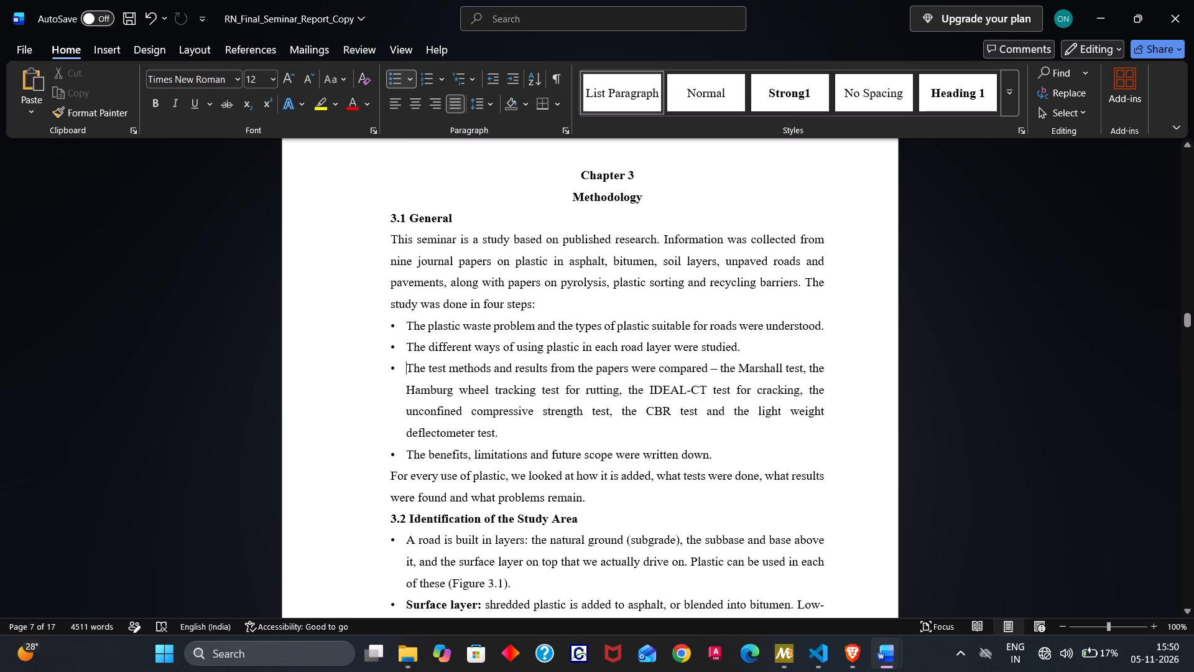
{"action": "key", "text": "Down"}
{"action": "key", "text": "Down"}
{"action": "key", "text": "Down"}
{"action": "key", "text": "Down"}
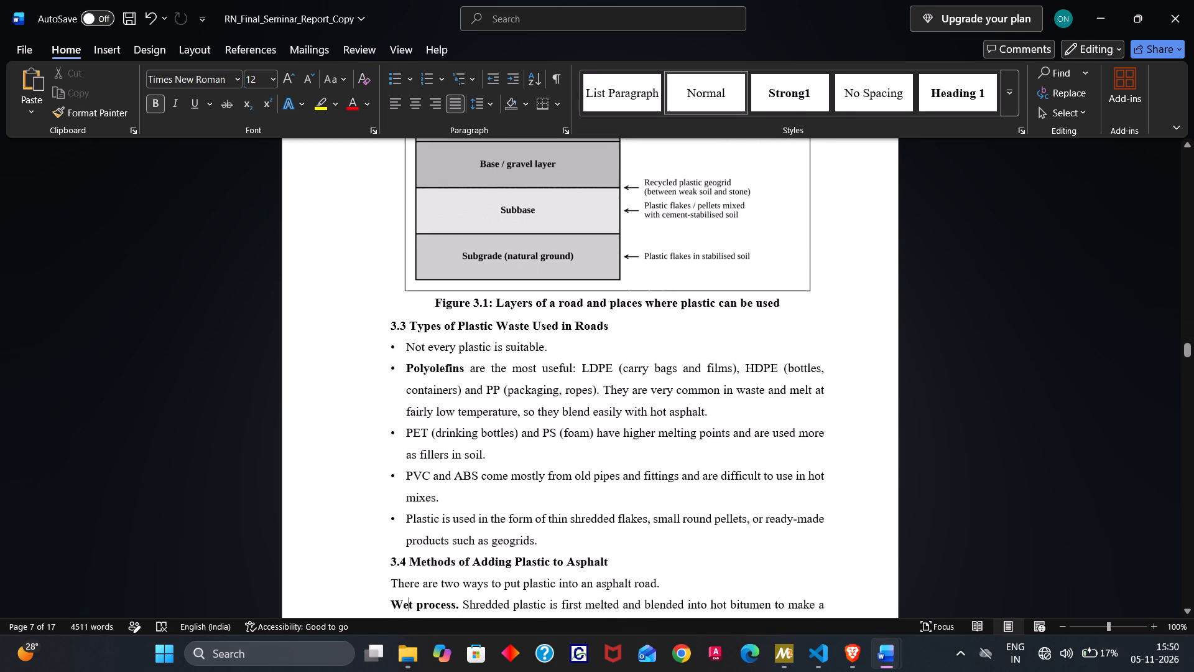
{"action": "key", "text": "Down"}
{"action": "key", "text": "Down"}
{"action": "key", "text": "Down"}
{"action": "key", "text": "Down"}
{"action": "key", "text": "Down"}
{"action": "key", "text": "Down"}
{"action": "key", "text": "Down"}
{"action": "key", "text": "Down"}
{"action": "key", "text": "Down"}
{"action": "key", "text": "Down"}
{"action": "key", "text": "Down"}
{"action": "key", "text": "Down"}
{"action": "key", "text": "Down"}
{"action": "key", "text": "Down"}
{"action": "key", "text": "Down"}
{"action": "key", "text": "Down"}
{"action": "key", "text": "Down"}
{"action": "key", "text": "Down"}
{"action": "key", "text": "Down"}
{"action": "key", "text": "Down"}
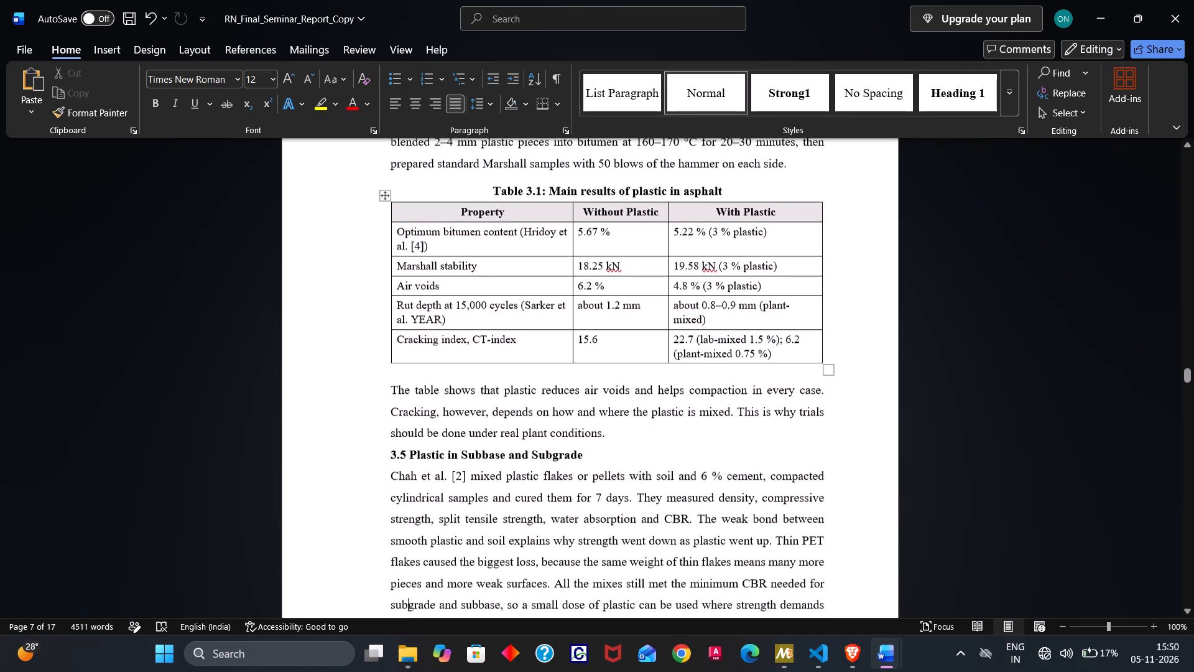
{"action": "key", "text": "Down"}
{"action": "key", "text": "Down"}
{"action": "key", "text": "Down"}
{"action": "key", "text": "Down"}
{"action": "key", "text": "Down"}
{"action": "key", "text": "Down"}
{"action": "key", "text": "Down"}
{"action": "key", "text": "Down"}
{"action": "key", "text": "Down"}
{"action": "key", "text": "Down"}
{"action": "key", "text": "Down"}
{"action": "key", "text": "Down"}
{"action": "key", "text": "Down"}
{"action": "key", "text": "Down"}
{"action": "key", "text": "Down"}
{"action": "key", "text": "Down"}
{"action": "key", "text": "Down"}
{"action": "key", "text": "Down"}
{"action": "key", "text": "Down"}
{"action": "key", "text": "Down"}
{"action": "key", "text": "Down"}
{"action": "key", "text": "Down"}
{"action": "key", "text": "Down"}
{"action": "key", "text": "Down"}
{"action": "key", "text": "Down"}
{"action": "key", "text": "Down"}
{"action": "key", "text": "Down"}
{"action": "key", "text": "Down"}
{"action": "key", "text": "Down"}
{"action": "key", "text": "Down"}
{"action": "key", "text": "Down"}
{"action": "key", "text": "Down"}
{"action": "key", "text": "Down"}
{"action": "key", "text": "Down"}
{"action": "key", "text": "Down"}
{"action": "key", "text": "Down"}
{"action": "key", "text": "Down"}
{"action": "key", "text": "Down"}
{"action": "key", "text": "Down"}
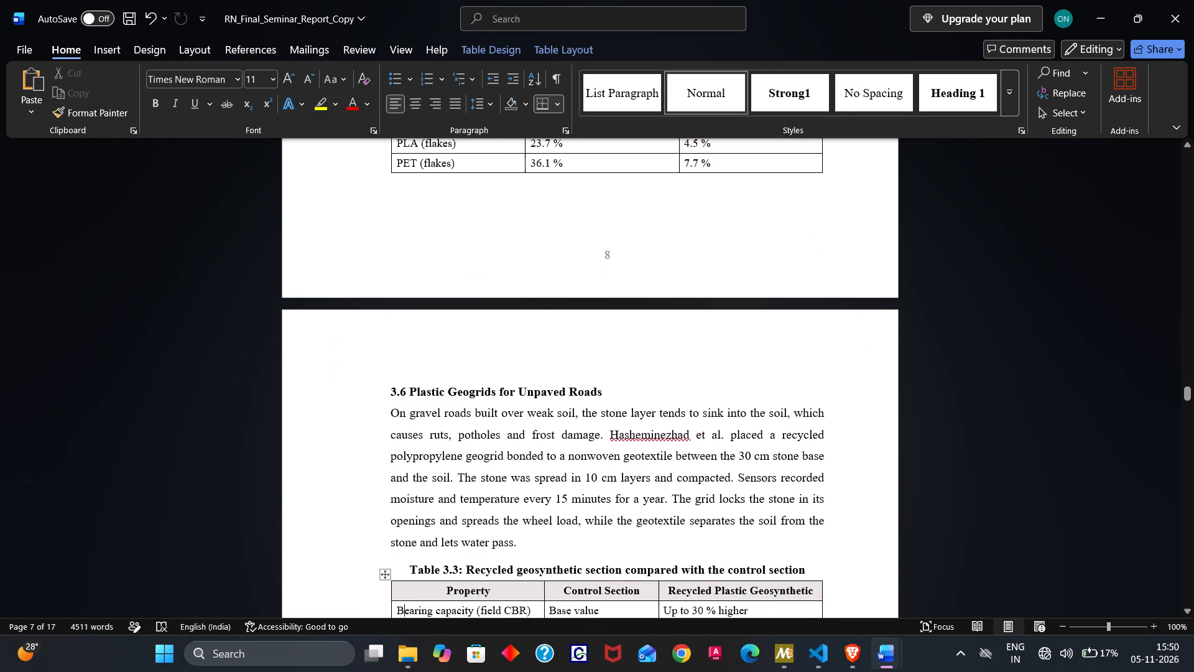
{"action": "key", "text": "Down"}
{"action": "key", "text": "Down"}
{"action": "key", "text": "Down"}
{"action": "key", "text": "Down"}
{"action": "key", "text": "Down"}
{"action": "key", "text": "Down"}
{"action": "key", "text": "Down"}
{"action": "key", "text": "Down"}
{"action": "key", "text": "Down"}
{"action": "key", "text": "Down"}
{"action": "key", "text": "Down"}
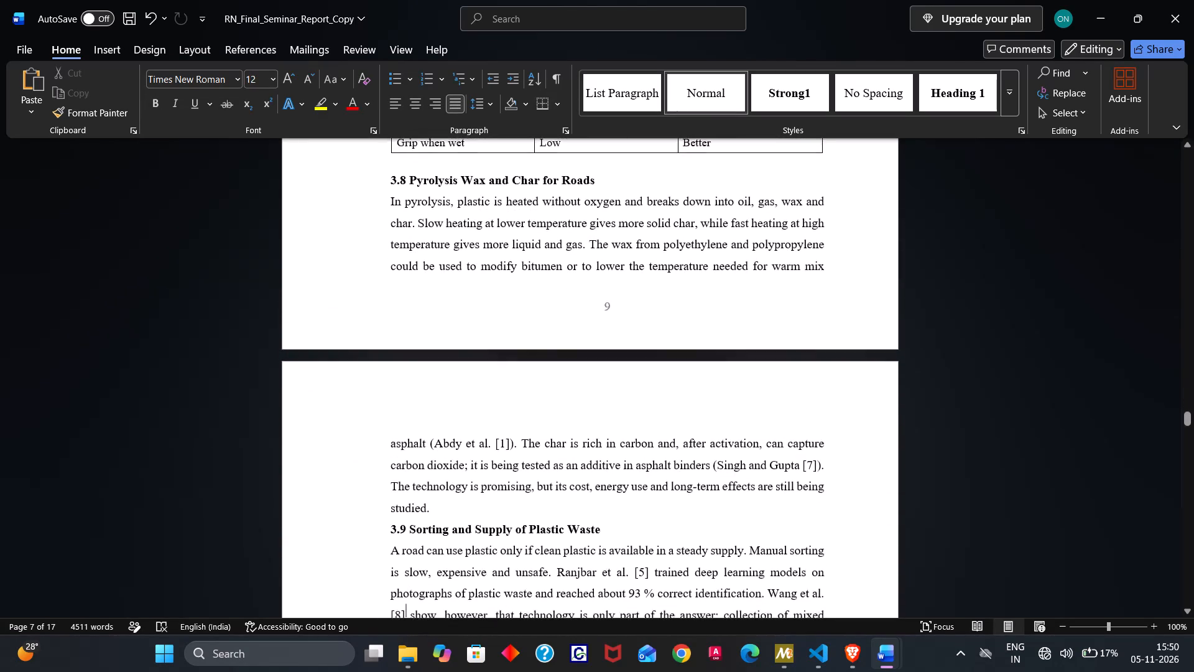
{"action": "key", "text": "Up"}
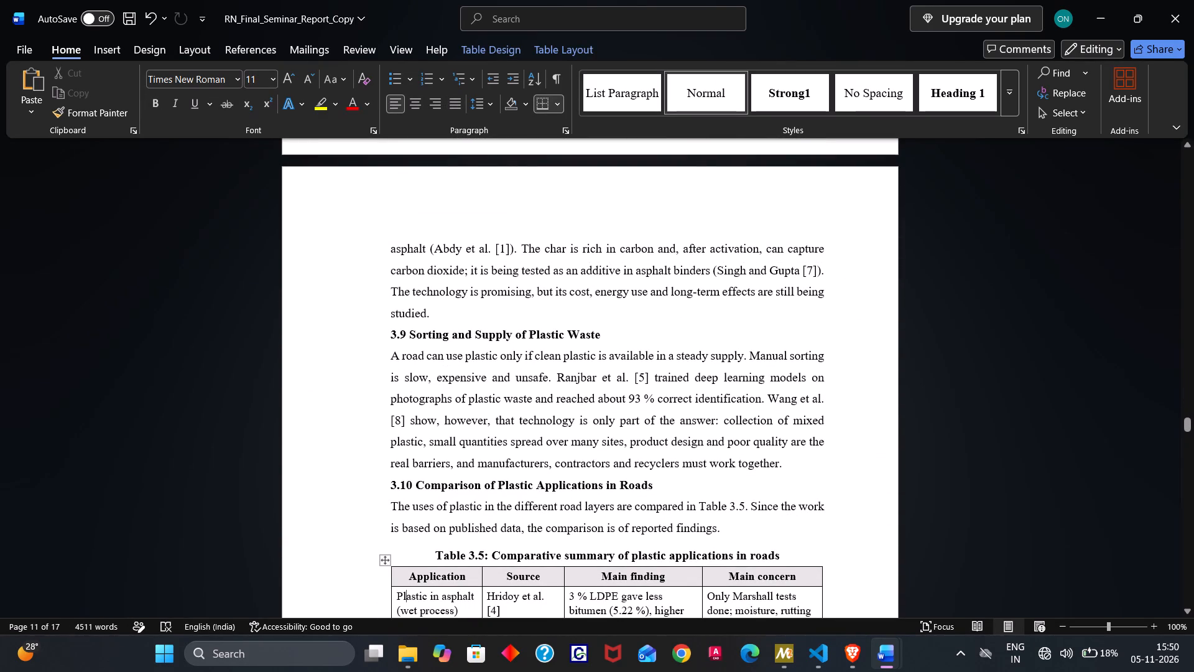
Delete the citation [1] and its closing parenthesis after "Abdy et al." in section 3.8.
{"action": "left_click", "coordinate": [515, 248]}
{"action": "key", "text": "BackSpace"}
{"action": "key", "text": "BackSpace"}
{"action": "key", "text": "BackSpace"}
{"action": "key", "text": "BackSpace"}
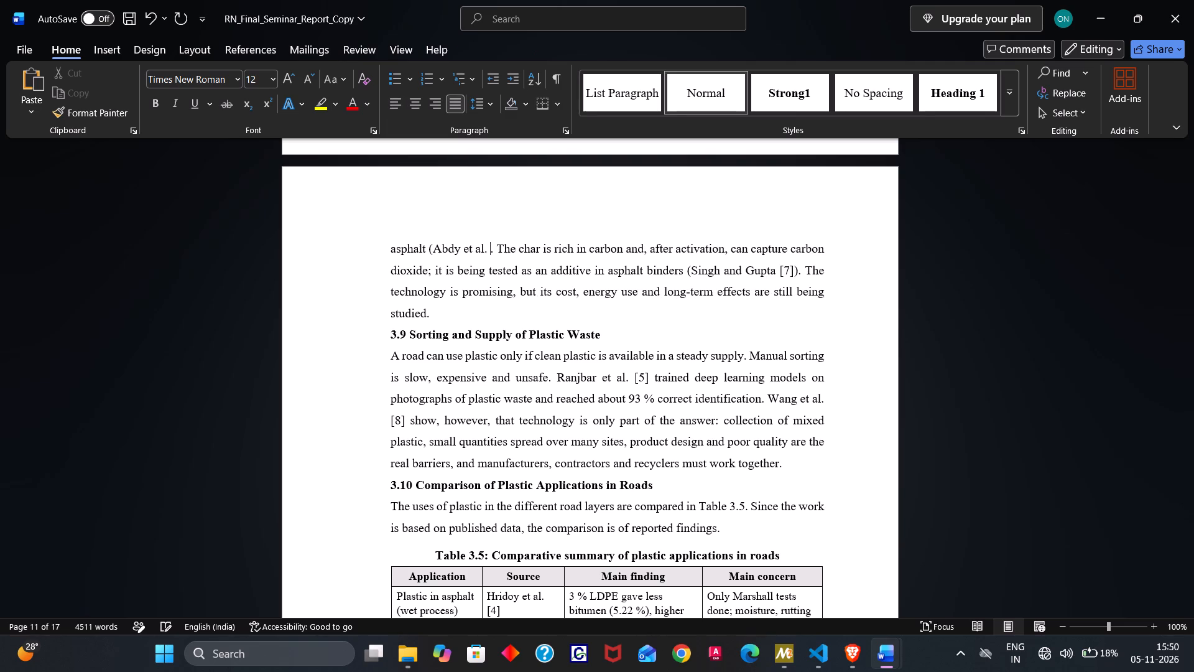
Delete the citation [5] after "Ranjbar et al." in section 3.9.
{"action": "left_click", "coordinate": [649, 377]}
{"action": "key", "text": "BackSpace"}
{"action": "key", "text": "BackSpace"}
{"action": "key", "text": "BackSpace"}
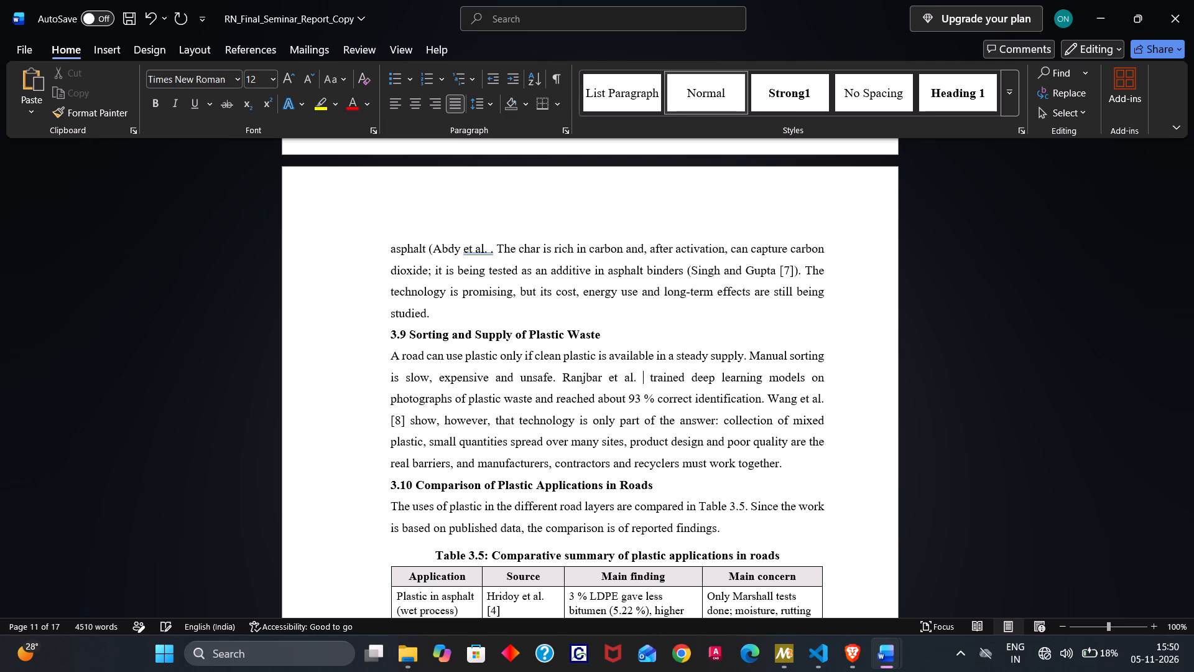
Remove the citations [4] and [6] after "Hridoy et al." and "Sarker et al." in the Source column of Table 3.5.
{"action": "key", "text": "Down"}
{"action": "key", "text": "Down"}
{"action": "key", "text": "Down"}
{"action": "key", "text": "Down"}
{"action": "key", "text": "Down"}
{"action": "key", "text": "Down"}
{"action": "key", "text": "Down"}
{"action": "key", "text": "Down"}
{"action": "key", "text": "Down"}
{"action": "key", "text": "Down"}
{"action": "key", "text": "Down"}
{"action": "key", "text": "Down"}
{"action": "key", "text": "Down"}
{"action": "key", "text": "Down"}
{"action": "key", "text": "Down"}
{"action": "key", "text": "Down"}
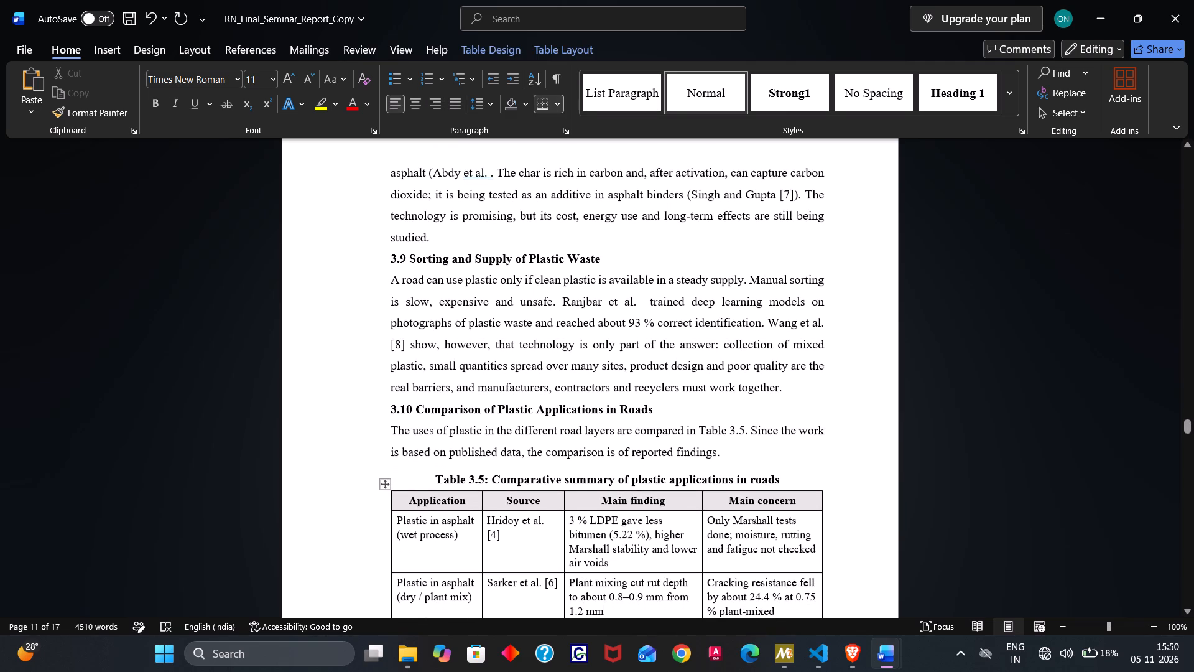
{"action": "key", "text": "Down"}
{"action": "key", "text": "Down"}
{"action": "key", "text": "Down"}
{"action": "key", "text": "Down"}
{"action": "key", "text": "Down"}
{"action": "key", "text": "Down"}
{"action": "key", "text": "Down"}
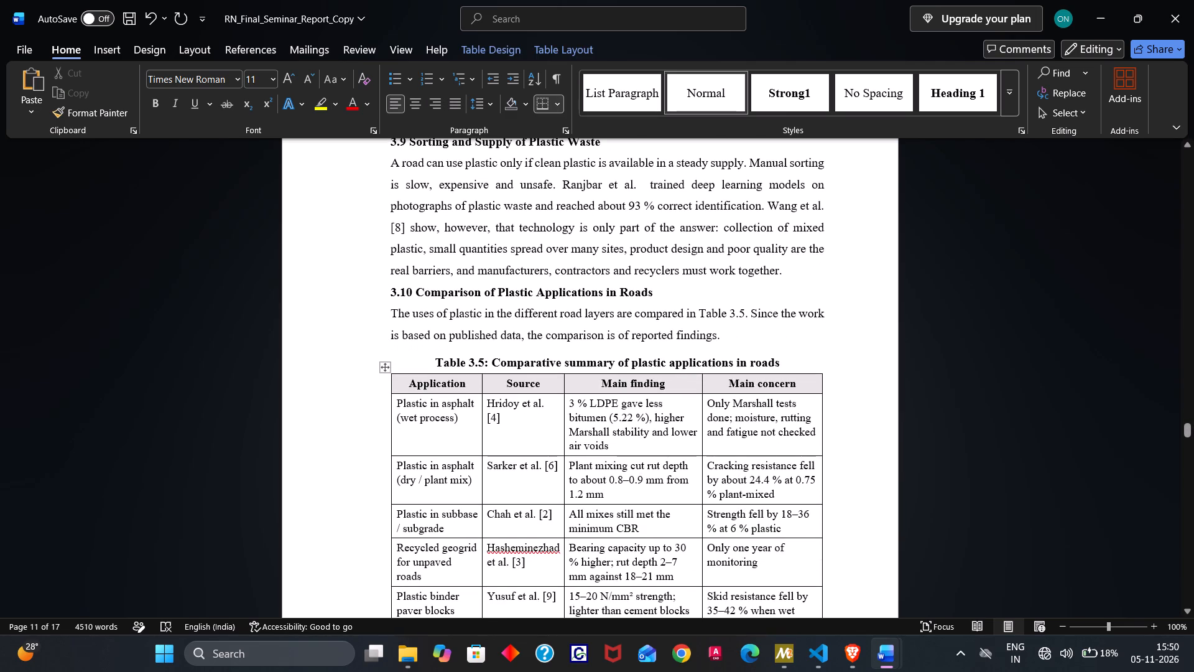
{"action": "left_click", "coordinate": [520, 419]}
{"action": "key", "text": "BackSpace"}
{"action": "key", "text": "BackSpace"}
{"action": "key", "text": "BackSpace"}
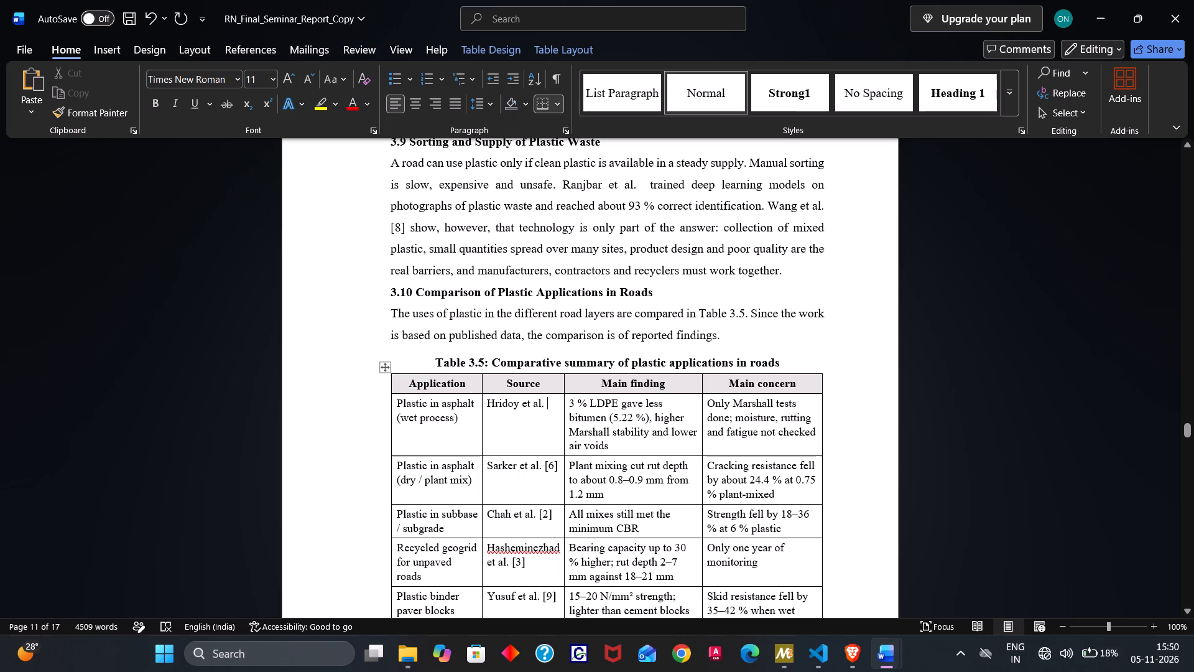
{"action": "left_click", "coordinate": [560, 465]}
{"action": "key", "text": "BackSpace"}
{"action": "key", "text": "BackSpace"}
{"action": "key", "text": "BackSpace"}
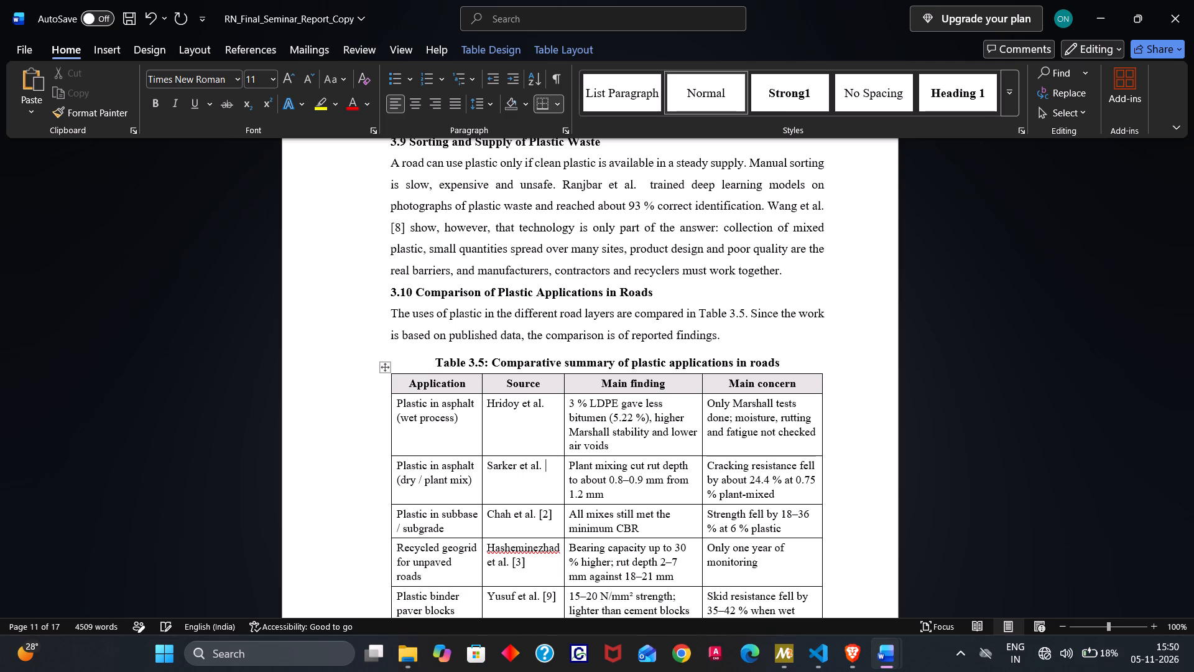
Remove the citations [2], [3] and [9] from the Chah, Hasheminezhad and Yusuf entries in the Source column of Table 3.5.
{"action": "left_click", "coordinate": [551, 515]}
{"action": "key", "text": "BackSpace"}
{"action": "key", "text": "BackSpace"}
{"action": "key", "text": "BackSpace"}
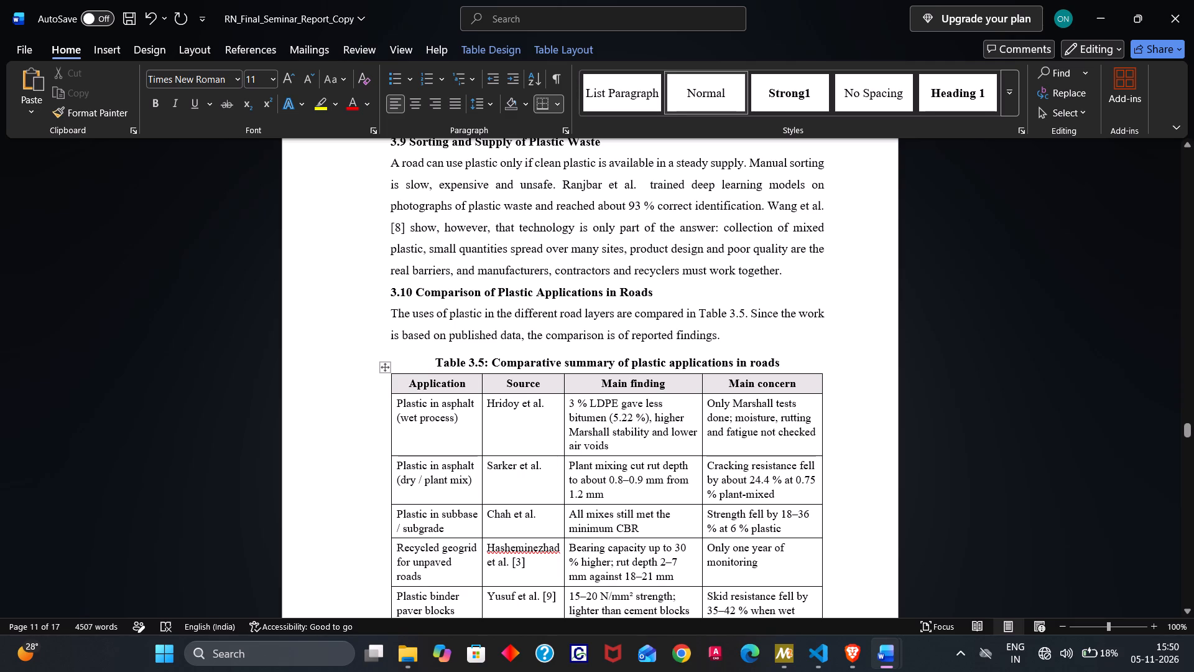
{"action": "left_click", "coordinate": [527, 569]}
{"action": "key", "text": "BackSpace"}
{"action": "key", "text": "BackSpace"}
{"action": "key", "text": "BackSpace"}
{"action": "left_click", "coordinate": [555, 596]}
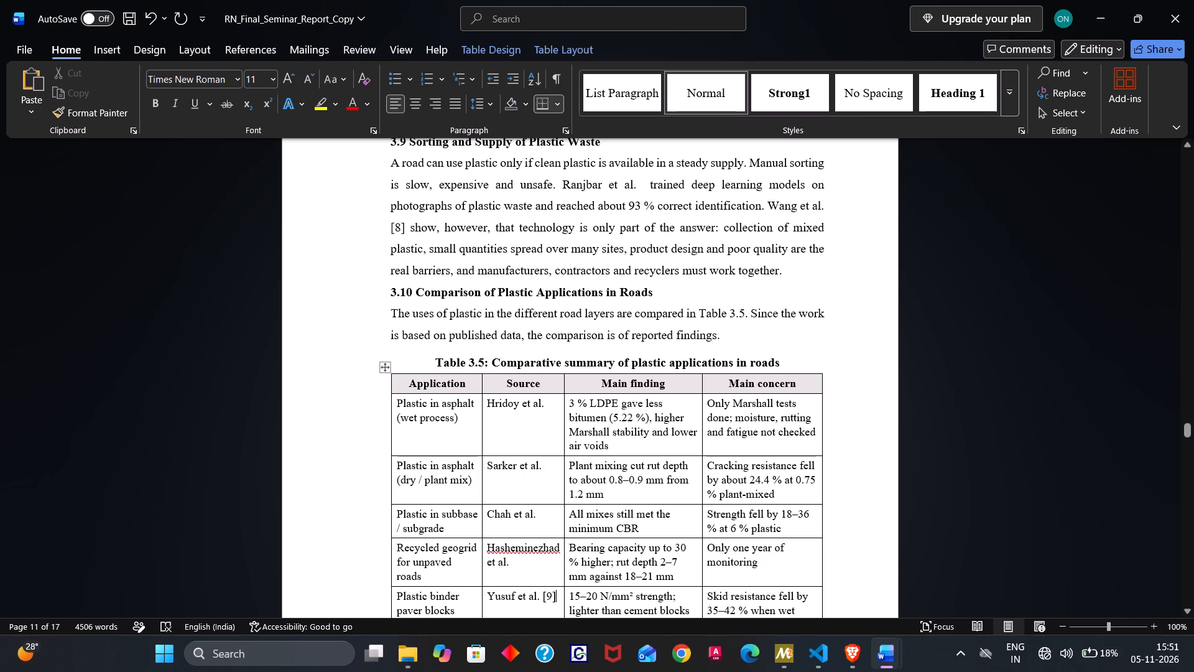
{"action": "key", "text": "BackSpace"}
{"action": "key", "text": "BackSpace"}
{"action": "key", "text": "BackSpace"}
Remove the citations [1] and [7] from the Abdy et al. and Singh and Gupta entries in the Source column of Table 3.5.
{"action": "key", "text": "Down"}
{"action": "key", "text": "Down"}
{"action": "key", "text": "Down"}
{"action": "key", "text": "Down"}
{"action": "key", "text": "Down"}
{"action": "key", "text": "Down"}
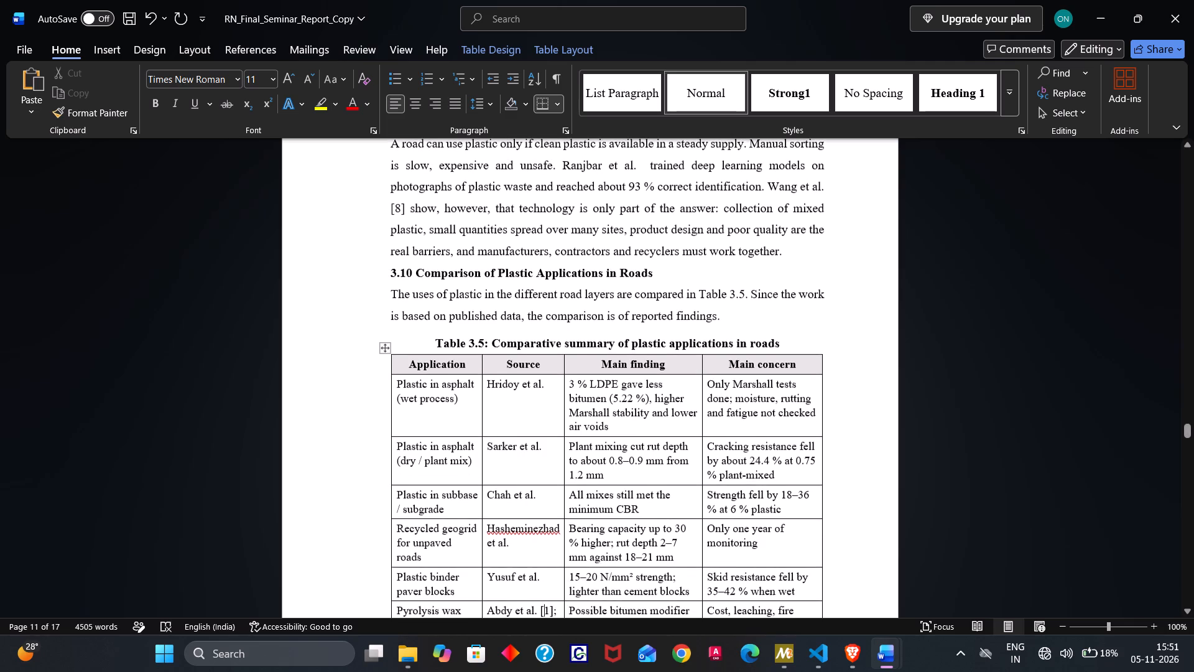
{"action": "key", "text": "Up"}
{"action": "key", "text": "Up"}
{"action": "key", "text": "Up"}
{"action": "key", "text": "Up"}
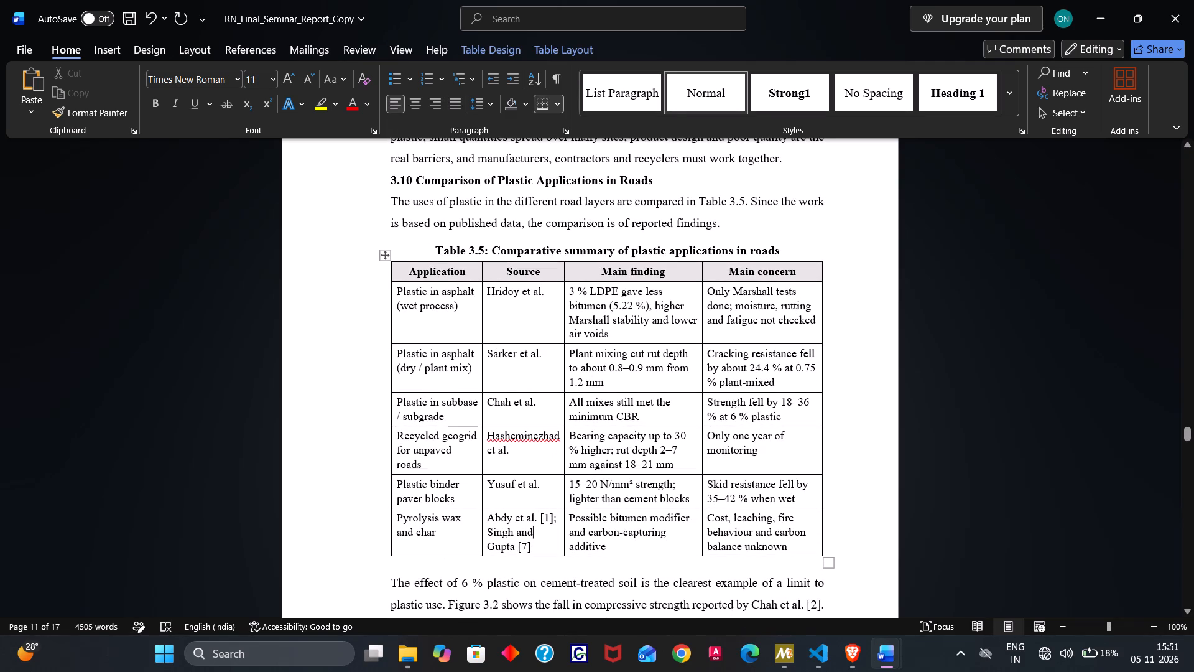
{"action": "key", "text": "Up"}
{"action": "key", "text": "Right"}
{"action": "key", "text": "Right"}
{"action": "key", "text": "BackSpace"}
{"action": "key", "text": "BackSpace"}
{"action": "key", "text": "BackSpace"}
{"action": "key", "text": "Down"}
{"action": "key", "text": "Down"}
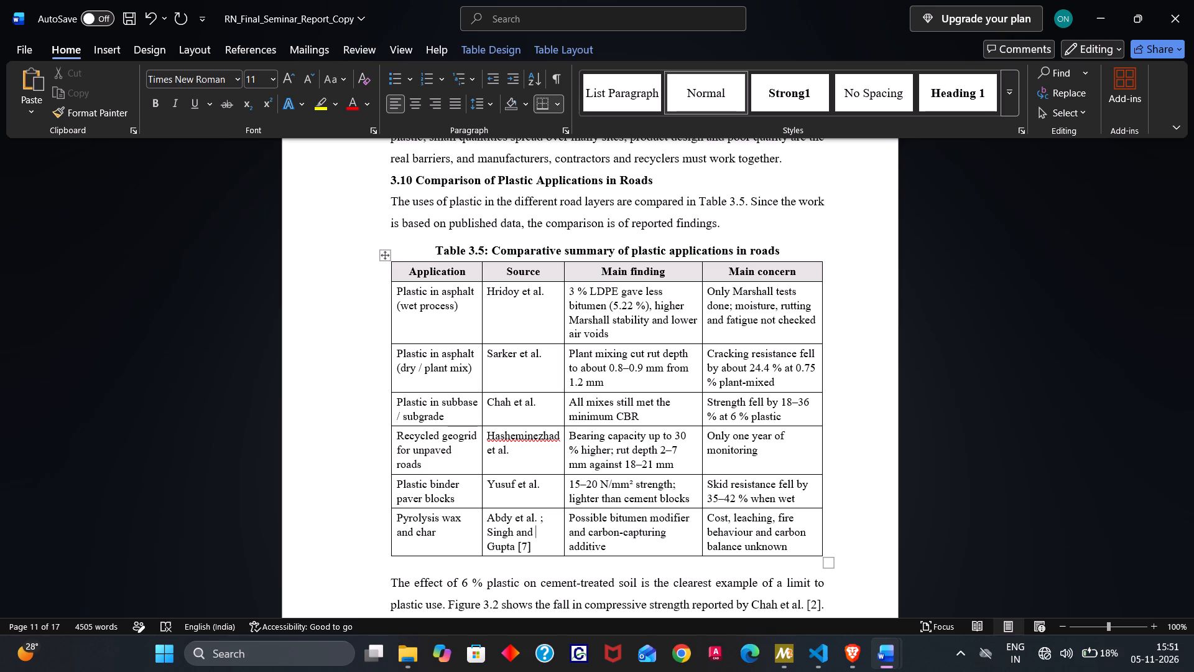
{"action": "key", "text": "BackSpace"}
{"action": "key", "text": "BackSpace"}
{"action": "key", "text": "BackSpace"}
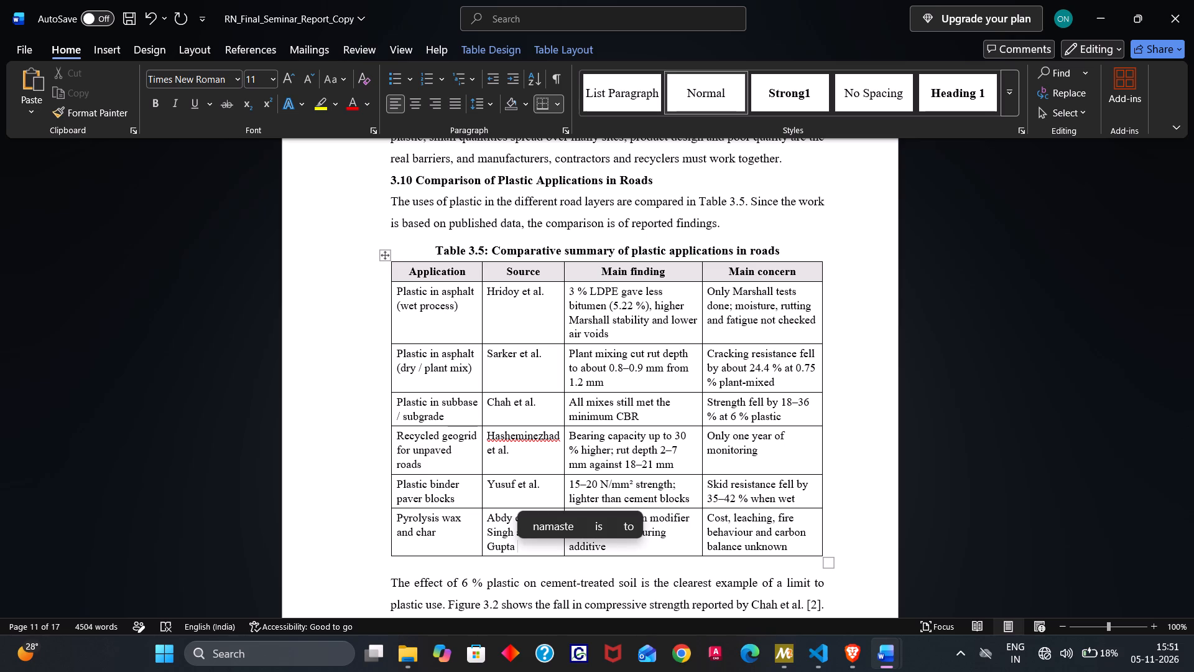
Look through the rest of the report from Figure 3.2 through Chapter 4 to the References list.
{"action": "key", "text": "Down"}
{"action": "key", "text": "Down"}
{"action": "key", "text": "Down"}
{"action": "key", "text": "Down"}
{"action": "key", "text": "Down"}
{"action": "key", "text": "Down"}
{"action": "key", "text": "Down"}
{"action": "key", "text": "Down"}
{"action": "key", "text": "Down"}
{"action": "key", "text": "Down"}
{"action": "key", "text": "Down"}
{"action": "key", "text": "Down"}
{"action": "key", "text": "Down"}
{"action": "key", "text": "Down"}
{"action": "key", "text": "Down"}
{"action": "key", "text": "Down"}
{"action": "key", "text": "Down"}
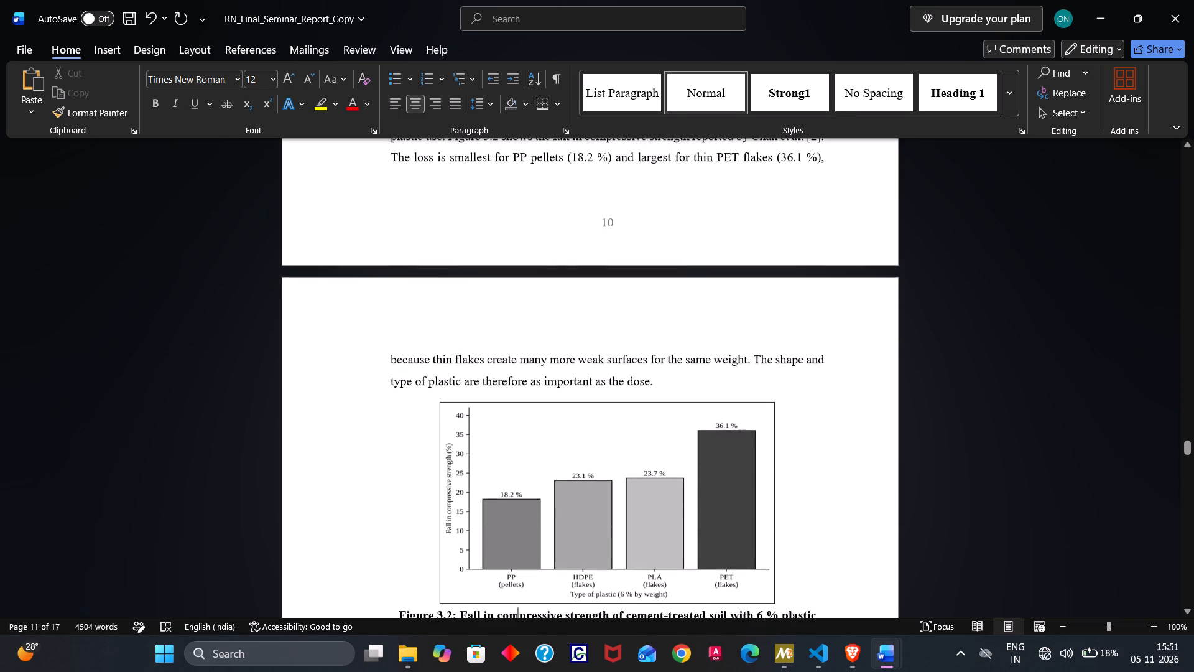
{"action": "key", "text": "Down"}
{"action": "key", "text": "Down"}
{"action": "key", "text": "Down"}
{"action": "key", "text": "Down"}
{"action": "key", "text": "Down"}
{"action": "key", "text": "Down"}
{"action": "key", "text": "Down"}
{"action": "key", "text": "Down"}
{"action": "key", "text": "Down"}
{"action": "key", "text": "Down"}
{"action": "key", "text": "Down"}
{"action": "key", "text": "Down"}
{"action": "key", "text": "Down"}
{"action": "key", "text": "Down"}
{"action": "key", "text": "Down"}
{"action": "key", "text": "Down"}
{"action": "key", "text": "Down"}
{"action": "key", "text": "Down"}
{"action": "key", "text": "Down"}
{"action": "key", "text": "Down"}
{"action": "key", "text": "Down"}
{"action": "key", "text": "Down"}
{"action": "key", "text": "Down"}
{"action": "key", "text": "Down"}
{"action": "key", "text": "Down"}
{"action": "key", "text": "Down"}
{"action": "key", "text": "Down"}
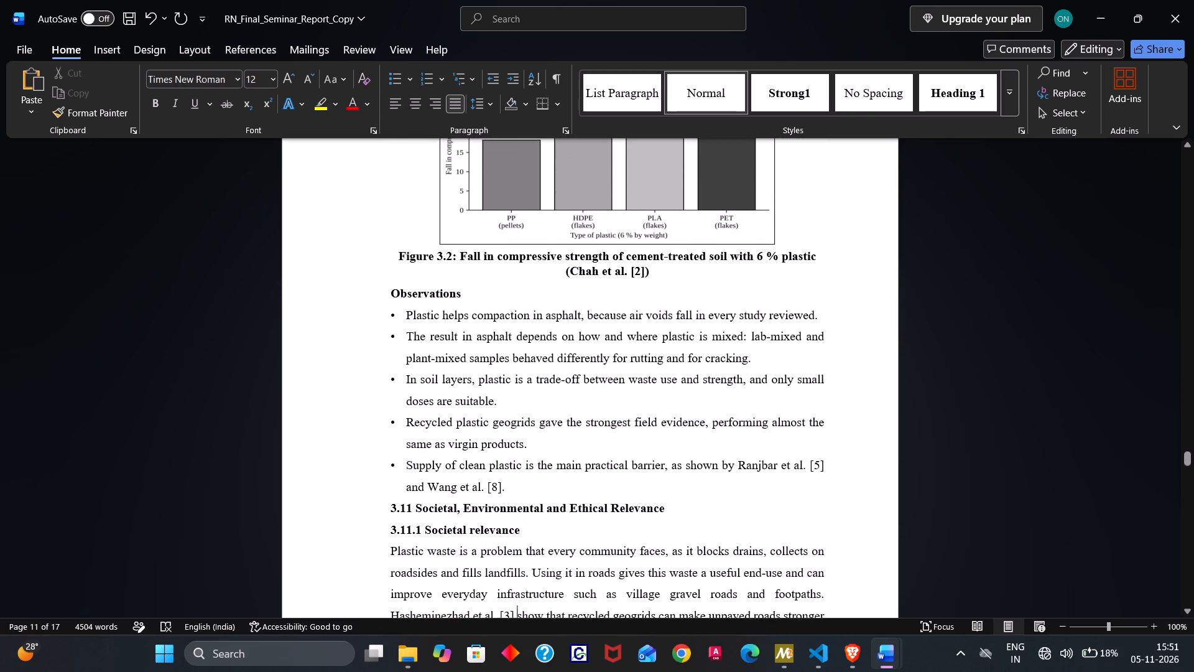
{"action": "key", "text": "Down"}
{"action": "key", "text": "Down"}
{"action": "key", "text": "Down"}
{"action": "key", "text": "Down"}
{"action": "key", "text": "Down"}
{"action": "key", "text": "Down"}
{"action": "key", "text": "Down"}
{"action": "key", "text": "Down"}
{"action": "key", "text": "Down"}
{"action": "key", "text": "Down"}
{"action": "key", "text": "Down"}
{"action": "key", "text": "Down"}
{"action": "key", "text": "Down"}
{"action": "key", "text": "Down"}
{"action": "key", "text": "Down"}
{"action": "key", "text": "Down"}
{"action": "key", "text": "Down"}
{"action": "key", "text": "Down"}
{"action": "key", "text": "Down"}
{"action": "key", "text": "Down"}
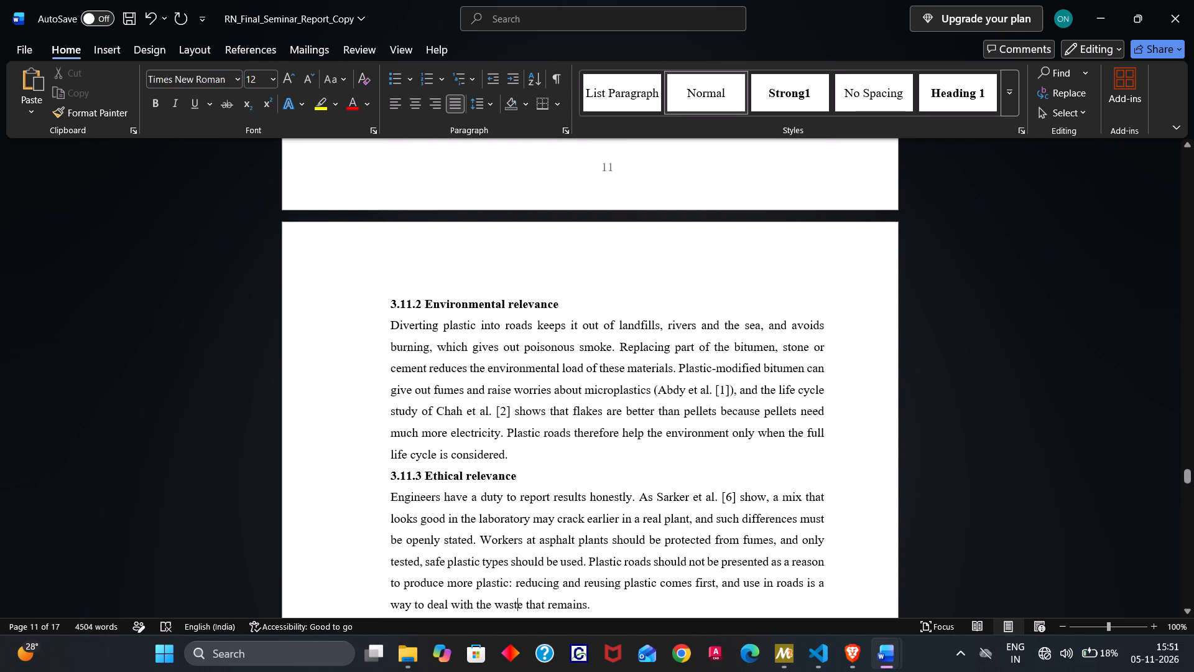
{"action": "key", "text": "Down"}
{"action": "key", "text": "Down"}
{"action": "key", "text": "Down"}
{"action": "key", "text": "Down"}
{"action": "key", "text": "Down"}
{"action": "key", "text": "Down"}
{"action": "key", "text": "Down"}
{"action": "key", "text": "Down"}
{"action": "key", "text": "Down"}
{"action": "key", "text": "Down"}
{"action": "key", "text": "Down"}
{"action": "key", "text": "Down"}
{"action": "key", "text": "Down"}
{"action": "key", "text": "Down"}
{"action": "key", "text": "Down"}
{"action": "key", "text": "Down"}
{"action": "key", "text": "Down"}
{"action": "key", "text": "Down"}
{"action": "key", "text": "Down"}
{"action": "key", "text": "Down"}
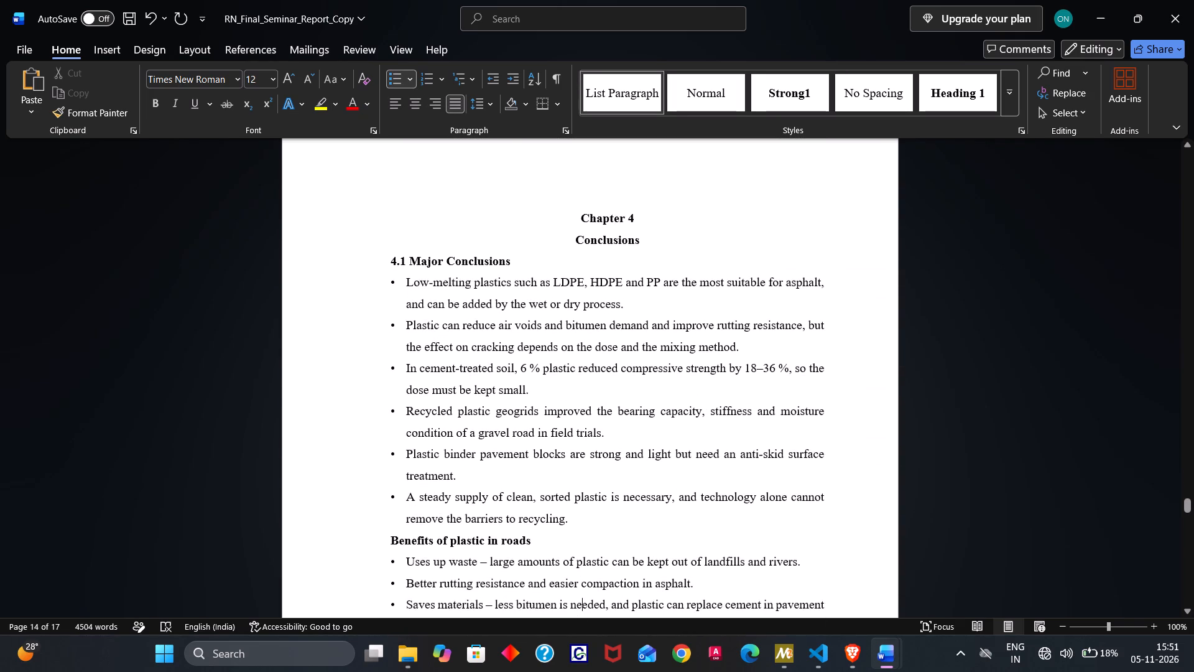
{"action": "key", "text": "Down"}
{"action": "key", "text": "Down"}
{"action": "key", "text": "Down"}
{"action": "key", "text": "Down"}
{"action": "key", "text": "Down"}
{"action": "key", "text": "Down"}
{"action": "key", "text": "Down"}
{"action": "key", "text": "Down"}
{"action": "key", "text": "Down"}
{"action": "key", "text": "Down"}
{"action": "key", "text": "Down"}
{"action": "key", "text": "Down"}
{"action": "key", "text": "Down"}
{"action": "key", "text": "Down"}
{"action": "key", "text": "Down"}
{"action": "key", "text": "Down"}
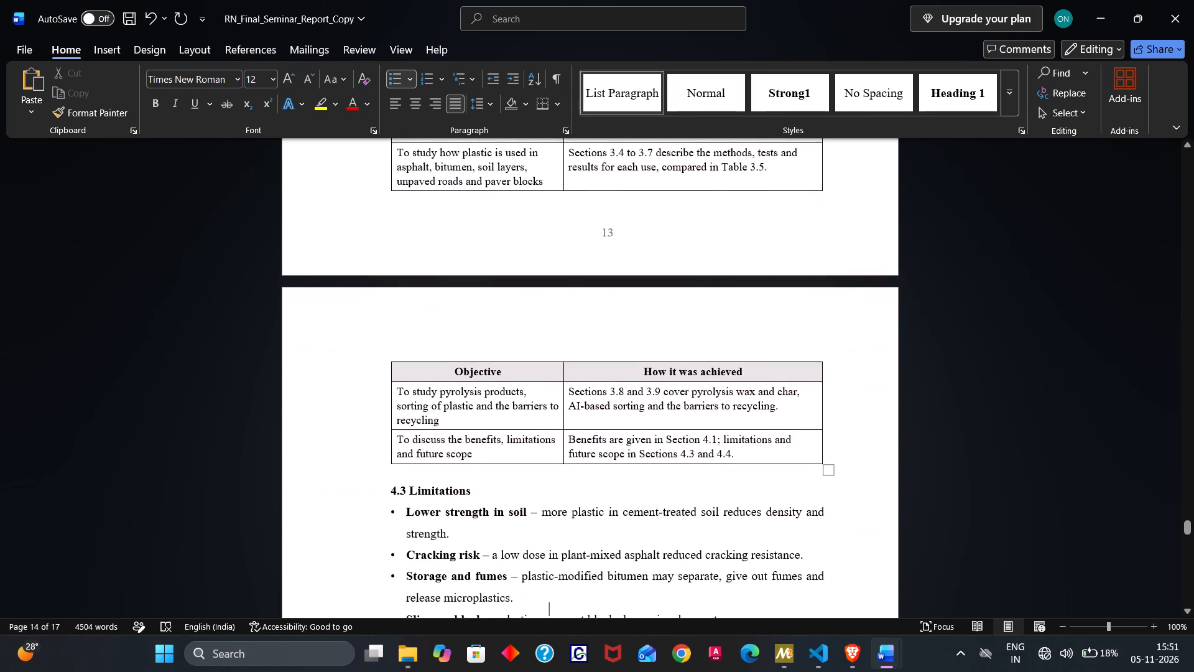
{"action": "key", "text": "Down"}
{"action": "key", "text": "Down"}
{"action": "key", "text": "Down"}
{"action": "key", "text": "Down"}
{"action": "key", "text": "Down"}
{"action": "key", "text": "Down"}
{"action": "key", "text": "Down"}
{"action": "key", "text": "Down"}
{"action": "key", "text": "Down"}
{"action": "key", "text": "Down"}
{"action": "key", "text": "Down"}
{"action": "key", "text": "Down"}
{"action": "key", "text": "Down"}
{"action": "key", "text": "Down"}
{"action": "key", "text": "Down"}
{"action": "key", "text": "Down"}
{"action": "key", "text": "Down"}
{"action": "key", "text": "Down"}
{"action": "key", "text": "Down"}
{"action": "key", "text": "Down"}
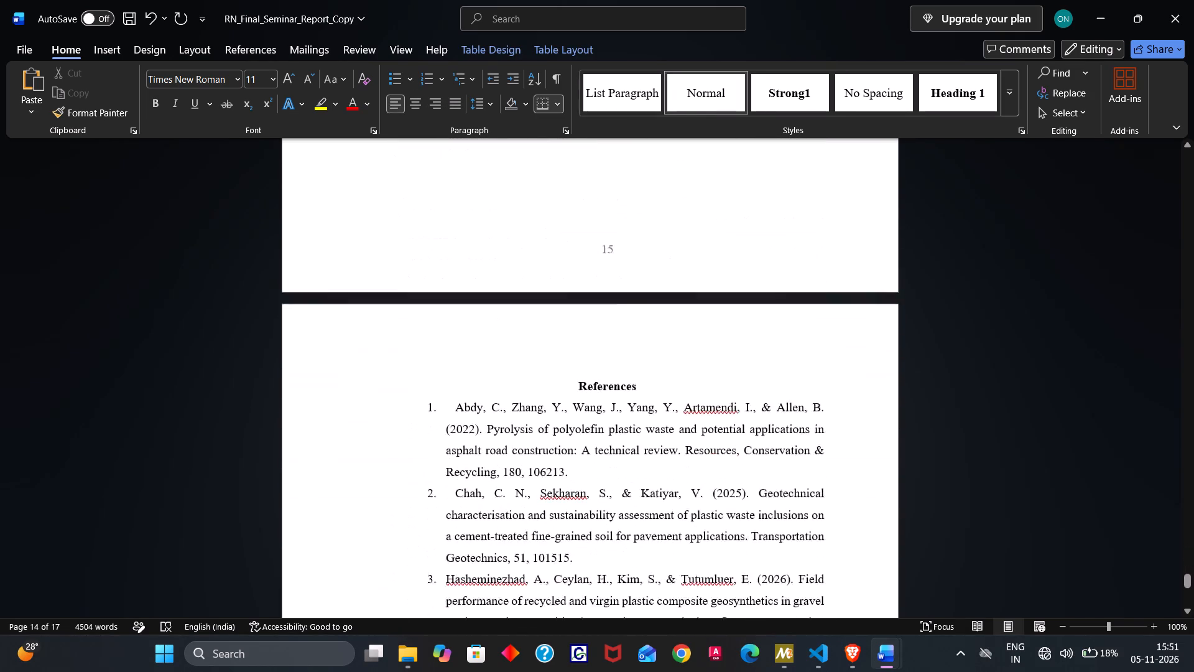
{"action": "key", "text": "Down"}
{"action": "key", "text": "Up"}
{"action": "key", "text": "Up"}
{"action": "key", "text": "Up"}
{"action": "key", "text": "Up"}
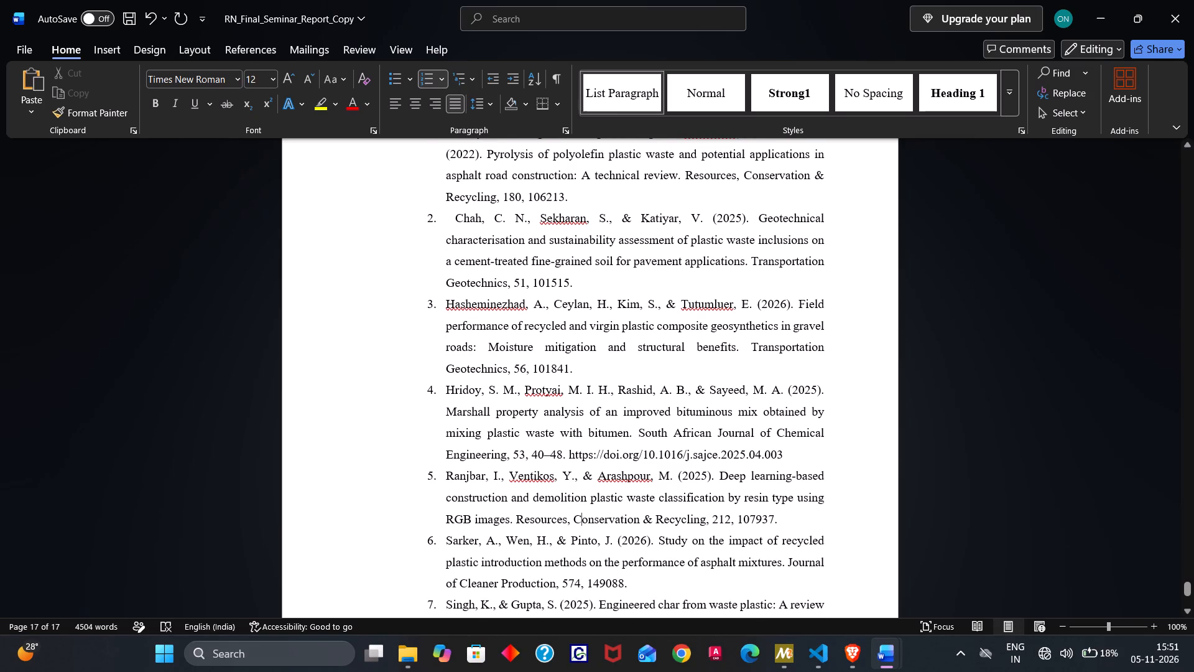
Remove the extra leading spaces before "Chah" in reference 2, keeping the entry's list number and indent.
{"action": "left_click", "coordinate": [450, 220]}
{"action": "key", "text": "BackSpace"}
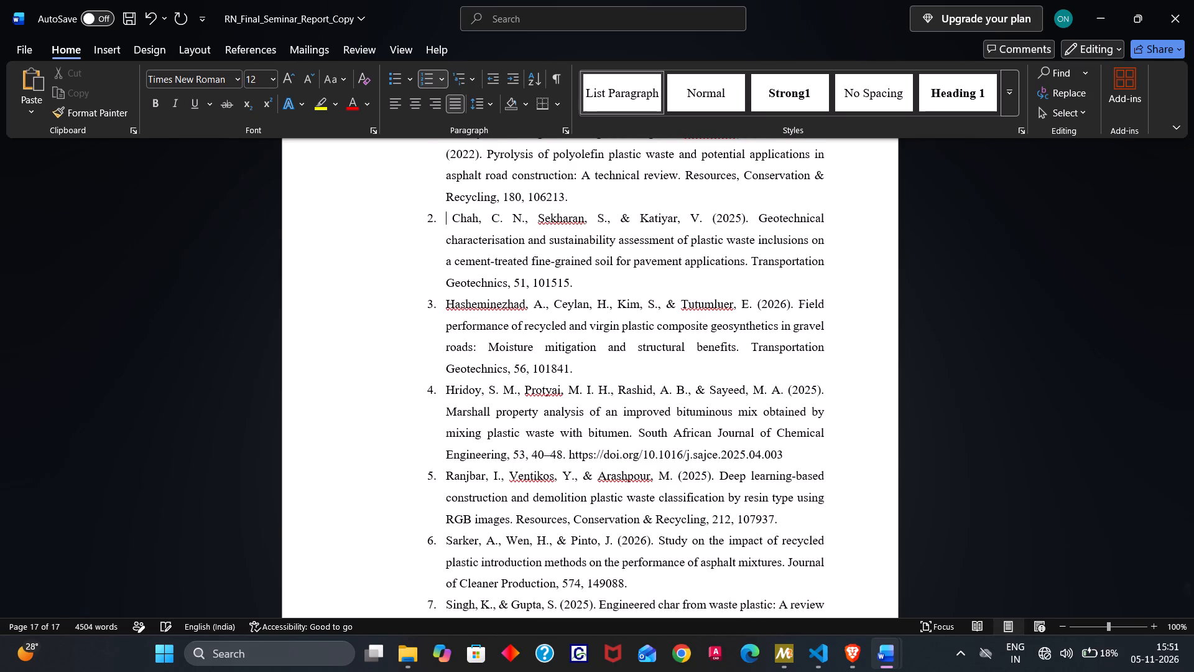
{"action": "key", "text": "BackSpace"}
{"action": "key", "text": "BackSpace"}
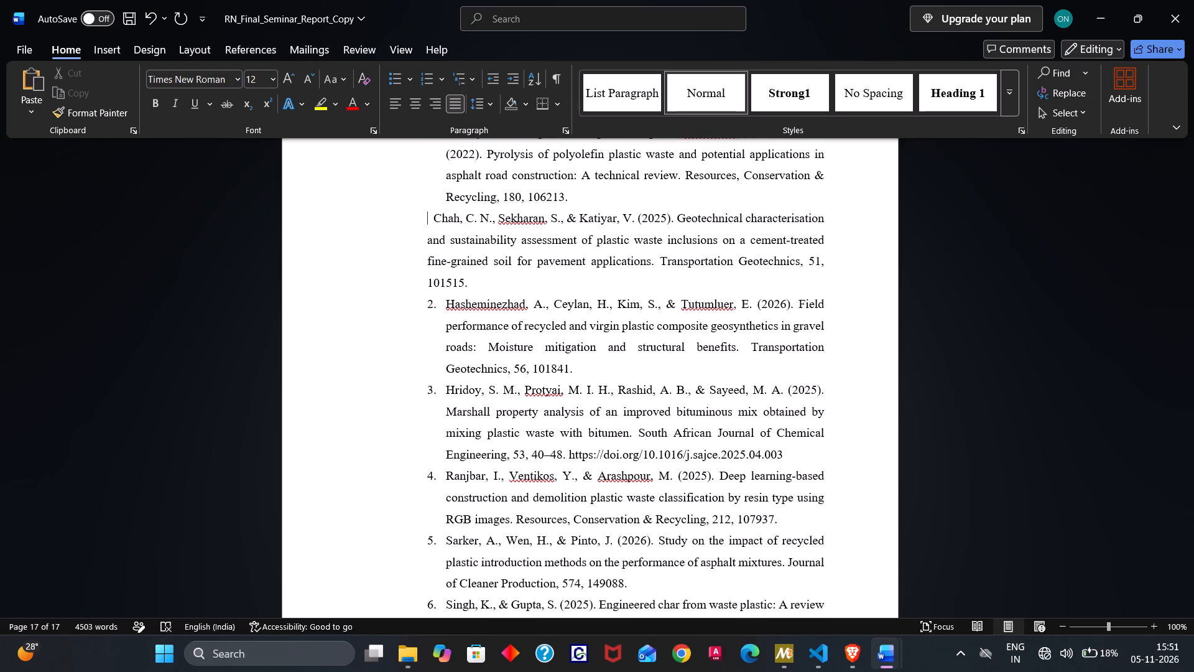
{"action": "key", "text": "ctrl+z"}
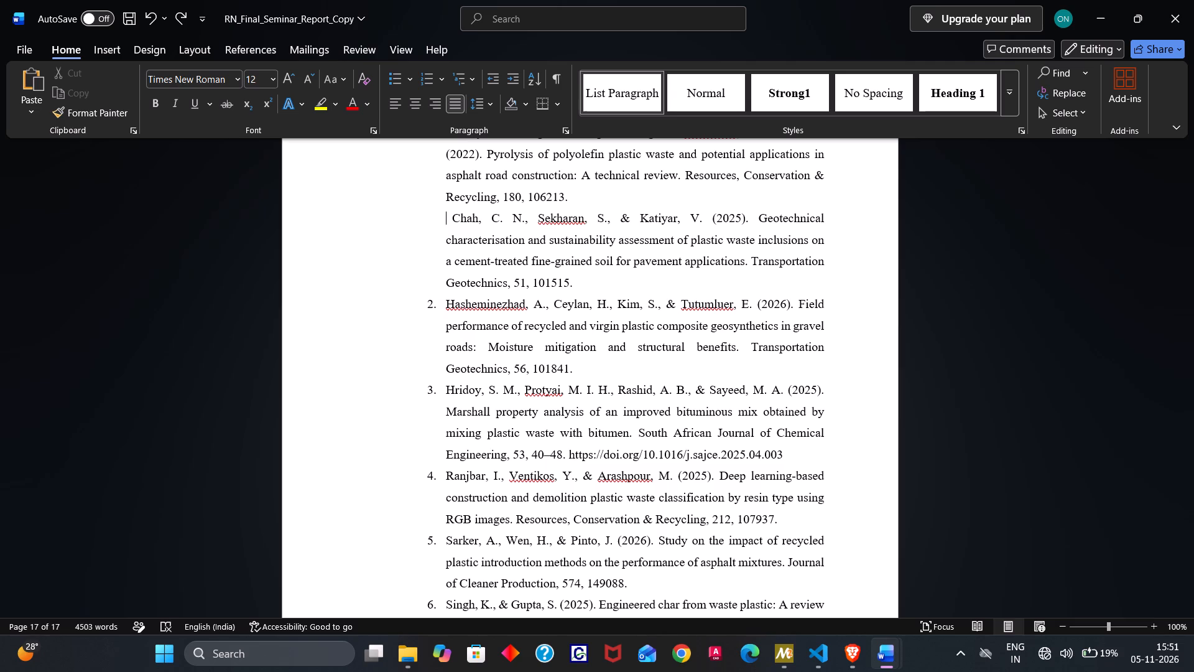
{"action": "key", "text": "ctrl+z"}
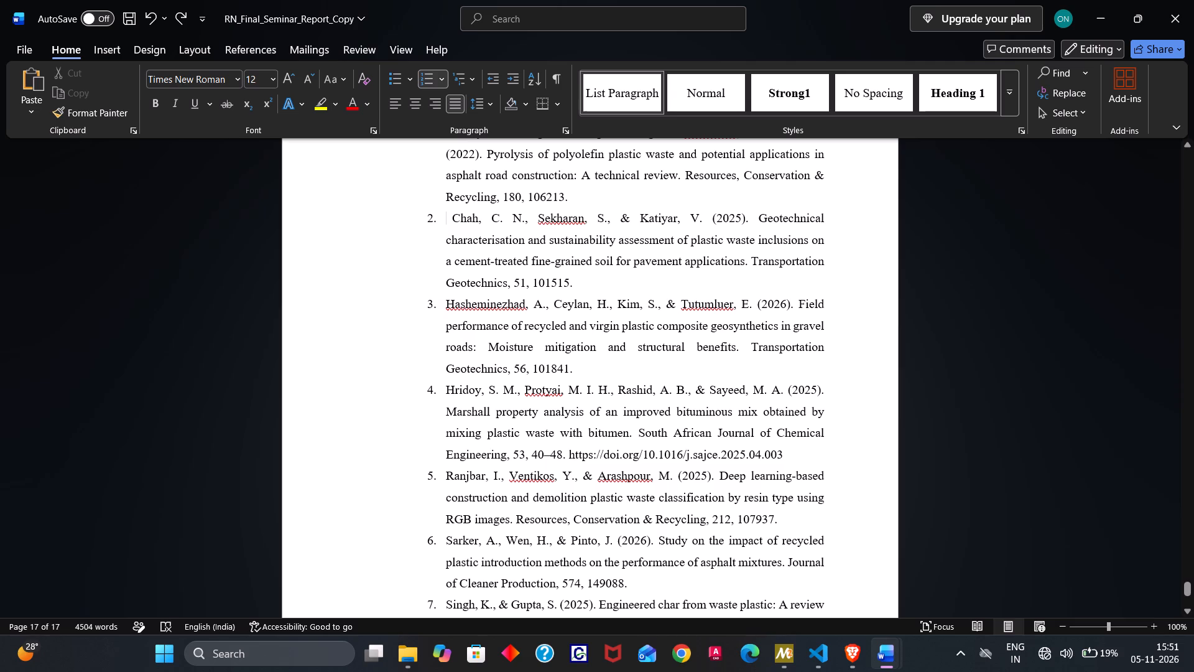
{"action": "left_click", "coordinate": [451, 218]}
{"action": "key", "text": "BackSpace"}
{"action": "key", "text": "BackSpace"}
{"action": "key", "text": "BackSpace"}
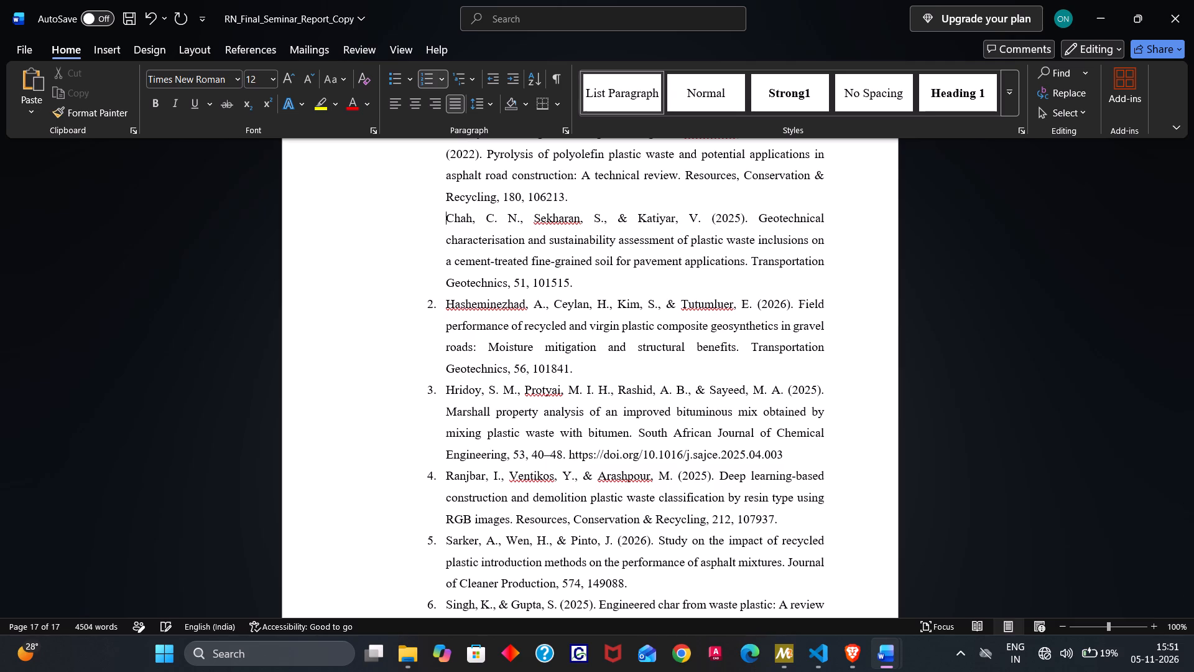
{"action": "key", "text": "ctrl+z"}
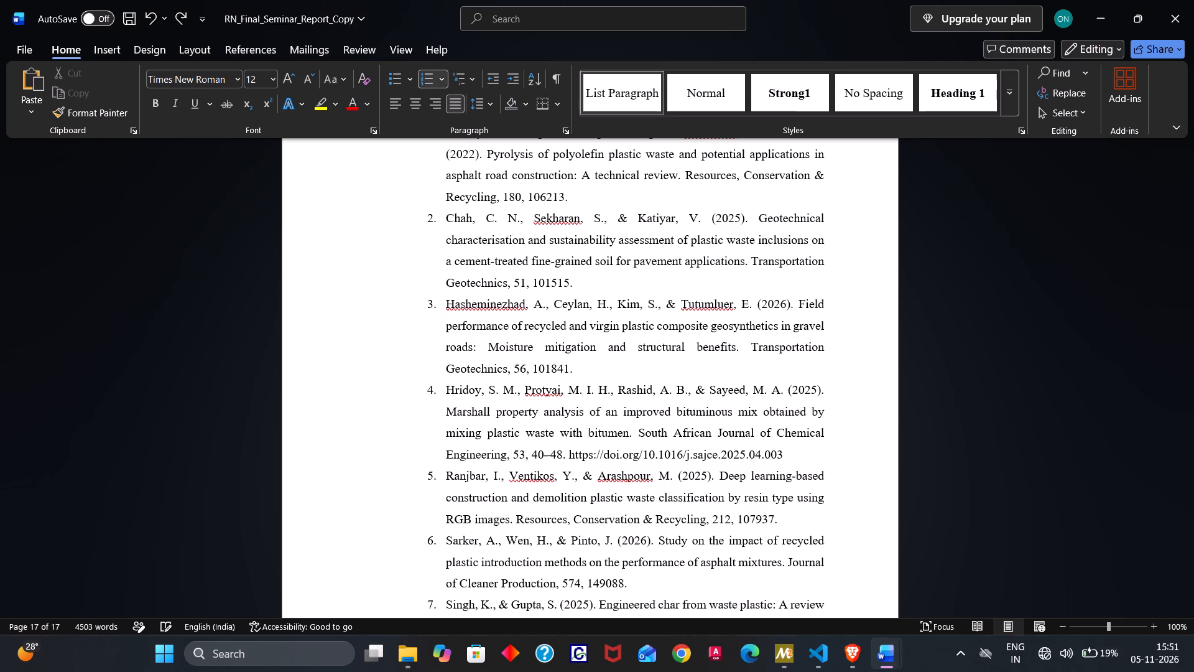
Remove the extra leading spaces before "Abdy" in reference 1, keeping the entry's list number.
{"action": "key", "text": "Up"}
{"action": "key", "text": "Up"}
{"action": "key", "text": "Up"}
{"action": "key", "text": "Up"}
{"action": "key", "text": "Up"}
{"action": "key", "text": "Up"}
{"action": "key", "text": "Up"}
{"action": "key", "text": "Up"}
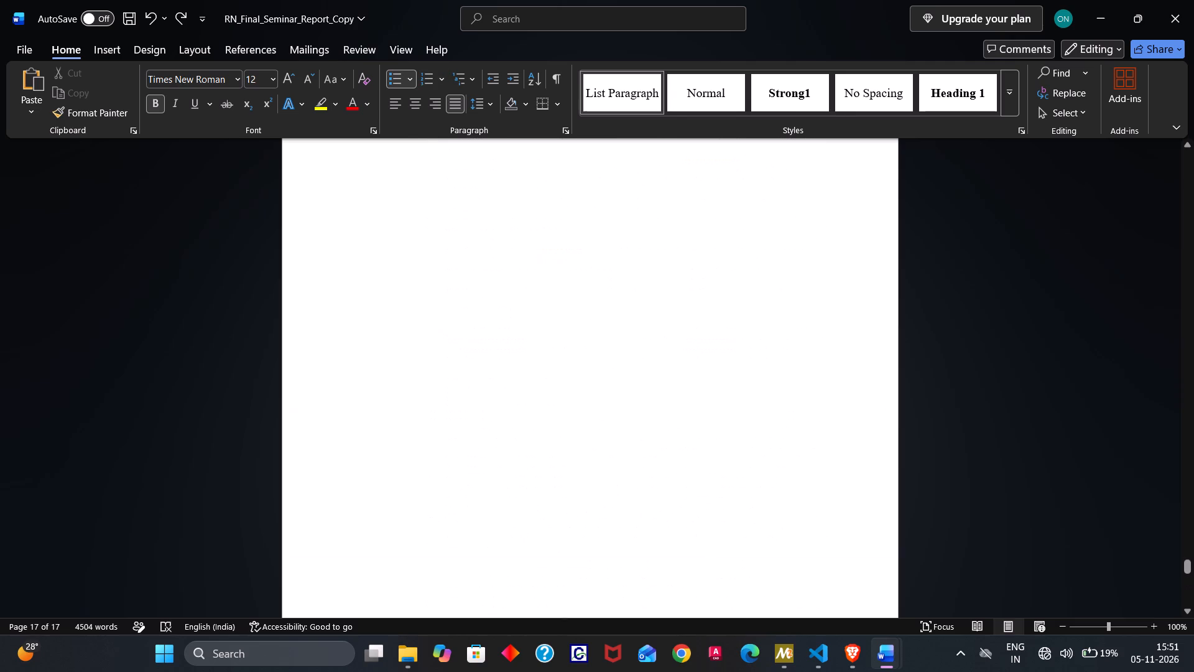
{"action": "key", "text": "Down"}
{"action": "key", "text": "Down"}
{"action": "key", "text": "Down"}
{"action": "key", "text": "Down"}
{"action": "key", "text": "Down"}
{"action": "key", "text": "Down"}
{"action": "key", "text": "Down"}
{"action": "key", "text": "Down"}
{"action": "key", "text": "Down"}
{"action": "key", "text": "Down"}
{"action": "key", "text": "Down"}
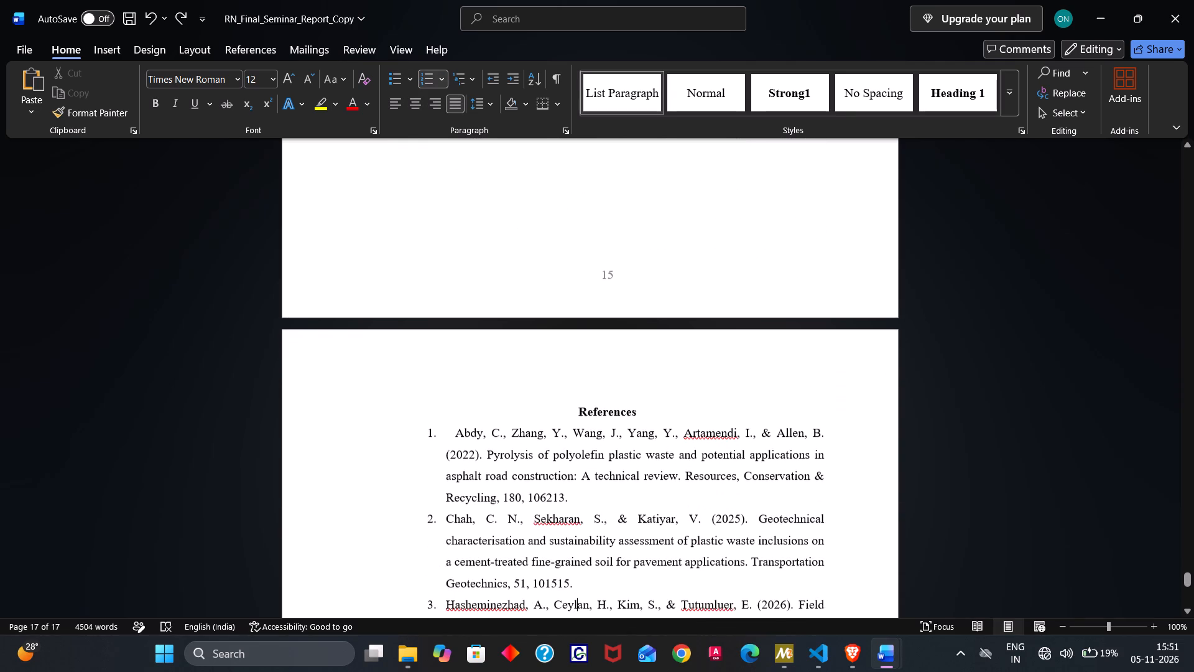
{"action": "left_click", "coordinate": [458, 430]}
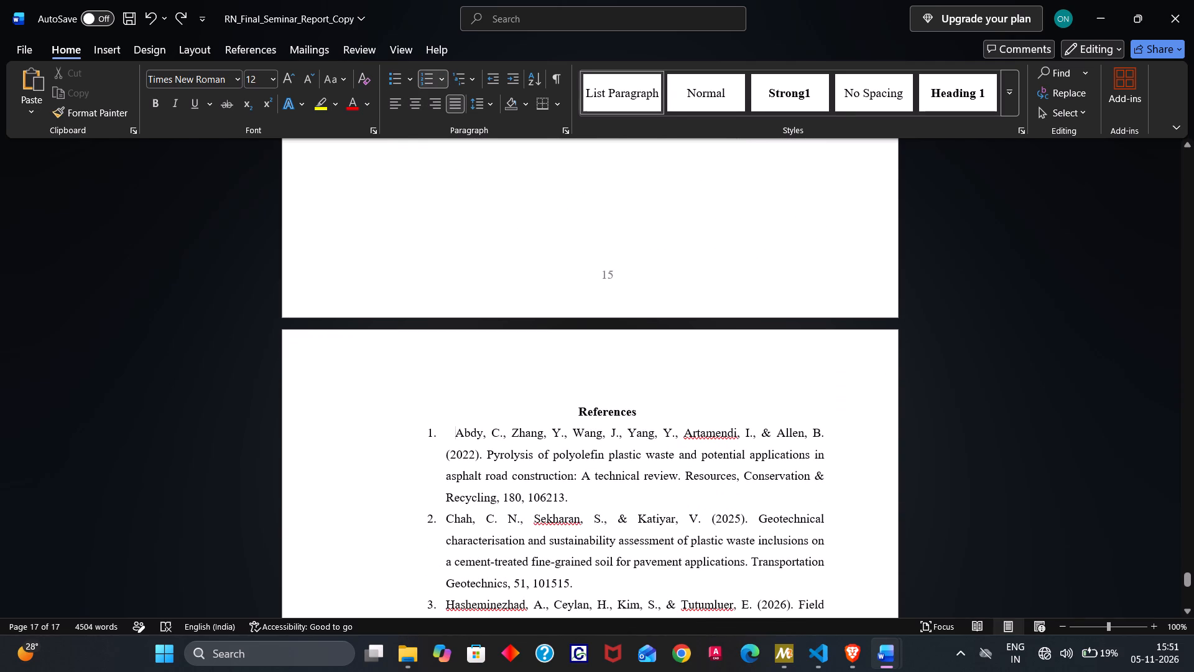
{"action": "key", "text": "BackSpace"}
{"action": "key", "text": "BackSpace"}
{"action": "key", "text": "BackSpace"}
{"action": "key", "text": "BackSpace"}
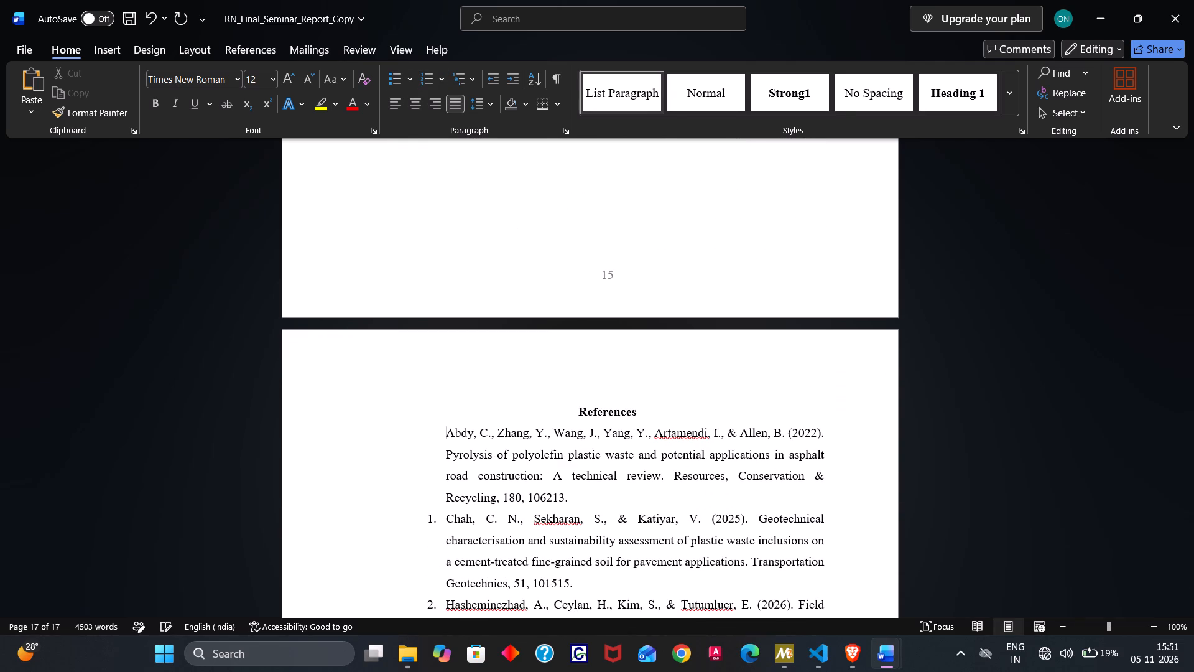
{"action": "key", "text": "ctrl+z"}
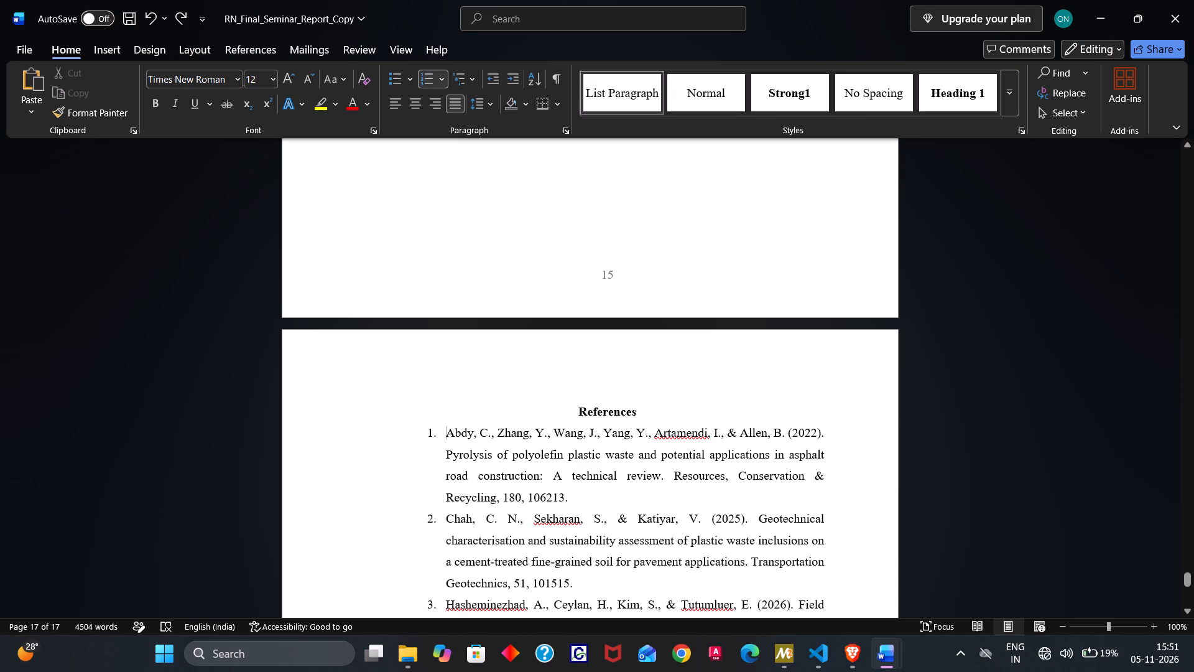
Set the References heading and all nine entries to justified alignment with a left indent of 0 cm.
{"action": "key", "text": "Down"}
{"action": "key", "text": "Down"}
{"action": "key", "text": "Down"}
{"action": "key", "text": "Down"}
{"action": "key", "text": "Down"}
{"action": "key", "text": "Down"}
{"action": "key", "text": "Up"}
{"action": "key", "text": "Up"}
{"action": "key", "text": "Up"}
{"action": "key", "text": "Up"}
{"action": "key", "text": "Up"}
{"action": "key", "text": "Up"}
{"action": "key", "text": "Up"}
{"action": "key", "text": "Up"}
{"action": "key", "text": "Up"}
{"action": "key", "text": "Up"}
{"action": "key", "text": "Up"}
{"action": "key", "text": "Up"}
{"action": "key", "text": "Down"}
{"action": "key", "text": "Down"}
{"action": "key", "text": "Down"}
{"action": "key", "text": "Down"}
{"action": "key", "text": "Down"}
{"action": "key", "text": "Down"}
{"action": "key", "text": "Down"}
{"action": "key", "text": "Down"}
{"action": "key", "text": "Down"}
{"action": "key", "text": "Down"}
{"action": "key", "text": "Down"}
{"action": "key", "text": "Down"}
{"action": "key", "text": "Down"}
{"action": "key", "text": "Down"}
{"action": "key", "text": "Down"}
{"action": "key", "text": "Down"}
{"action": "key", "text": "Down"}
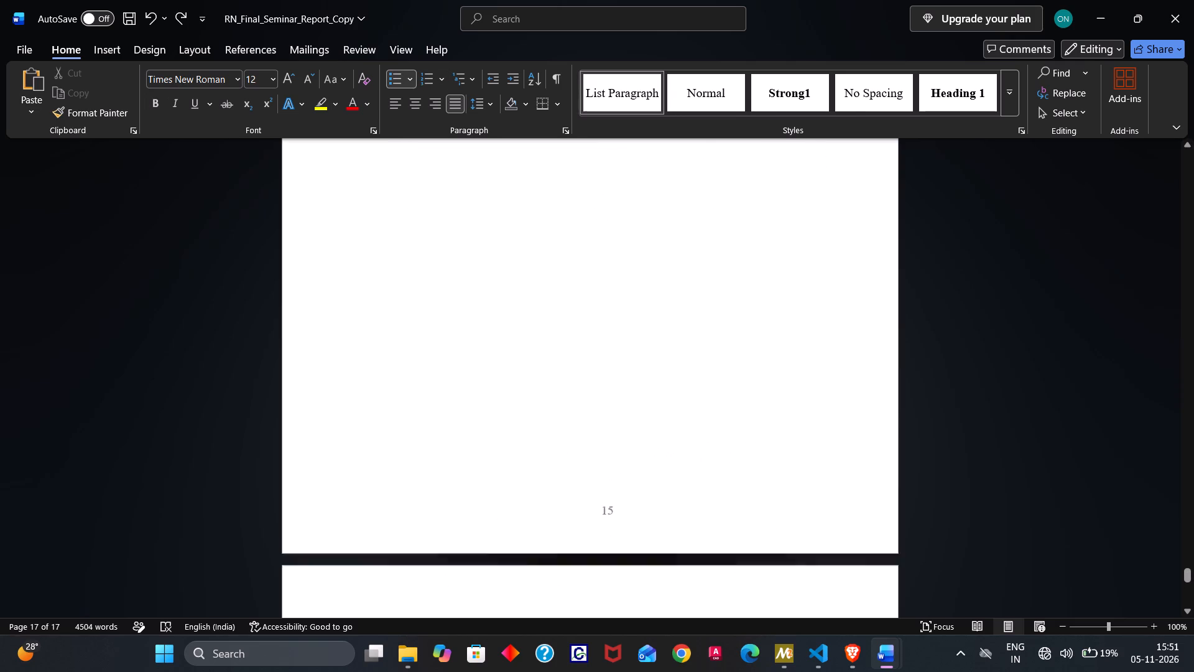
{"action": "left_click_drag", "start_coordinate": [391, 293], "coordinate": [660, 407]}
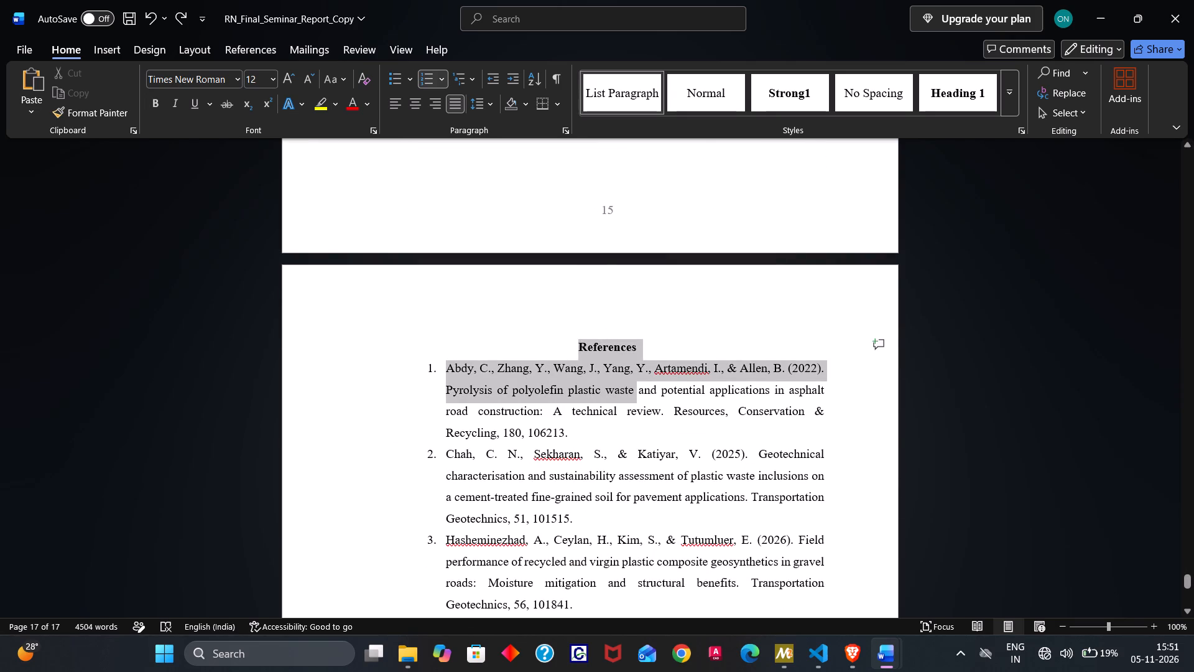
{"action": "left_click_drag", "start_coordinate": [660, 407], "coordinate": [711, 614]}
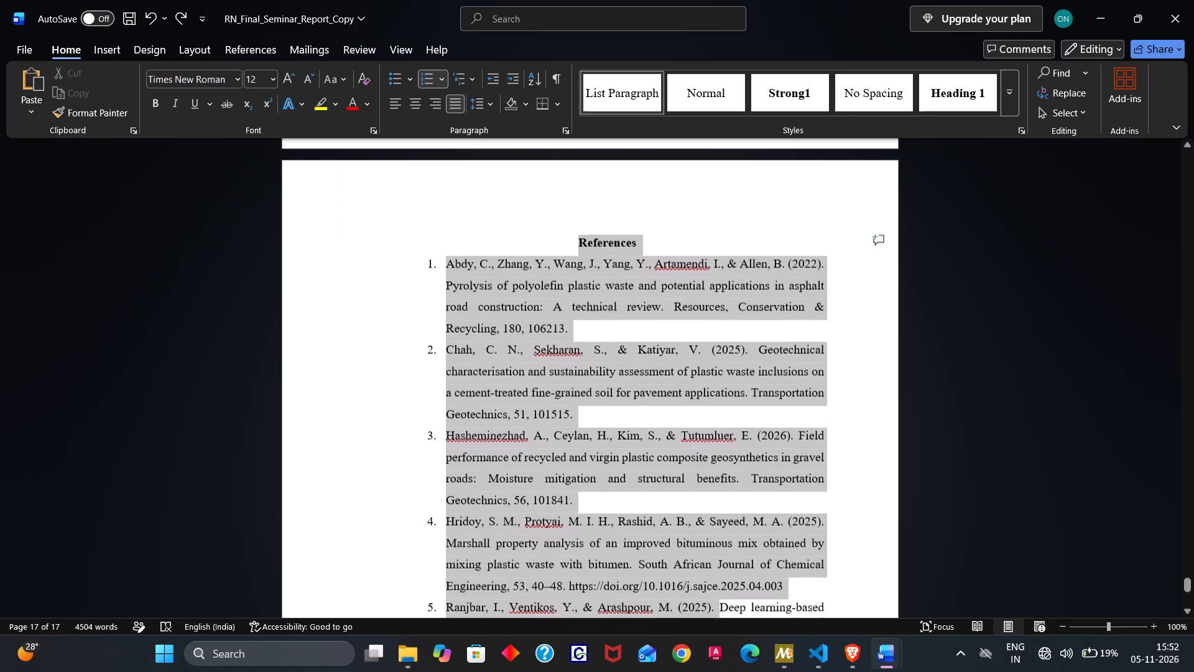
{"action": "left_click_drag", "start_coordinate": [711, 614], "coordinate": [712, 614]}
{"action": "right_click", "coordinate": [637, 474]}
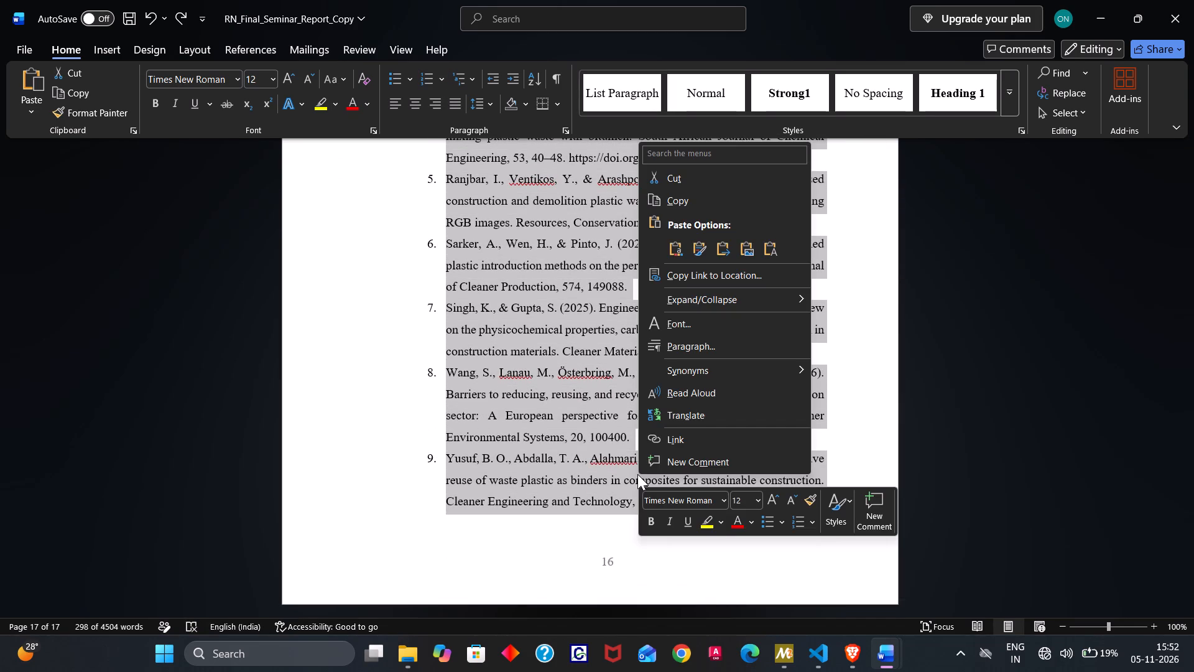
{"action": "left_click", "coordinate": [673, 351]}
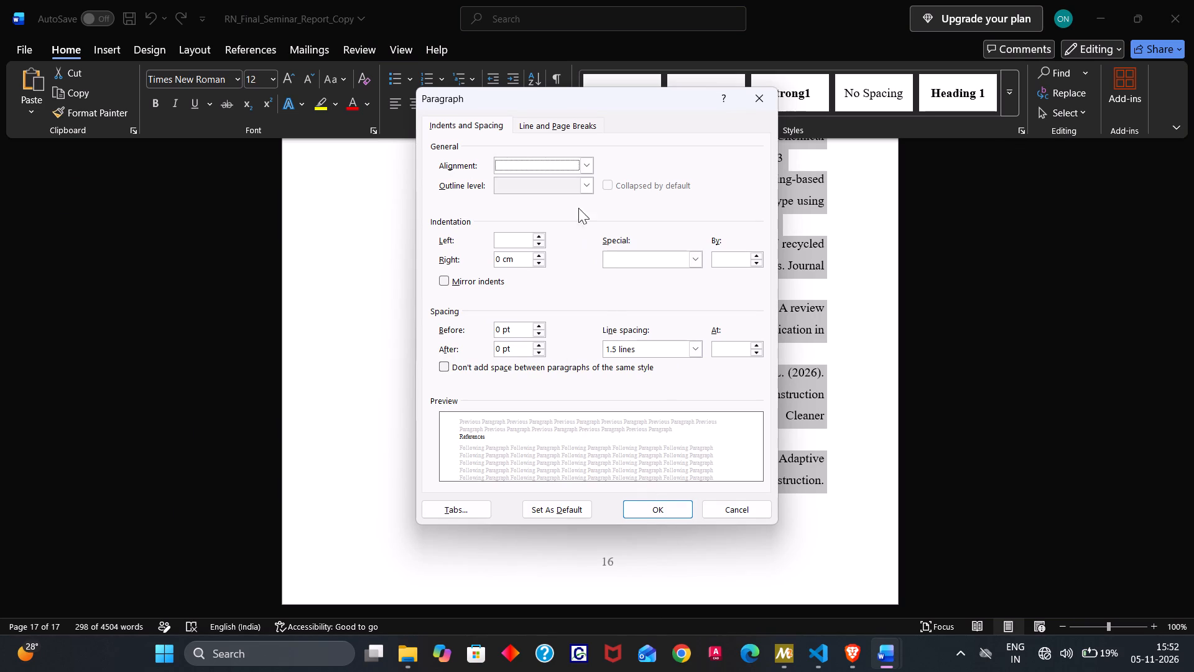
{"action": "left_click", "coordinate": [583, 160]}
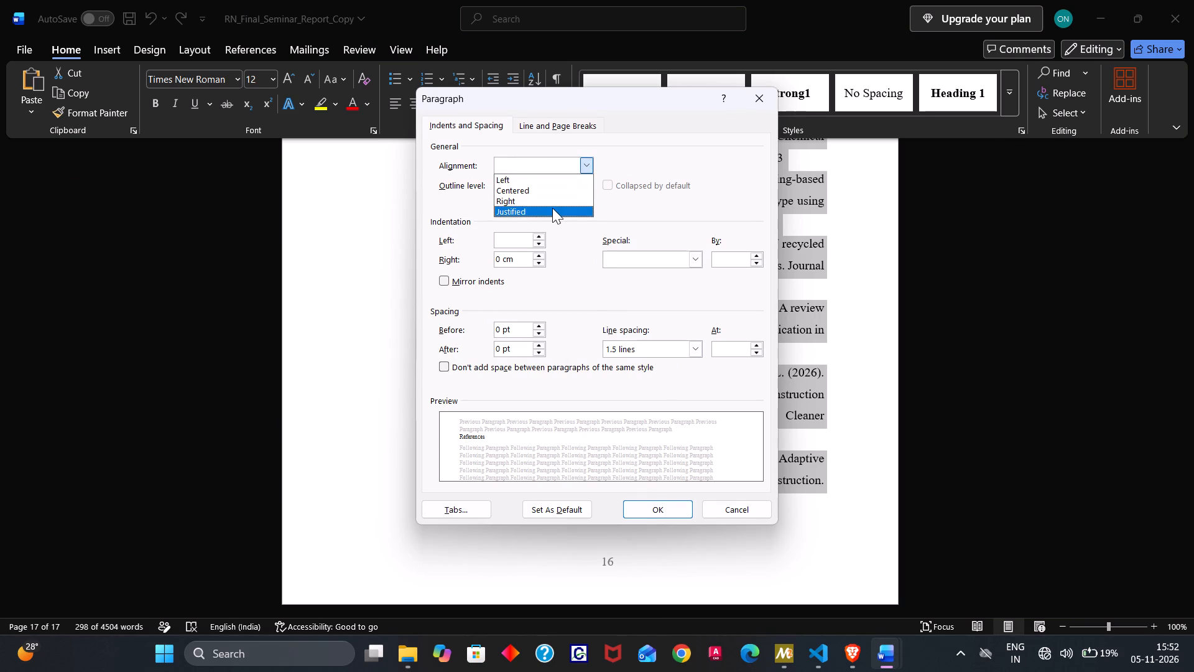
{"action": "left_click", "coordinate": [552, 207]}
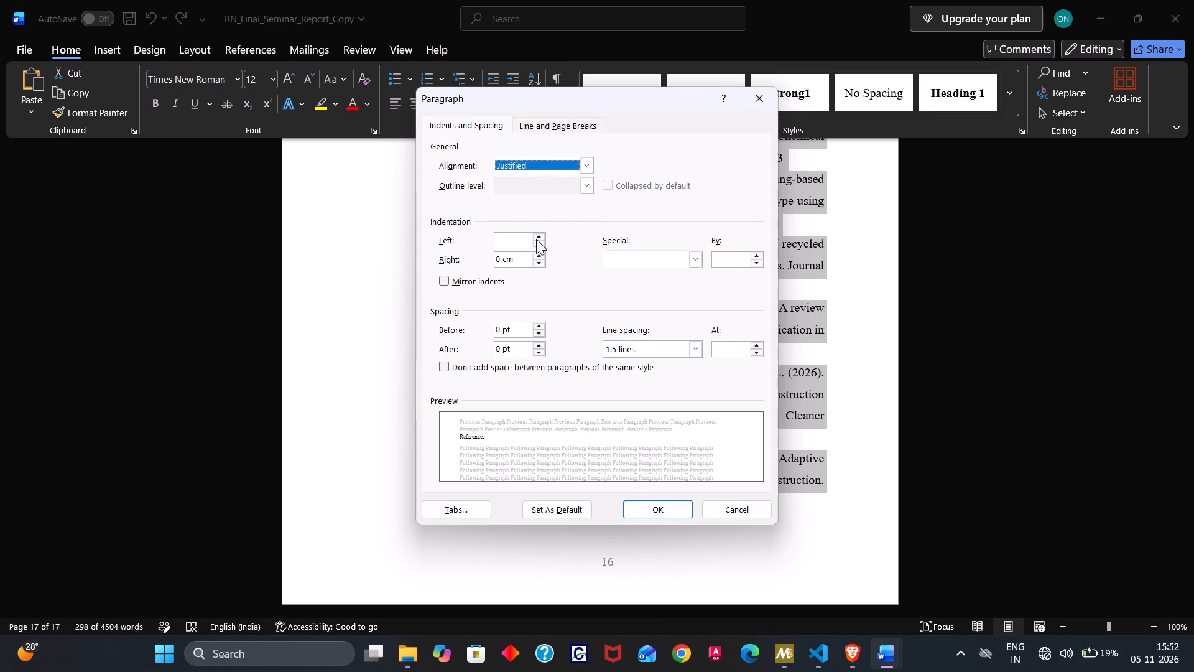
{"action": "left_click", "coordinate": [536, 239]}
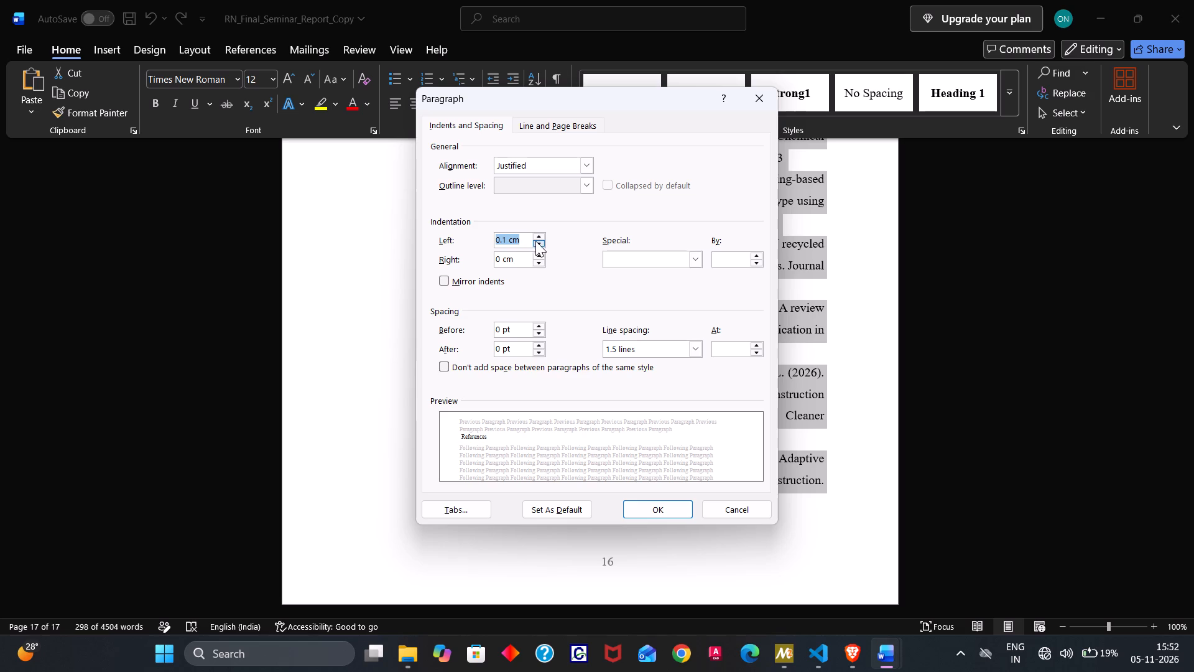
{"action": "left_click", "coordinate": [504, 239]}
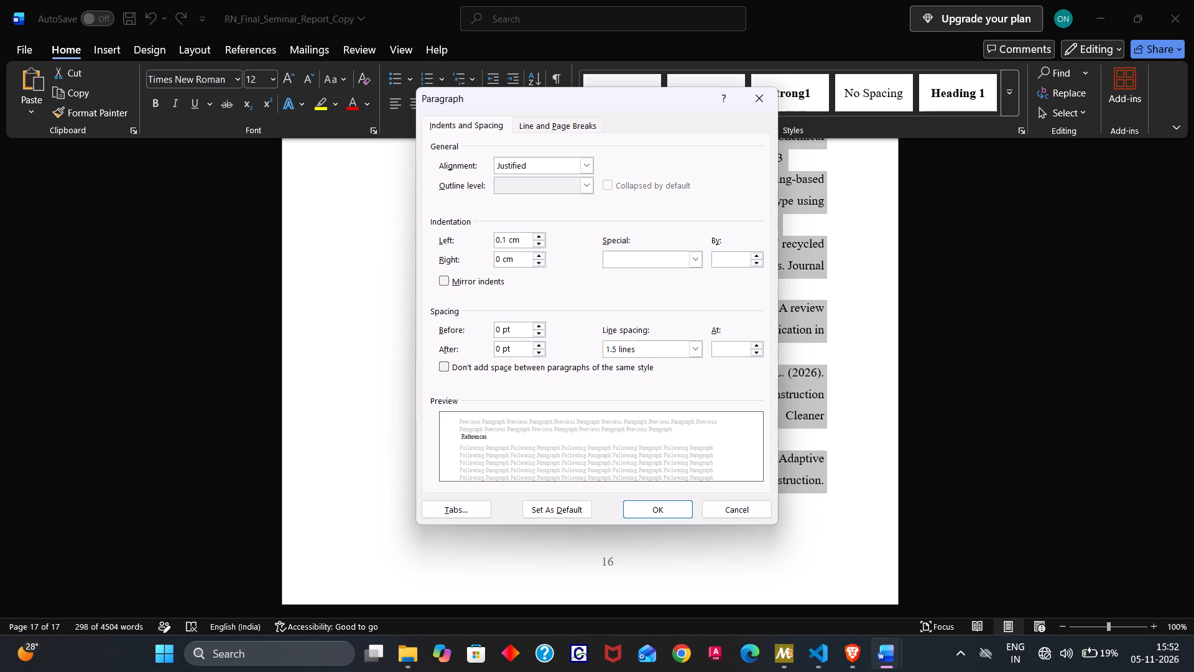
{"action": "left_click", "coordinate": [505, 240]}
{"action": "key", "text": "BackSpace"}
{"action": "key", "text": "BackSpace"}
{"action": "left_click", "coordinate": [670, 511]}
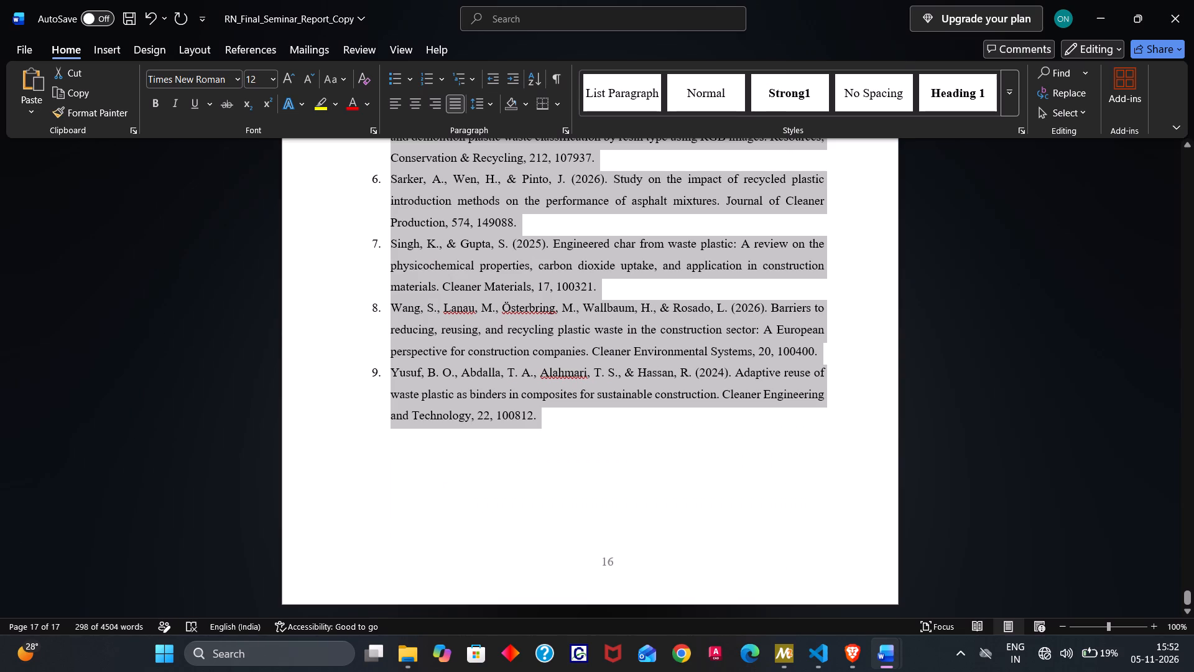
Set the 4.5 Sustainable Development Goals heading and its SDG bullets to justified alignment with a left indent of 0.
{"action": "key", "text": "Up"}
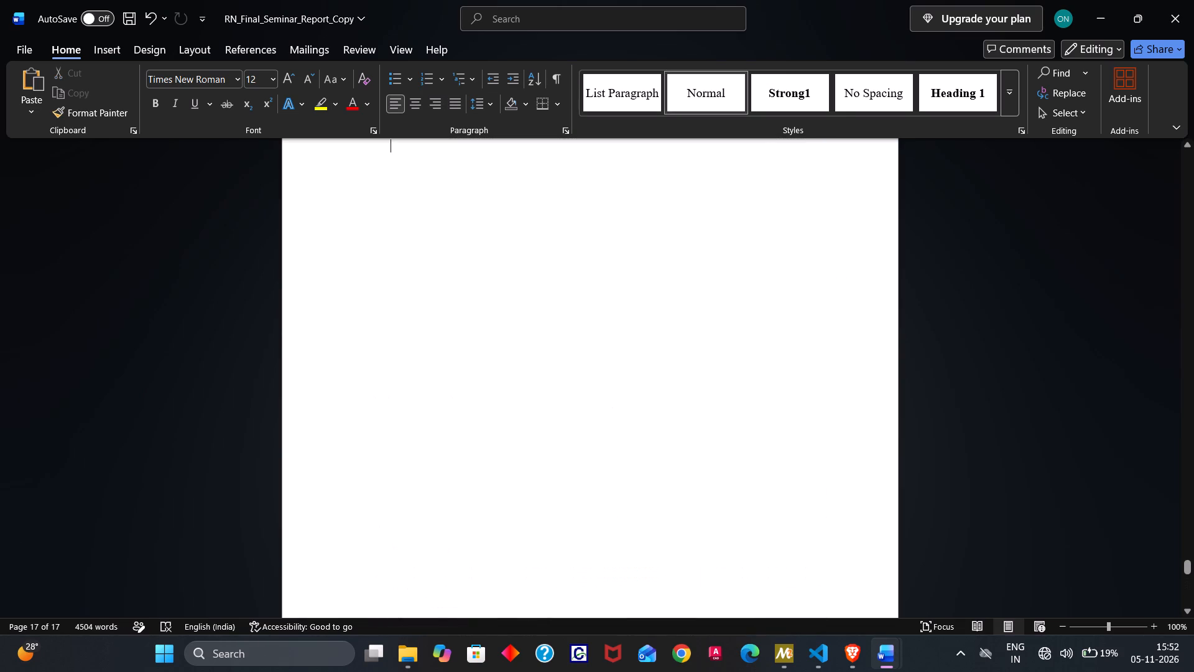
{"action": "key", "text": "Up"}
{"action": "key", "text": "Up"}
{"action": "key", "text": "Up"}
{"action": "key", "text": "Up"}
{"action": "key", "text": "Up"}
{"action": "key", "text": "Up"}
{"action": "key", "text": "Up"}
{"action": "key", "text": "Up"}
{"action": "key", "text": "Up"}
{"action": "key", "text": "Up"}
{"action": "key", "text": "Up"}
{"action": "key", "text": "Up"}
{"action": "key", "text": "Up"}
{"action": "key", "text": "Up"}
{"action": "key", "text": "Up"}
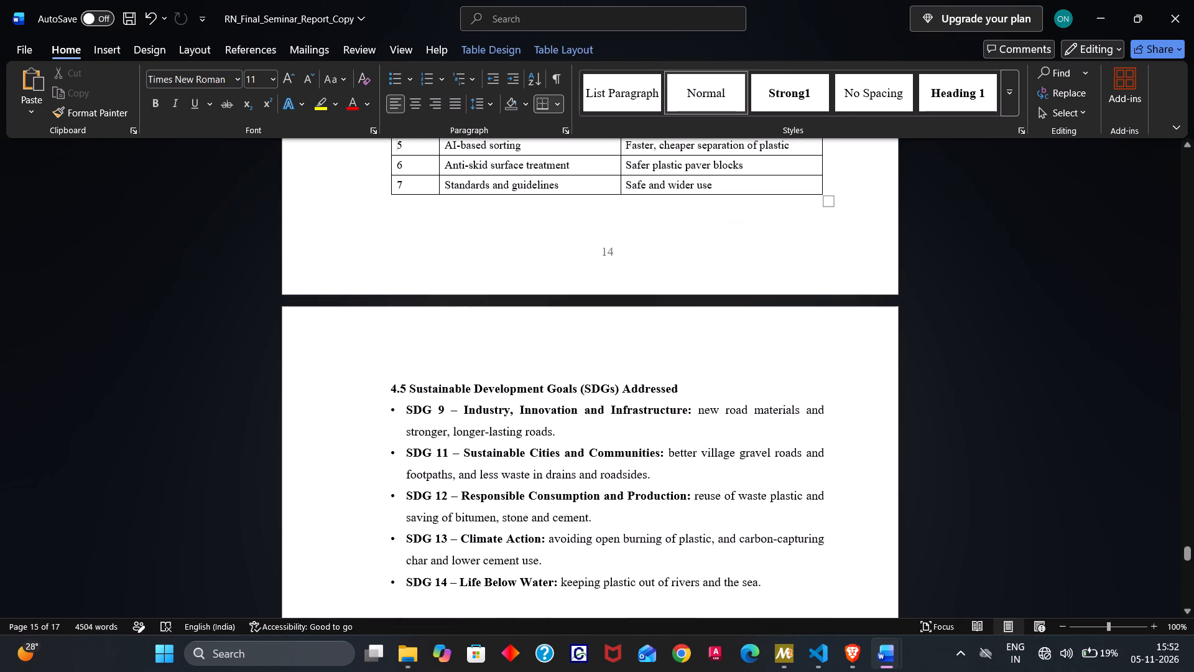
{"action": "left_click_drag", "start_coordinate": [354, 361], "coordinate": [585, 459]}
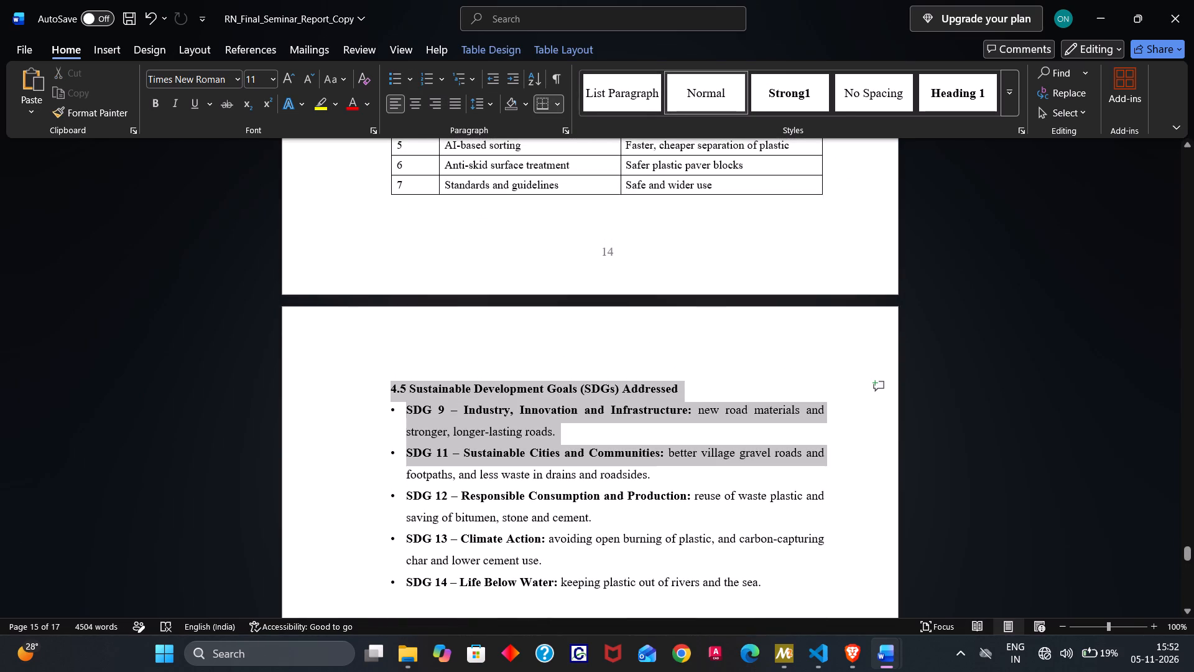
{"action": "left_click_drag", "start_coordinate": [585, 459], "coordinate": [782, 574]}
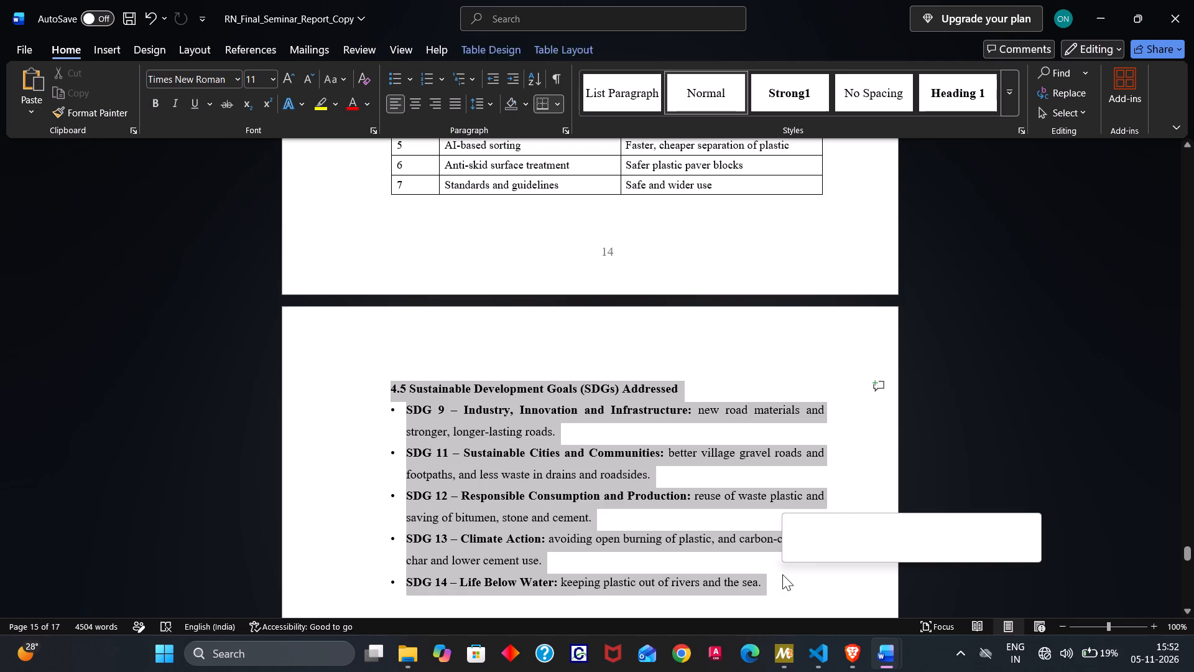
{"action": "right_click", "coordinate": [782, 574]}
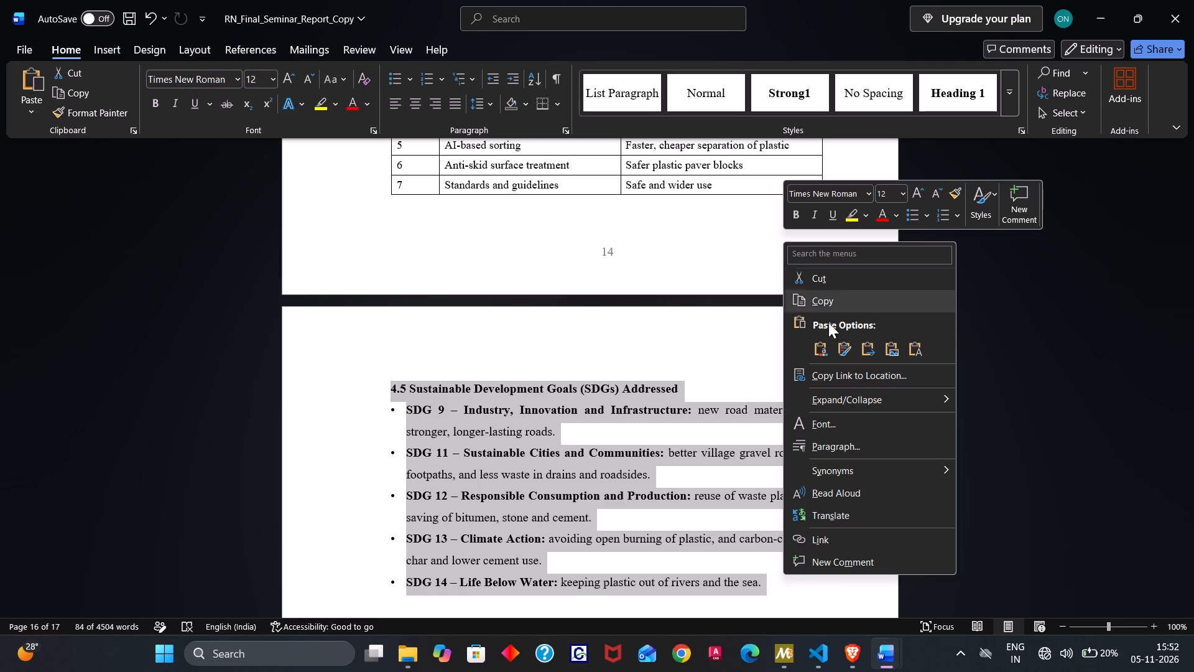
{"action": "left_click", "coordinate": [831, 445]}
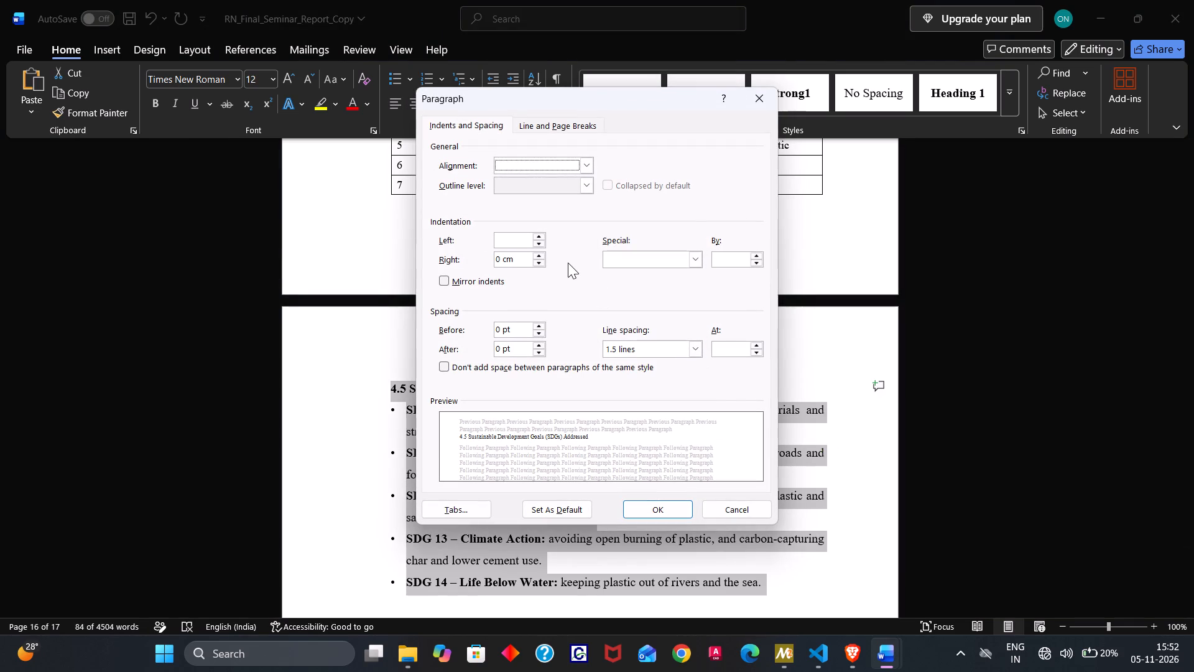
{"action": "left_click", "coordinate": [530, 161]}
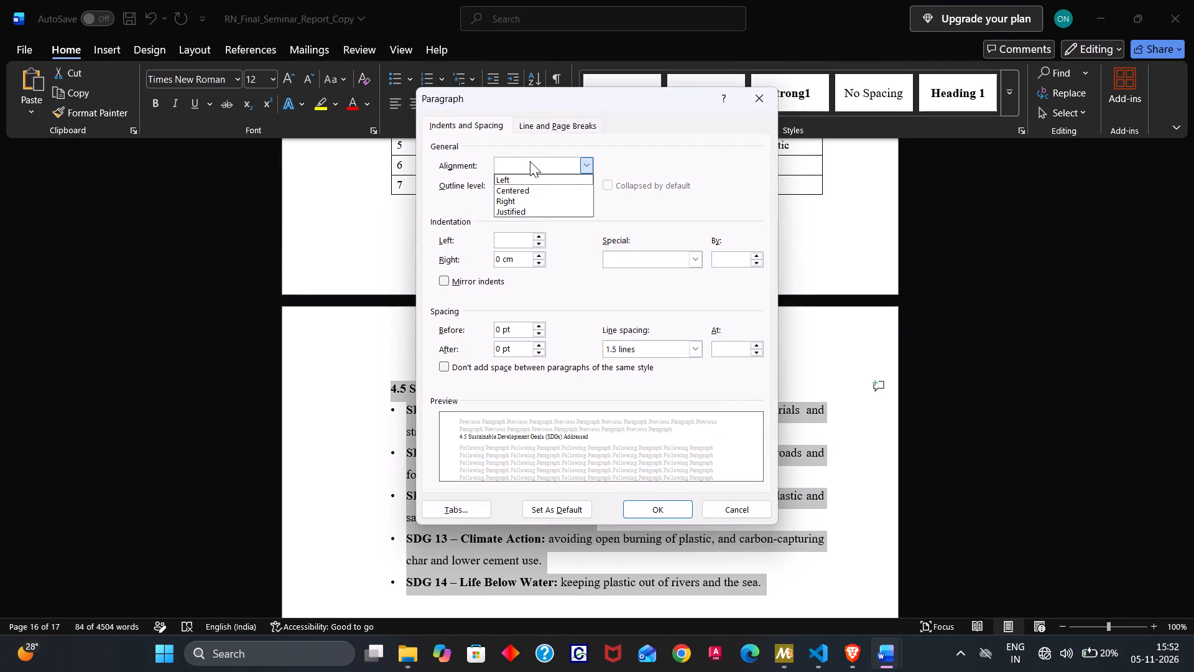
{"action": "left_click", "coordinate": [532, 165]}
{"action": "left_click", "coordinate": [532, 165]}
{"action": "left_click", "coordinate": [532, 212]}
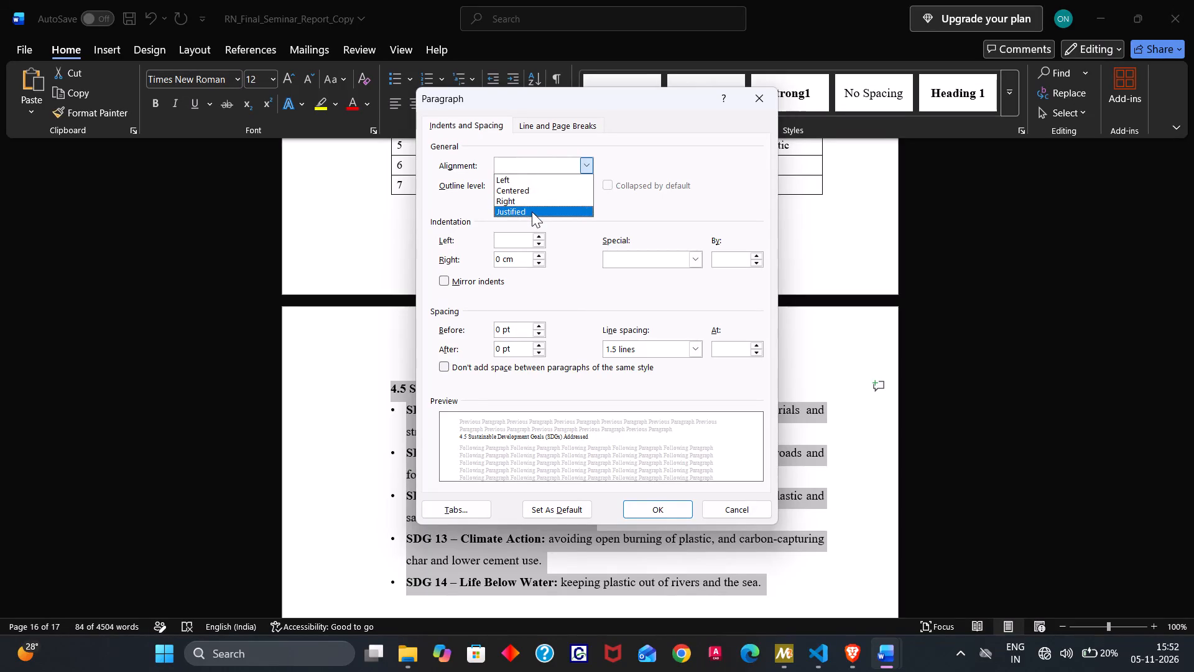
{"action": "double_click", "coordinate": [516, 246]}
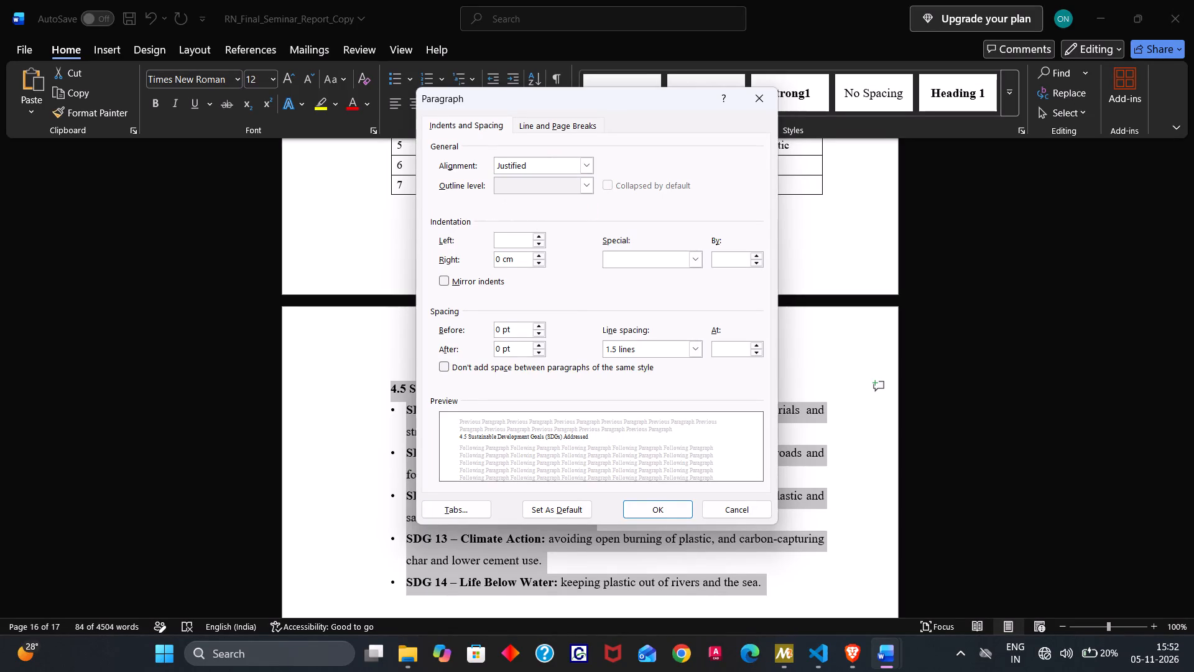
{"action": "key", "text": "0"}
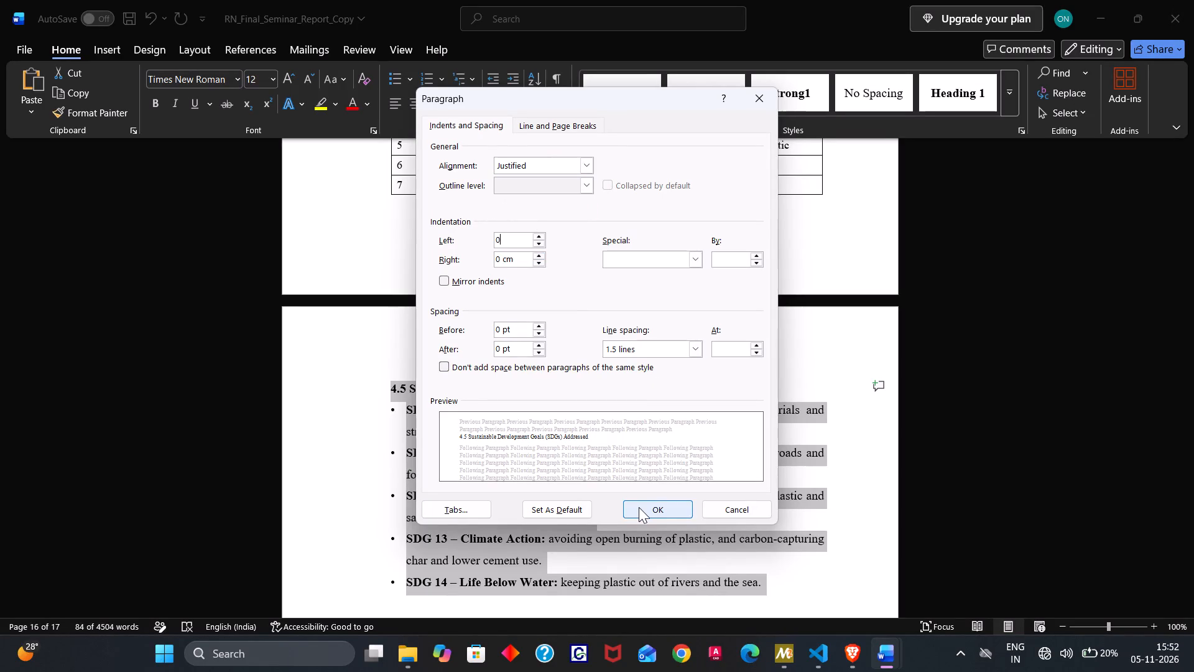
{"action": "left_click", "coordinate": [639, 507]}
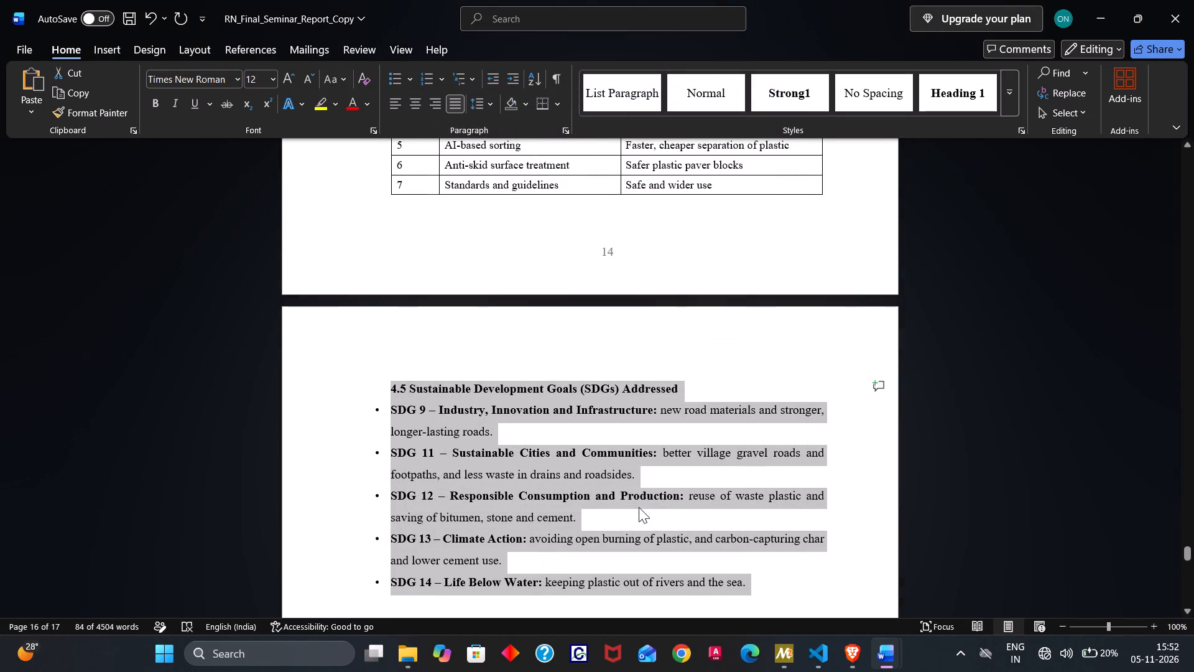
Look back through the report from section 4.5 to the start of Chapter 1 Introduction.
{"action": "key", "text": "Up"}
{"action": "key", "text": "Up"}
{"action": "key", "text": "Up"}
{"action": "key", "text": "Up"}
{"action": "key", "text": "Up"}
{"action": "key", "text": "Up"}
{"action": "key", "text": "Up"}
{"action": "key", "text": "Up"}
{"action": "key", "text": "Up"}
{"action": "key", "text": "Up"}
{"action": "key", "text": "Up"}
{"action": "key", "text": "Up"}
{"action": "key", "text": "Up"}
{"action": "key", "text": "Up"}
{"action": "key", "text": "Up"}
{"action": "key", "text": "Up"}
{"action": "key", "text": "Up"}
{"action": "key", "text": "Up"}
{"action": "key", "text": "Up"}
{"action": "key", "text": "Up"}
{"action": "key", "text": "Up"}
{"action": "key", "text": "Up"}
{"action": "key", "text": "Up"}
{"action": "key", "text": "Up"}
{"action": "key", "text": "Up"}
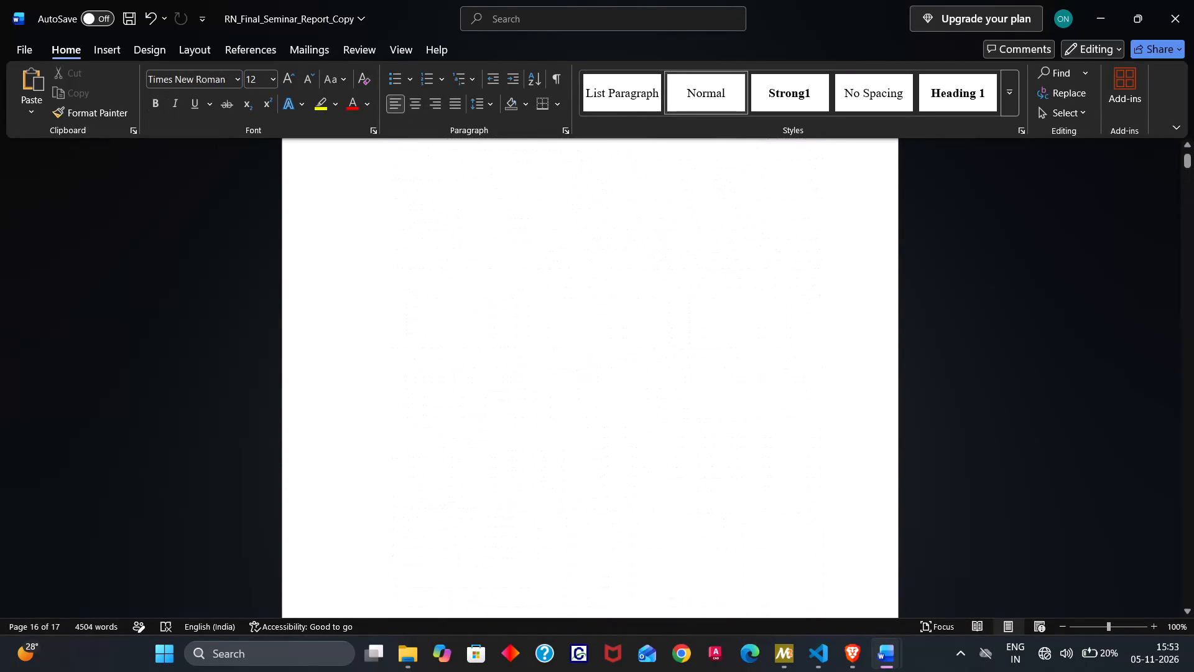
{"action": "key", "text": "Down"}
{"action": "key", "text": "Down"}
{"action": "key", "text": "Down"}
{"action": "key", "text": "Down"}
{"action": "key", "text": "Down"}
{"action": "key", "text": "Down"}
{"action": "key", "text": "Down"}
{"action": "key", "text": "Down"}
{"action": "key", "text": "Down"}
{"action": "key", "text": "Down"}
{"action": "key", "text": "Down"}
{"action": "key", "text": "Down"}
{"action": "key", "text": "Down"}
{"action": "key", "text": "Down"}
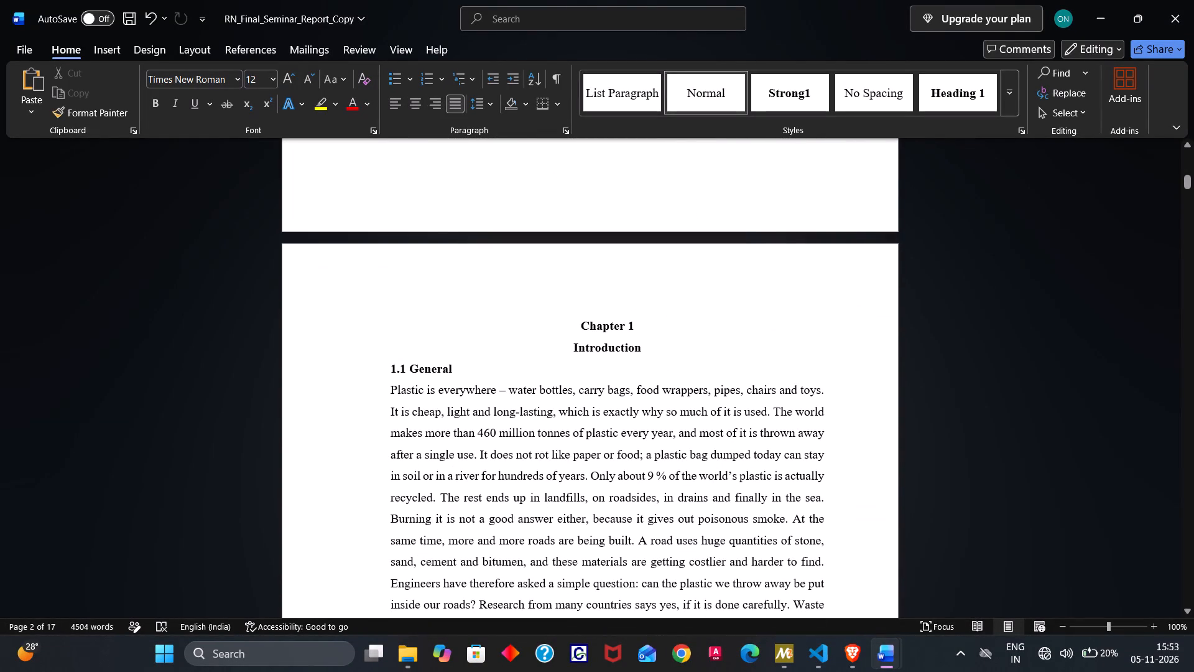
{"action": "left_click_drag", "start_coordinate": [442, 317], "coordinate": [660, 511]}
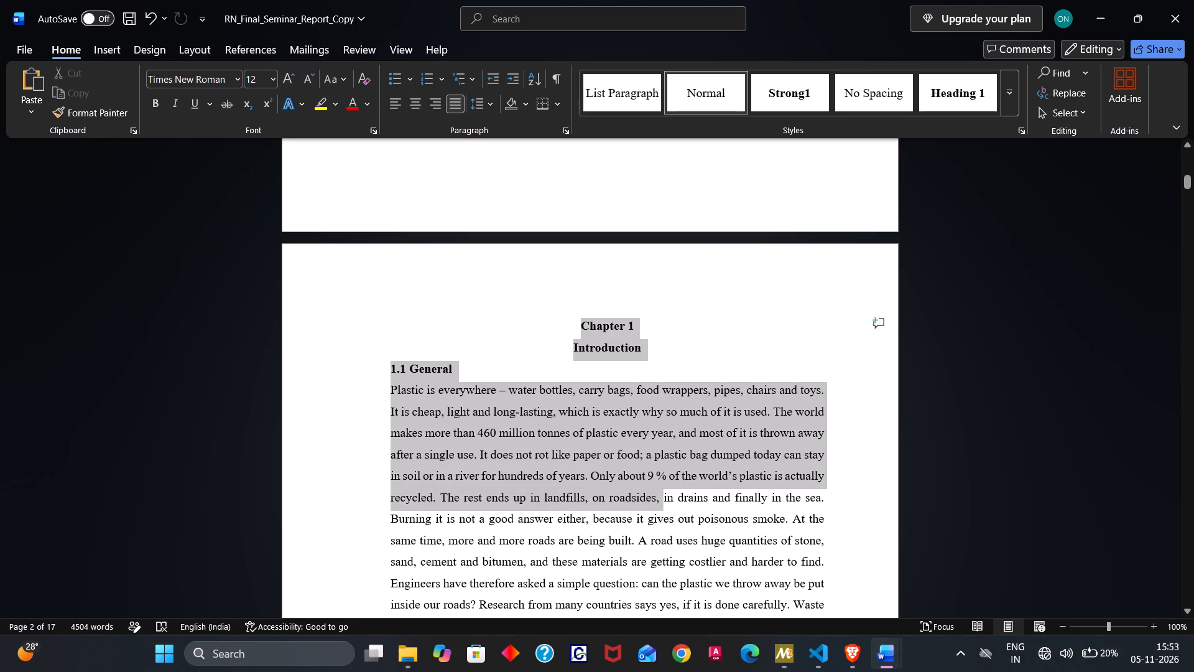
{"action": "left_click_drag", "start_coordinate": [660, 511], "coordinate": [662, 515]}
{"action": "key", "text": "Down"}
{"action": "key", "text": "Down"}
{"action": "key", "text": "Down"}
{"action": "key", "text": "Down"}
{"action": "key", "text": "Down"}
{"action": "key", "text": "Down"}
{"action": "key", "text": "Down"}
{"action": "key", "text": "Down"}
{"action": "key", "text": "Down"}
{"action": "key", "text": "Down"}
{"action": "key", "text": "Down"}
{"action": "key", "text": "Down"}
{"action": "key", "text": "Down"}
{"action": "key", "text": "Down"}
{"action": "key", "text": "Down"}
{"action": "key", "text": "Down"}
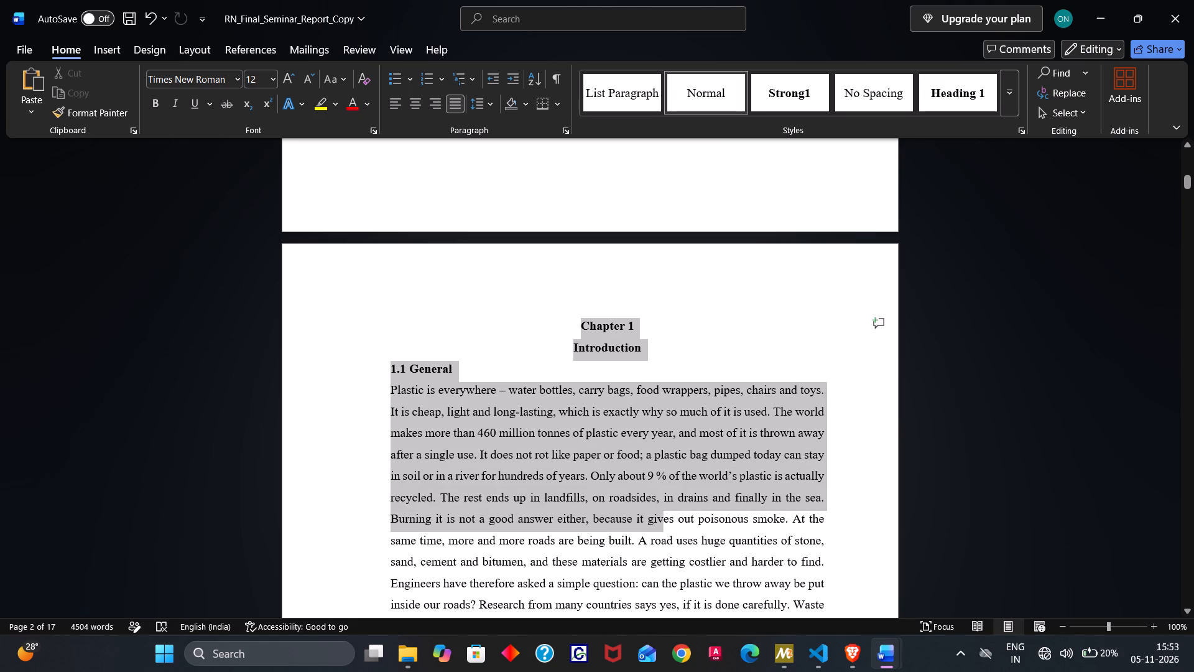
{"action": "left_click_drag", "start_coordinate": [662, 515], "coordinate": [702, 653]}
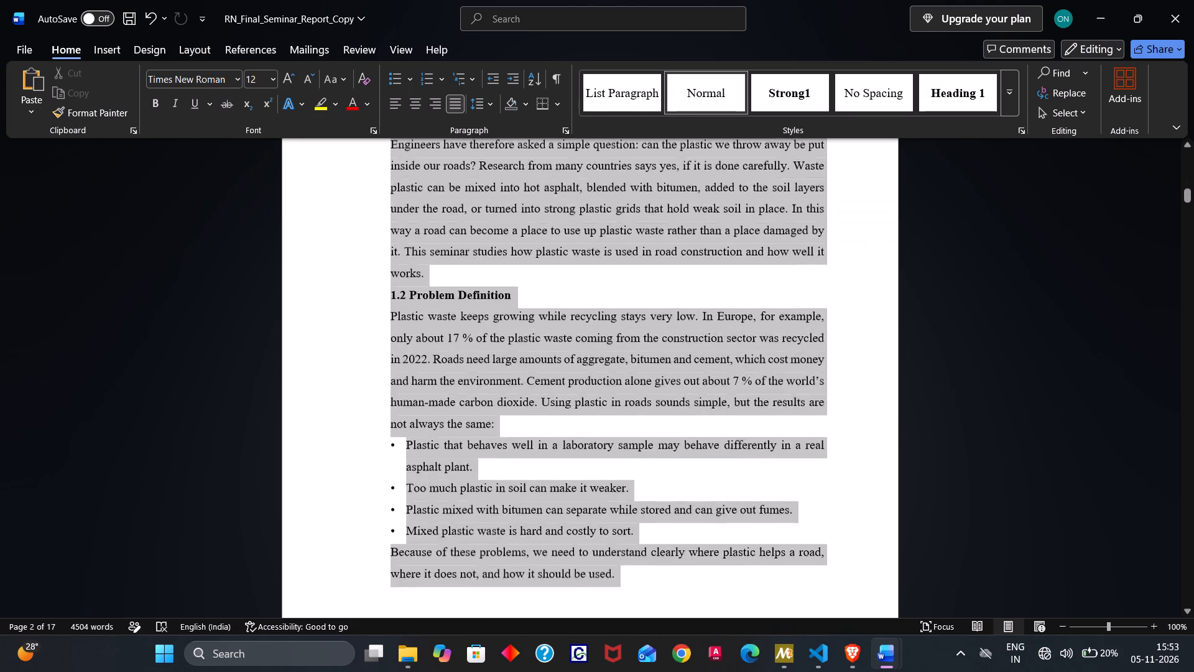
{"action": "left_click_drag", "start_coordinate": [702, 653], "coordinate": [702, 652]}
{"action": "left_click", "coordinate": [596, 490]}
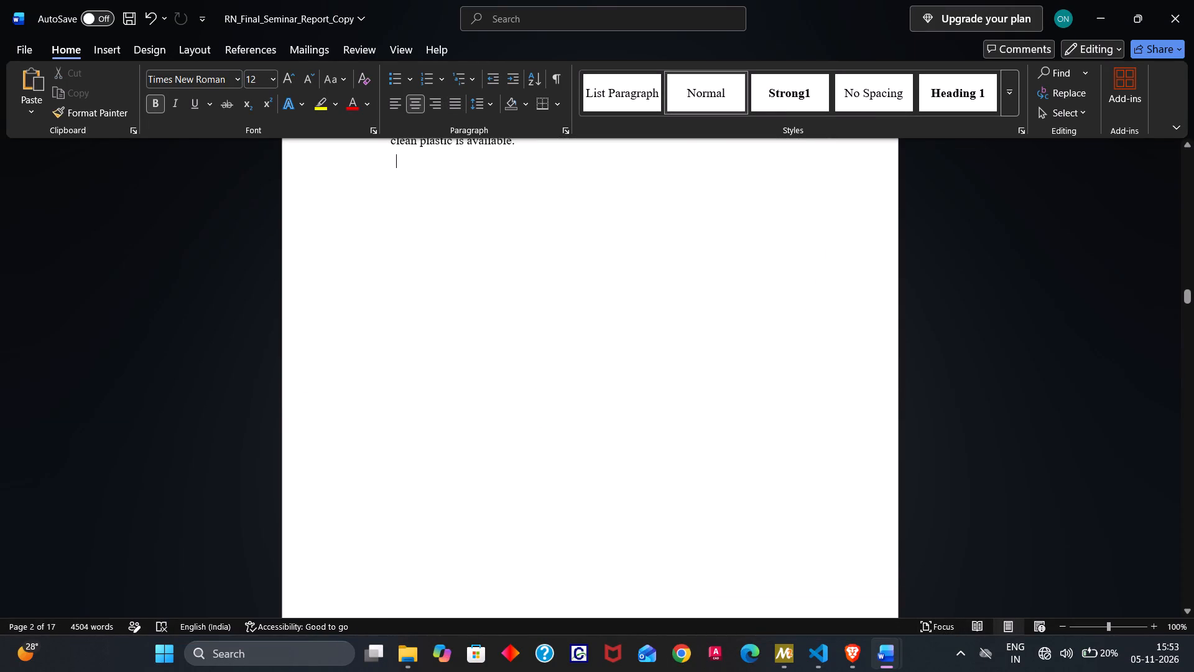
Set the blank paragraph at the end of the Literature Review, just before Chapter 3, to justified alignment.
{"action": "right_click", "coordinate": [596, 490]}
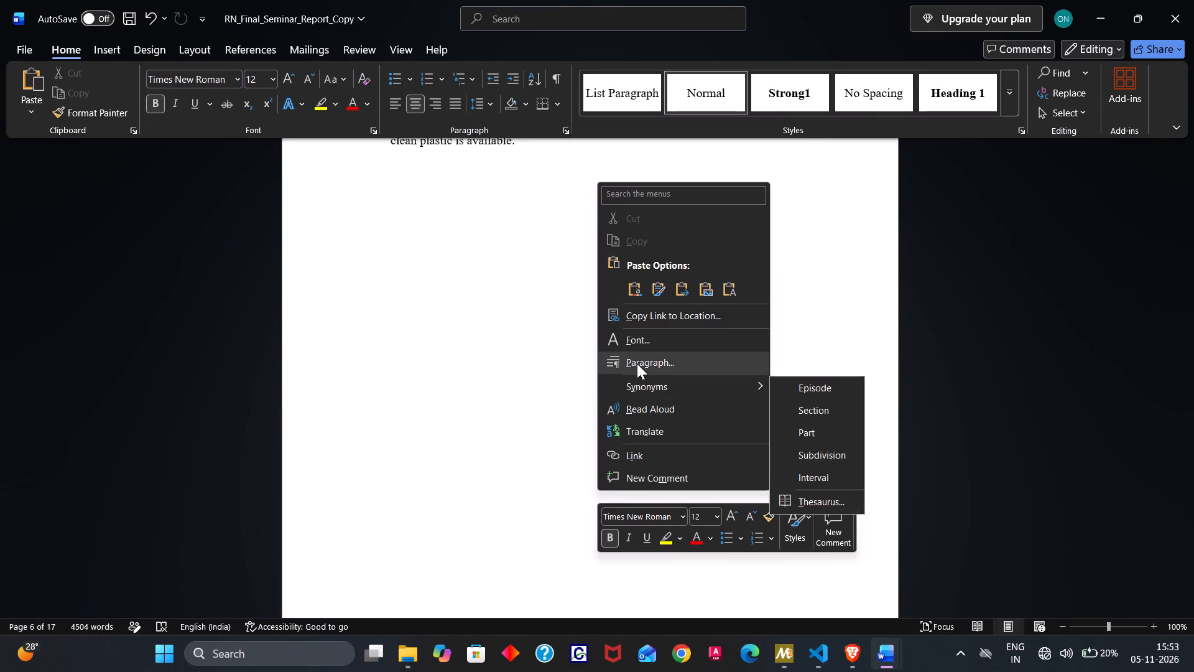
{"action": "left_click", "coordinate": [637, 363]}
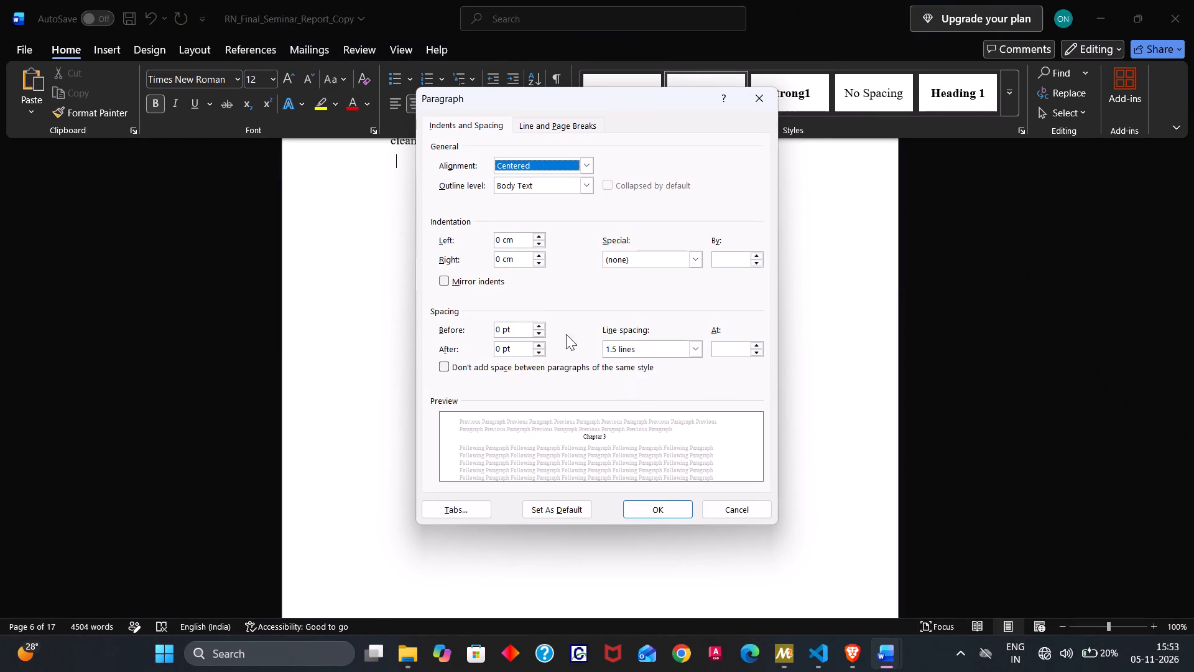
{"action": "left_click", "coordinate": [585, 163]}
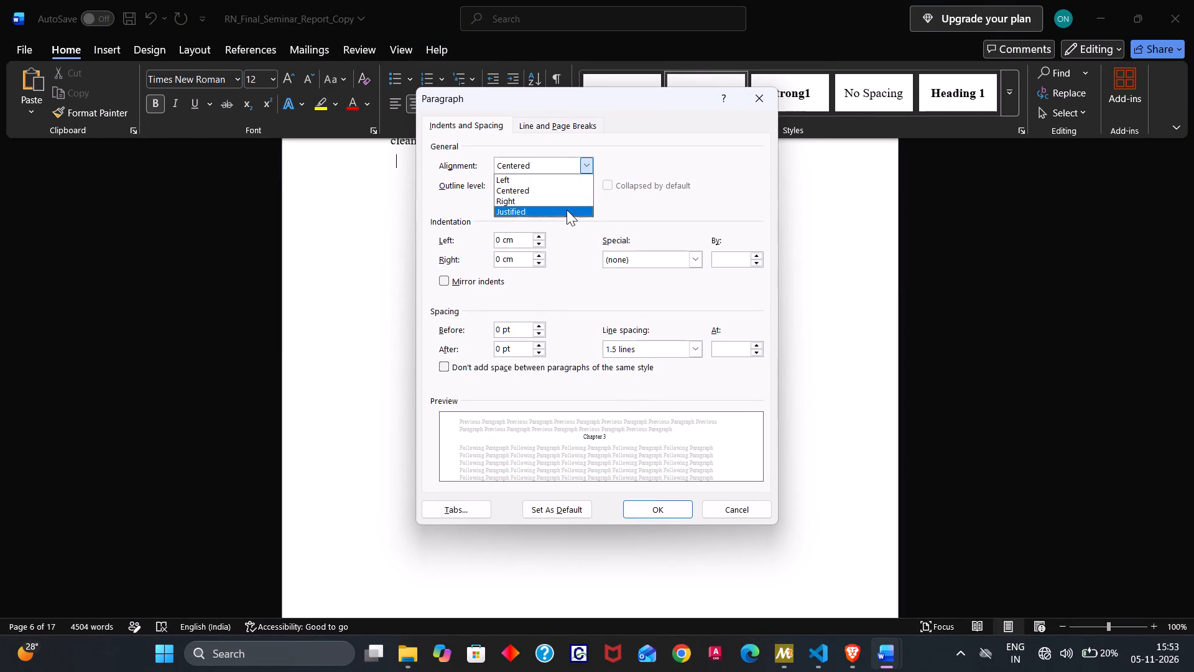
{"action": "left_click", "coordinate": [565, 211]}
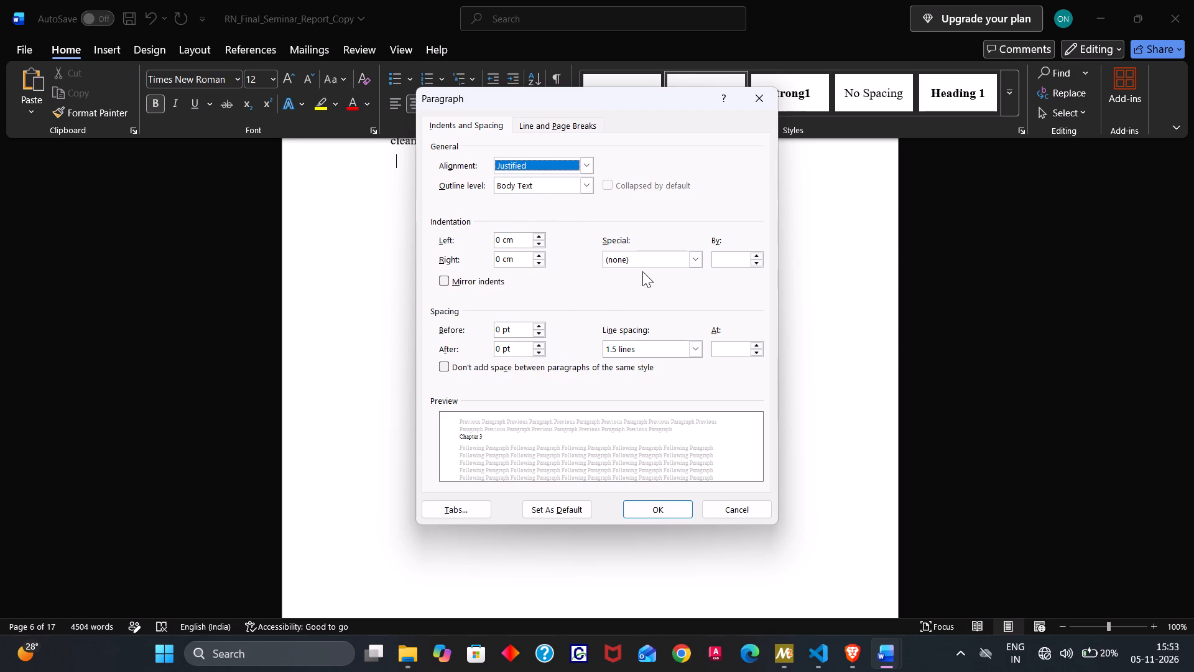
{"action": "left_click", "coordinate": [659, 505]}
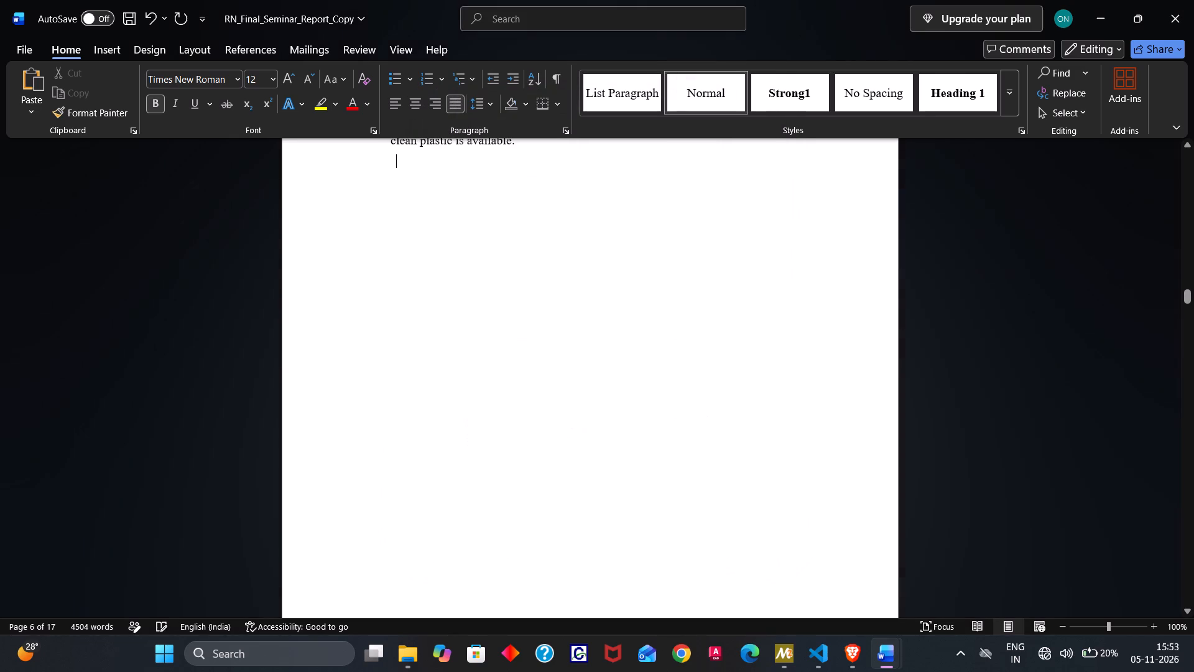
Look through the Literature Review entries and on to the start of Chapter 3 Methodology to check their layout.
{"action": "key", "text": "Up"}
{"action": "key", "text": "Up"}
{"action": "key", "text": "Up"}
{"action": "key", "text": "Up"}
{"action": "key", "text": "Up"}
{"action": "key", "text": "Up"}
{"action": "key", "text": "Up"}
{"action": "key", "text": "Up"}
{"action": "key", "text": "Up"}
{"action": "key", "text": "Up"}
{"action": "key", "text": "Up"}
{"action": "key", "text": "Up"}
{"action": "key", "text": "Up"}
{"action": "key", "text": "Up"}
{"action": "key", "text": "Up"}
{"action": "key", "text": "Up"}
{"action": "key", "text": "Up"}
{"action": "key", "text": "Up"}
{"action": "key", "text": "Up"}
{"action": "key", "text": "Up"}
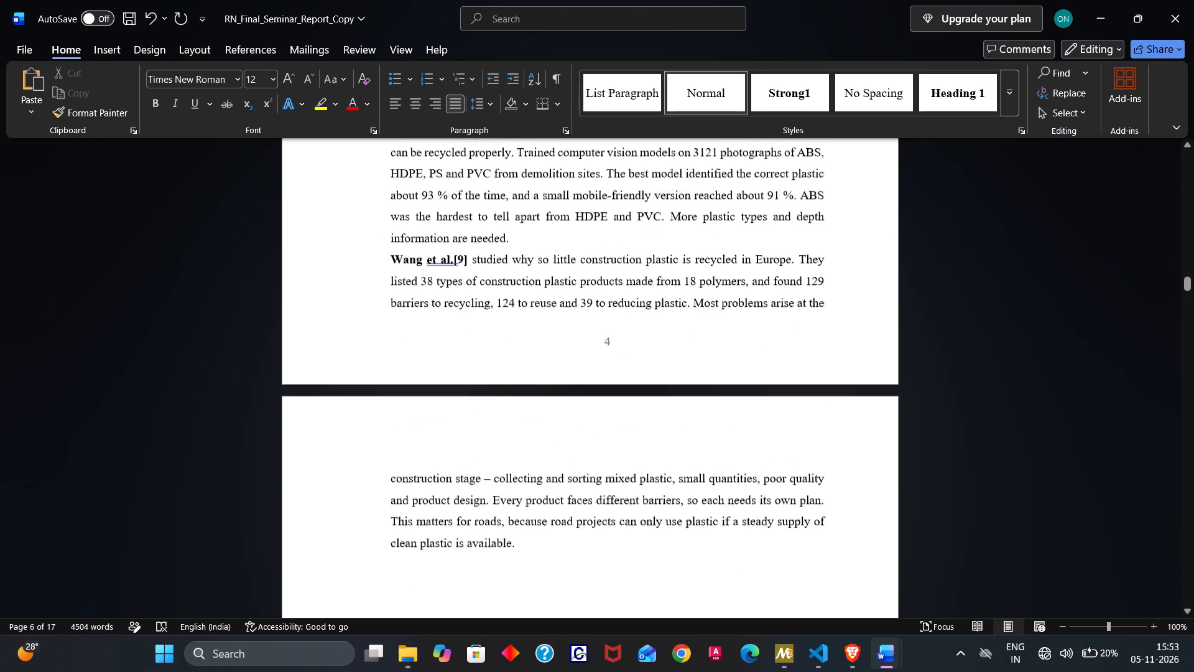
{"action": "key", "text": "Down"}
{"action": "key", "text": "Down"}
{"action": "key", "text": "Down"}
{"action": "key", "text": "Down"}
{"action": "key", "text": "Down"}
{"action": "key", "text": "Down"}
{"action": "key", "text": "Down"}
{"action": "key", "text": "Down"}
{"action": "key", "text": "Down"}
{"action": "key", "text": "Down"}
{"action": "key", "text": "Down"}
{"action": "key", "text": "Down"}
{"action": "key", "text": "Down"}
{"action": "key", "text": "Down"}
{"action": "key", "text": "Down"}
{"action": "key", "text": "Down"}
{"action": "key", "text": "Down"}
{"action": "key", "text": "Down"}
{"action": "key", "text": "Down"}
{"action": "key", "text": "Down"}
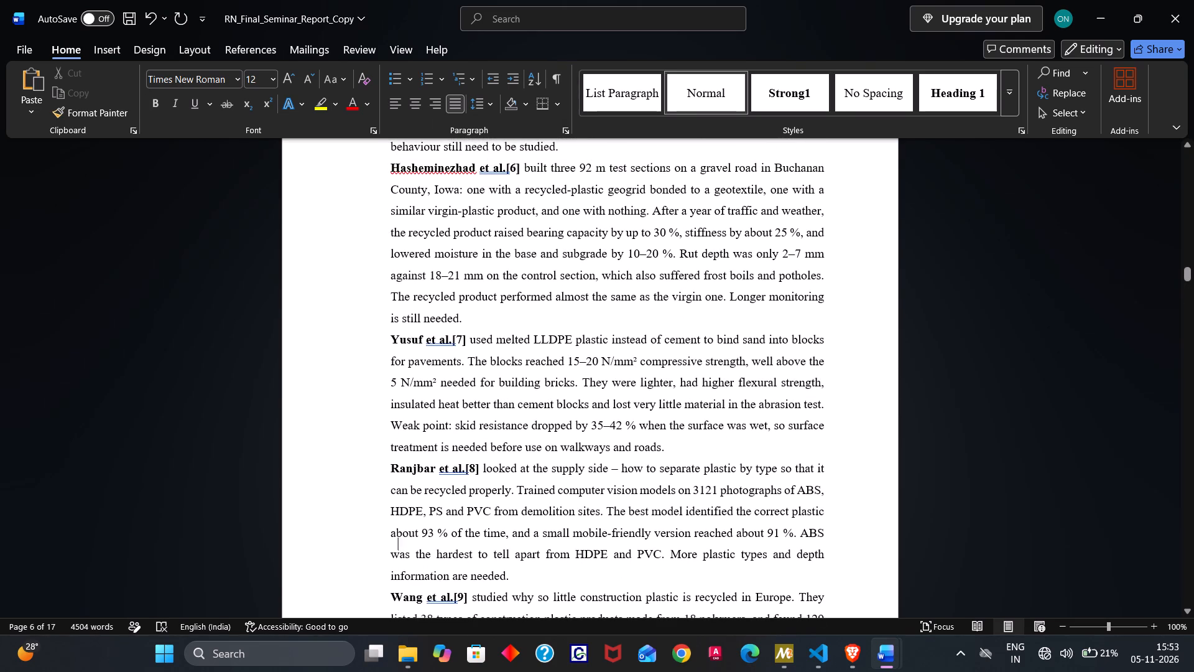
{"action": "key", "text": "Down"}
{"action": "key", "text": "Down"}
{"action": "key", "text": "Down"}
{"action": "key", "text": "Down"}
{"action": "key", "text": "Down"}
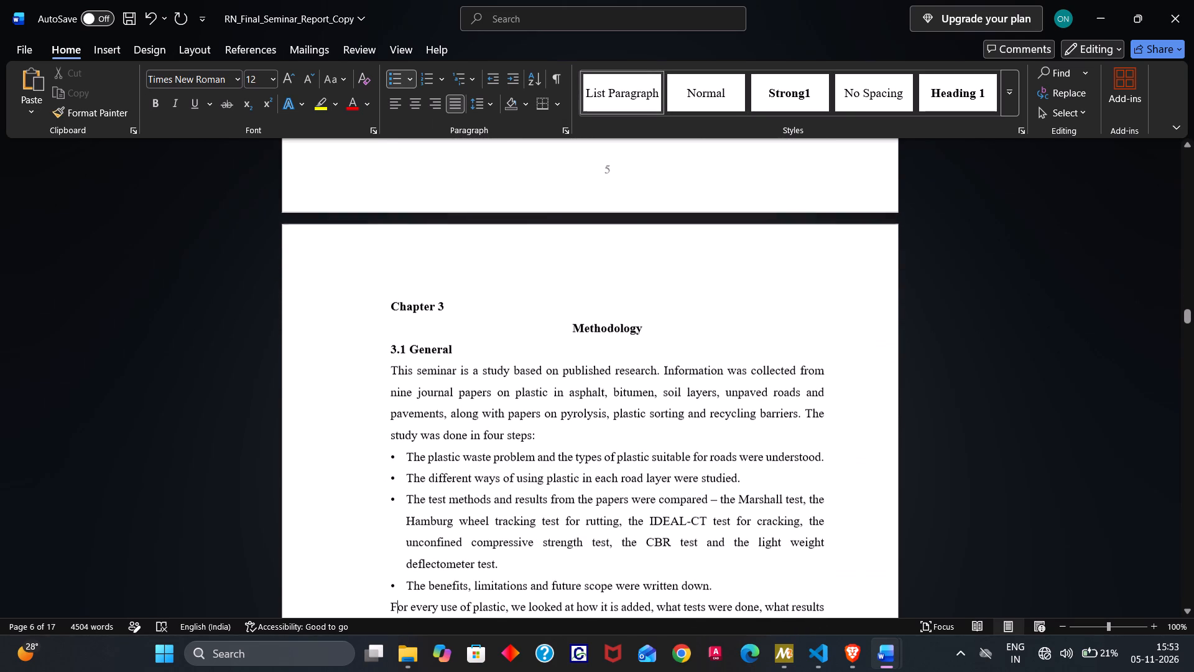
Pad the Chapter 3 heading with leading spaces so it sits roughly above the centred Methodology title.
{"action": "left_click", "coordinate": [390, 302]}
{"action": "key", "text": "space"}
{"action": "key", "text": "space"}
{"action": "key", "text": "space"}
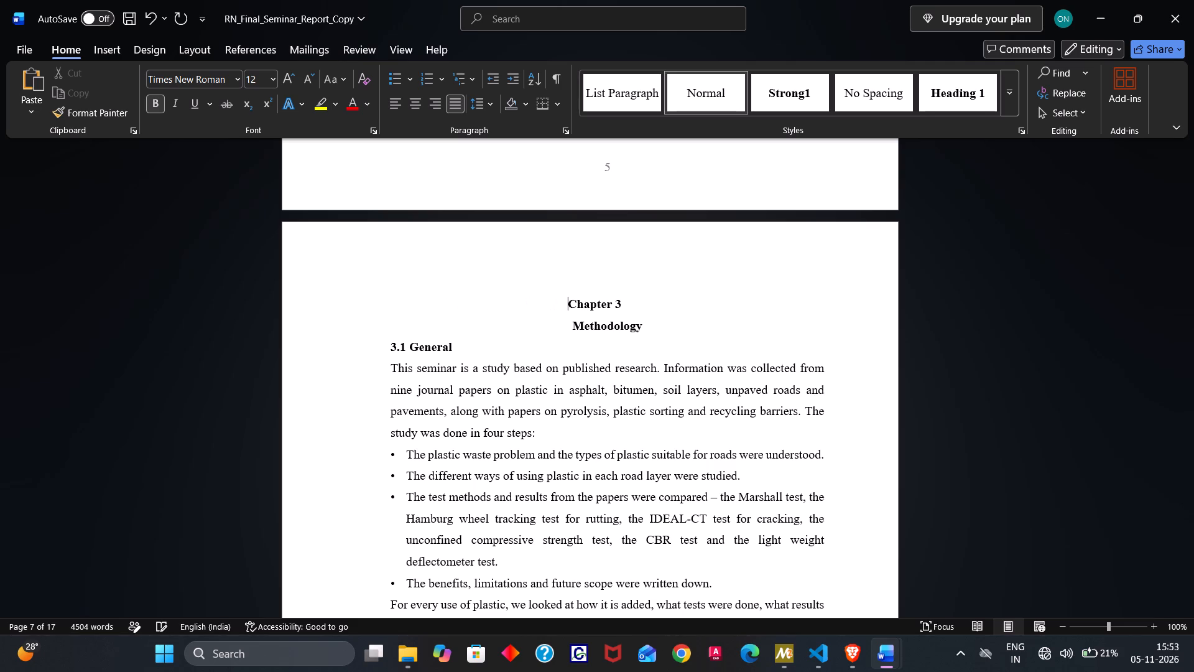
{"action": "key", "text": "space"}
{"action": "key", "text": "space"}
{"action": "key", "text": "space"}
{"action": "key", "text": "space"}
{"action": "key", "text": "BackSpace"}
{"action": "key", "text": "BackSpace"}
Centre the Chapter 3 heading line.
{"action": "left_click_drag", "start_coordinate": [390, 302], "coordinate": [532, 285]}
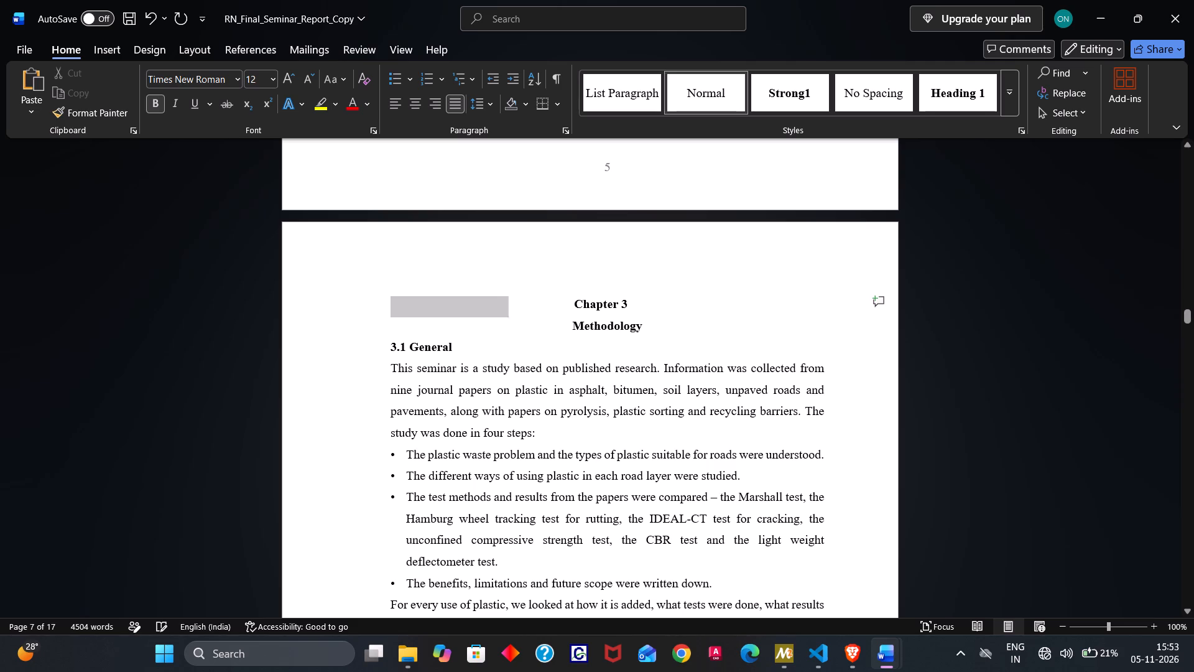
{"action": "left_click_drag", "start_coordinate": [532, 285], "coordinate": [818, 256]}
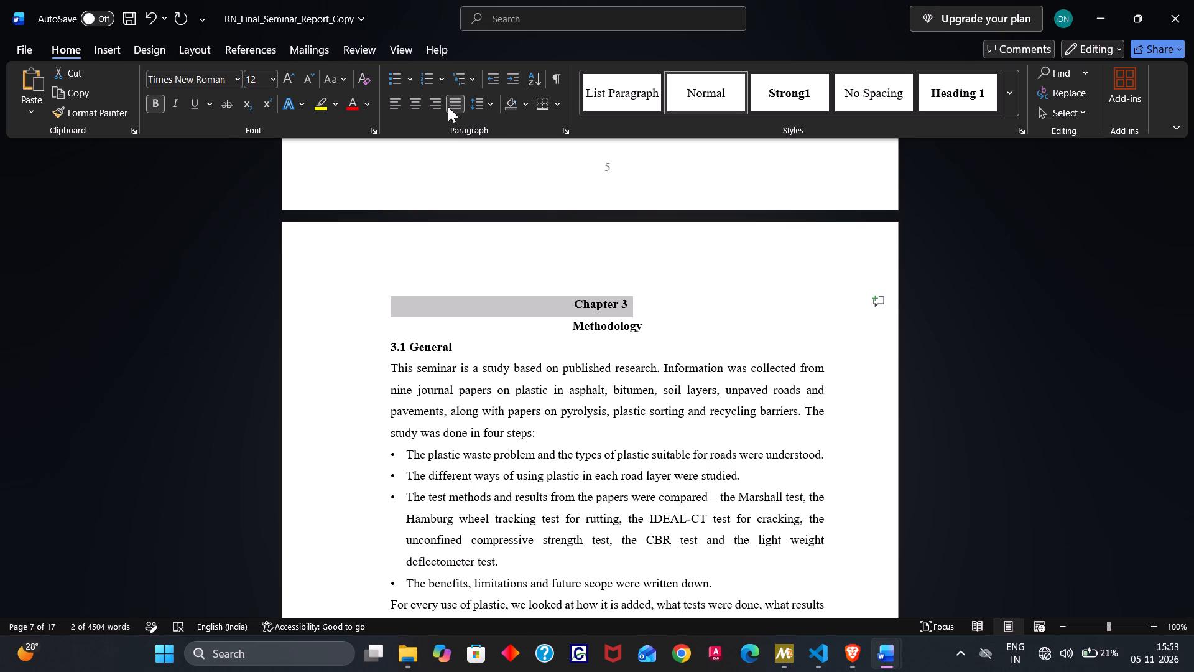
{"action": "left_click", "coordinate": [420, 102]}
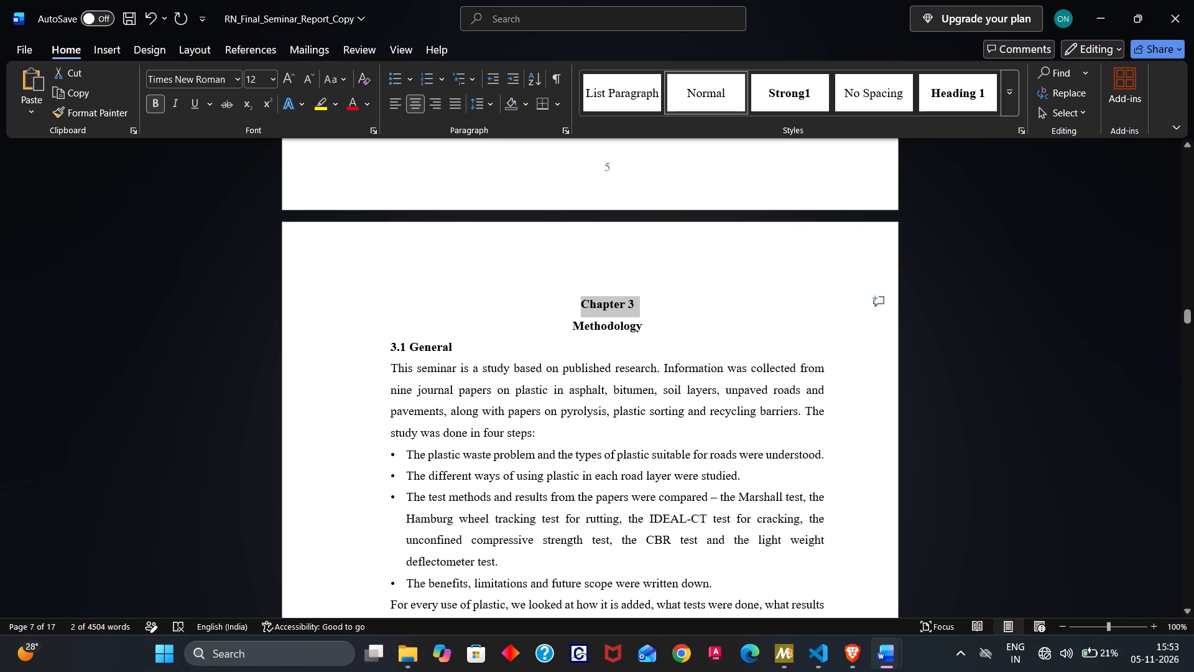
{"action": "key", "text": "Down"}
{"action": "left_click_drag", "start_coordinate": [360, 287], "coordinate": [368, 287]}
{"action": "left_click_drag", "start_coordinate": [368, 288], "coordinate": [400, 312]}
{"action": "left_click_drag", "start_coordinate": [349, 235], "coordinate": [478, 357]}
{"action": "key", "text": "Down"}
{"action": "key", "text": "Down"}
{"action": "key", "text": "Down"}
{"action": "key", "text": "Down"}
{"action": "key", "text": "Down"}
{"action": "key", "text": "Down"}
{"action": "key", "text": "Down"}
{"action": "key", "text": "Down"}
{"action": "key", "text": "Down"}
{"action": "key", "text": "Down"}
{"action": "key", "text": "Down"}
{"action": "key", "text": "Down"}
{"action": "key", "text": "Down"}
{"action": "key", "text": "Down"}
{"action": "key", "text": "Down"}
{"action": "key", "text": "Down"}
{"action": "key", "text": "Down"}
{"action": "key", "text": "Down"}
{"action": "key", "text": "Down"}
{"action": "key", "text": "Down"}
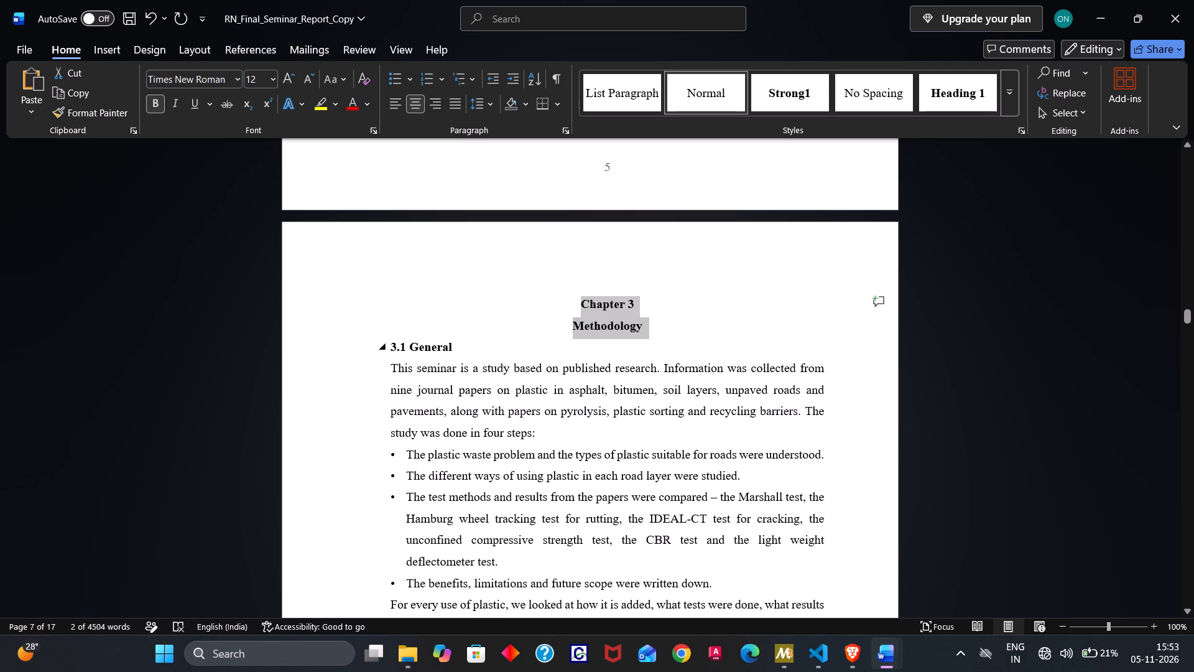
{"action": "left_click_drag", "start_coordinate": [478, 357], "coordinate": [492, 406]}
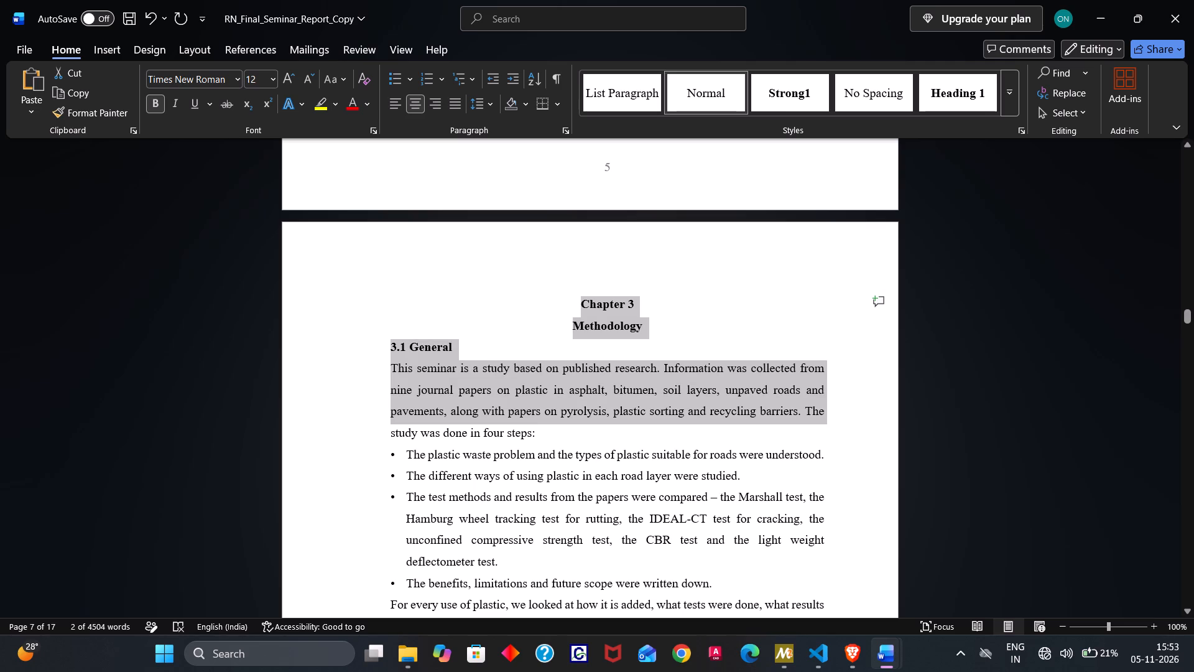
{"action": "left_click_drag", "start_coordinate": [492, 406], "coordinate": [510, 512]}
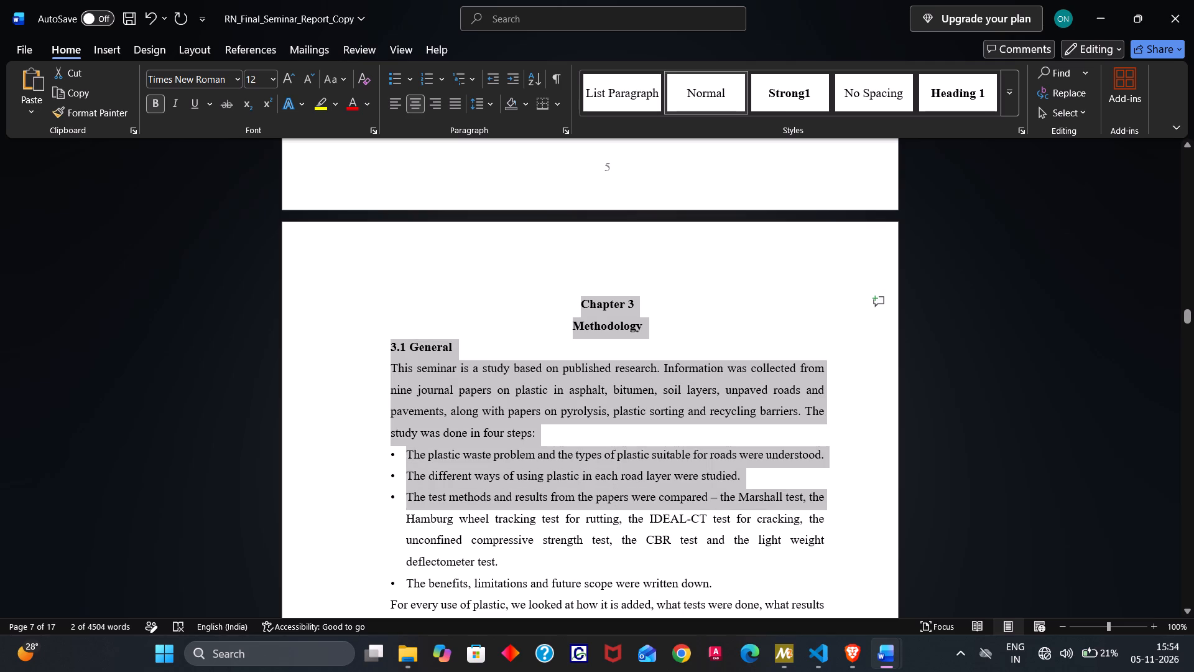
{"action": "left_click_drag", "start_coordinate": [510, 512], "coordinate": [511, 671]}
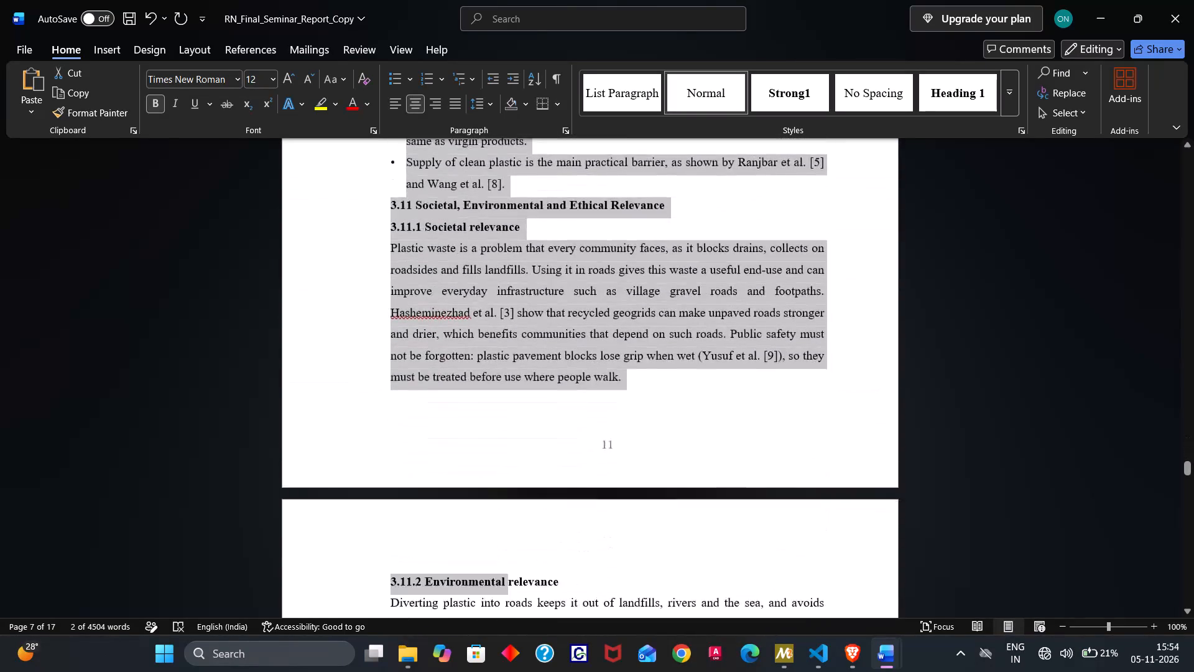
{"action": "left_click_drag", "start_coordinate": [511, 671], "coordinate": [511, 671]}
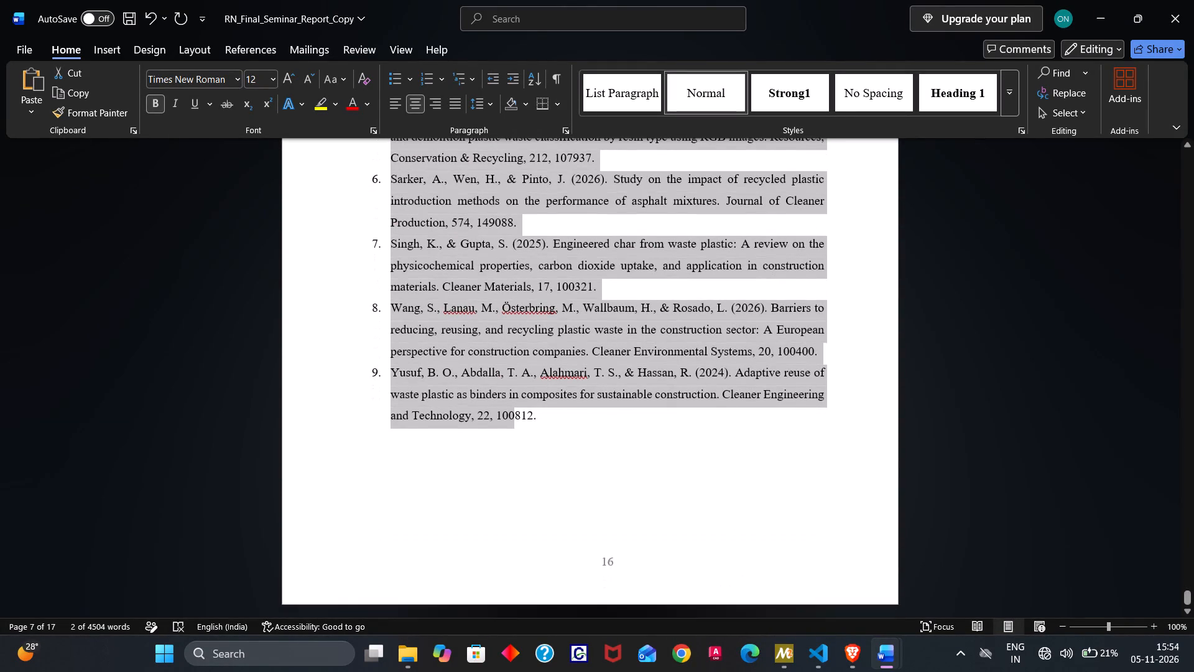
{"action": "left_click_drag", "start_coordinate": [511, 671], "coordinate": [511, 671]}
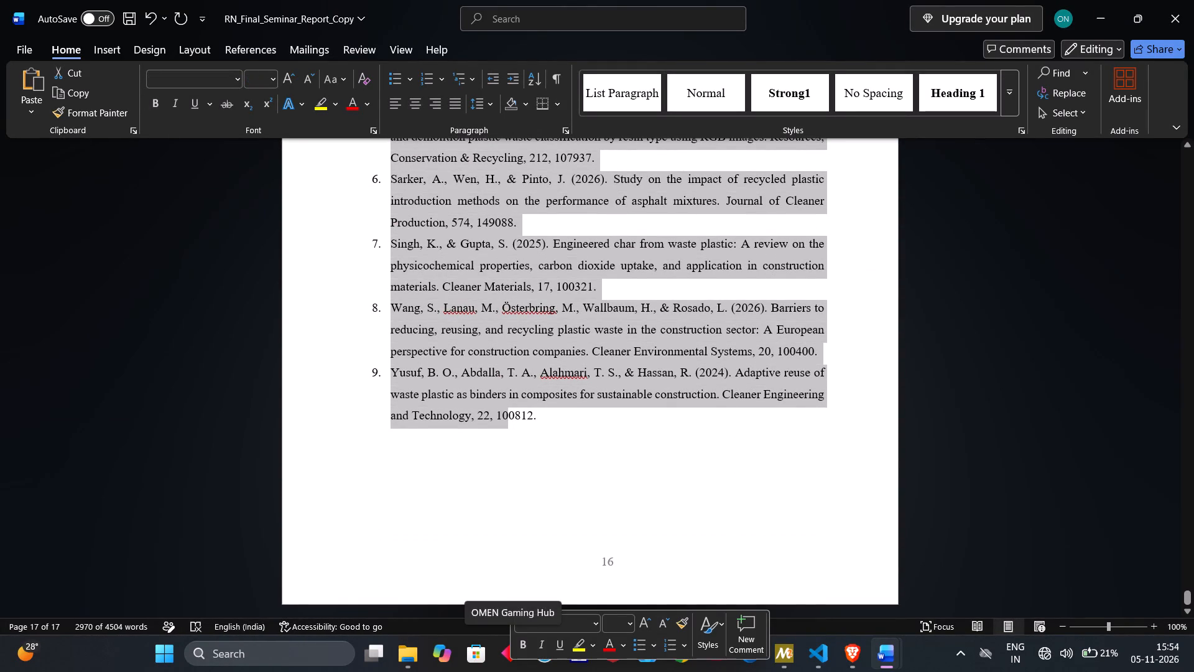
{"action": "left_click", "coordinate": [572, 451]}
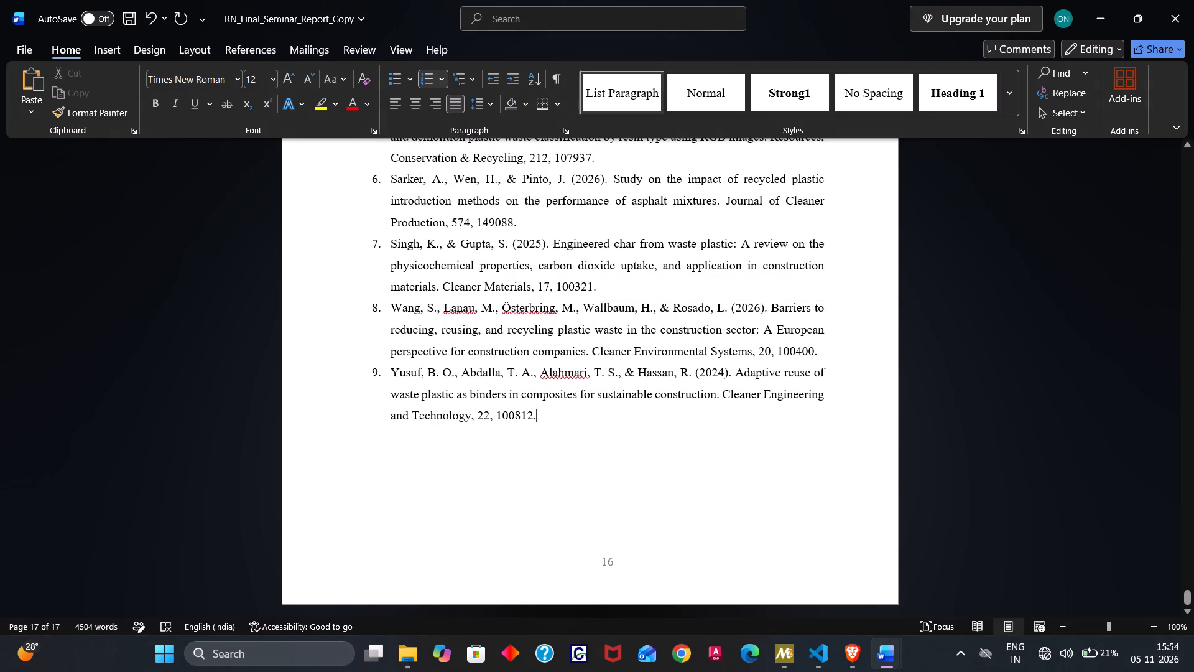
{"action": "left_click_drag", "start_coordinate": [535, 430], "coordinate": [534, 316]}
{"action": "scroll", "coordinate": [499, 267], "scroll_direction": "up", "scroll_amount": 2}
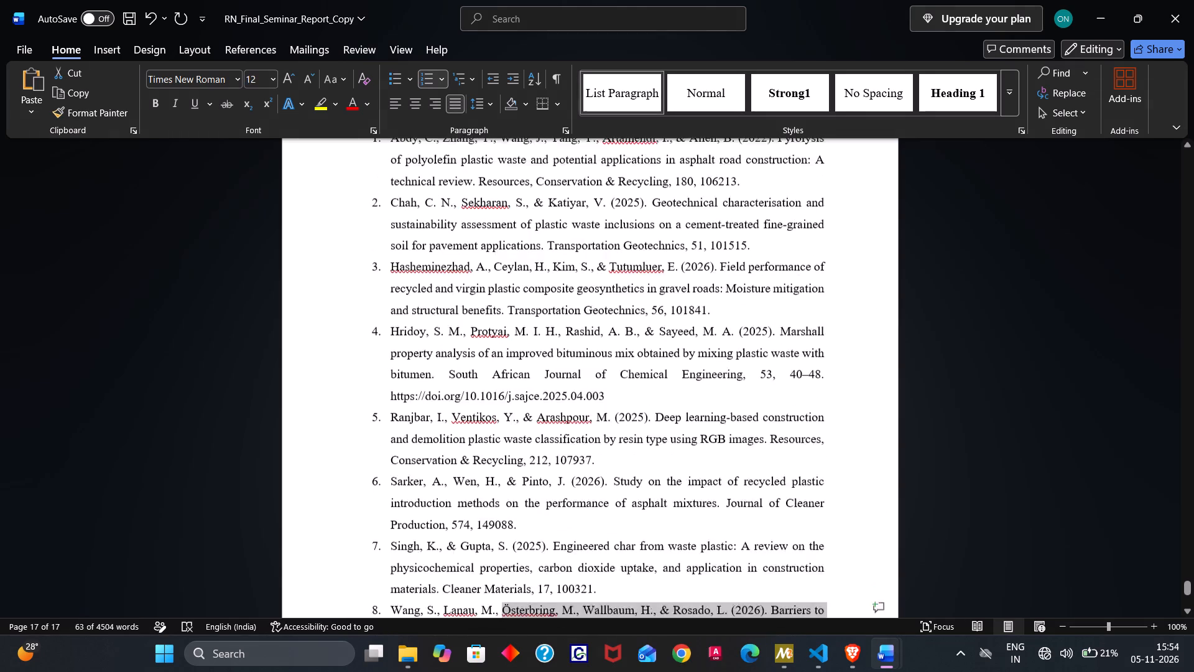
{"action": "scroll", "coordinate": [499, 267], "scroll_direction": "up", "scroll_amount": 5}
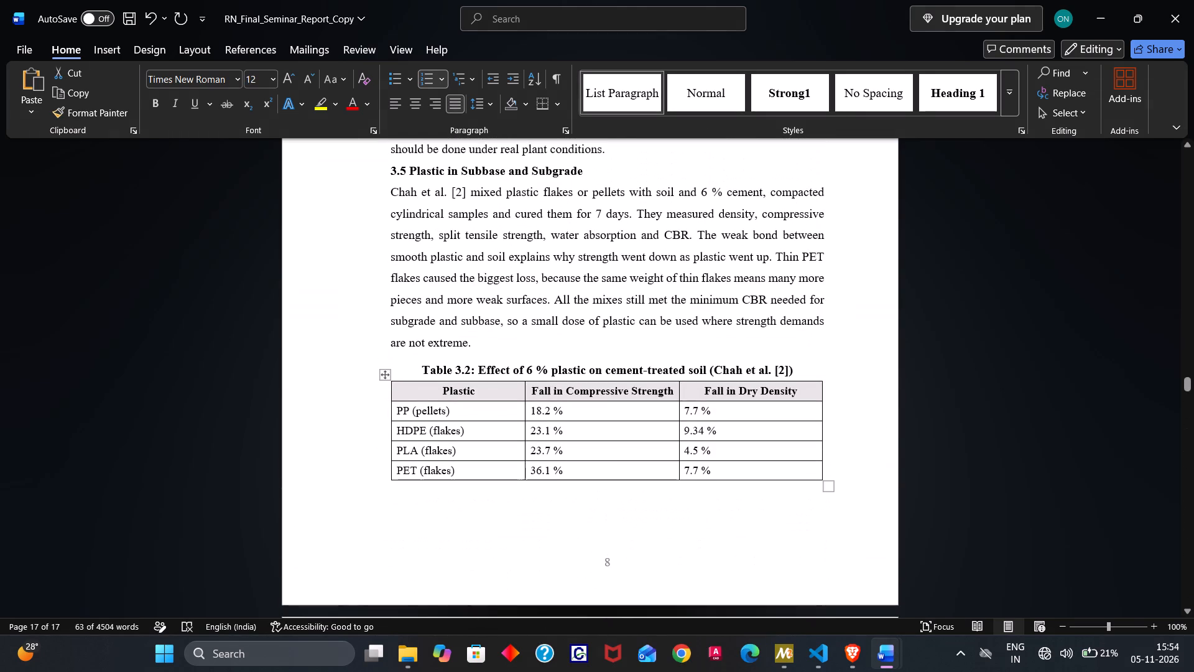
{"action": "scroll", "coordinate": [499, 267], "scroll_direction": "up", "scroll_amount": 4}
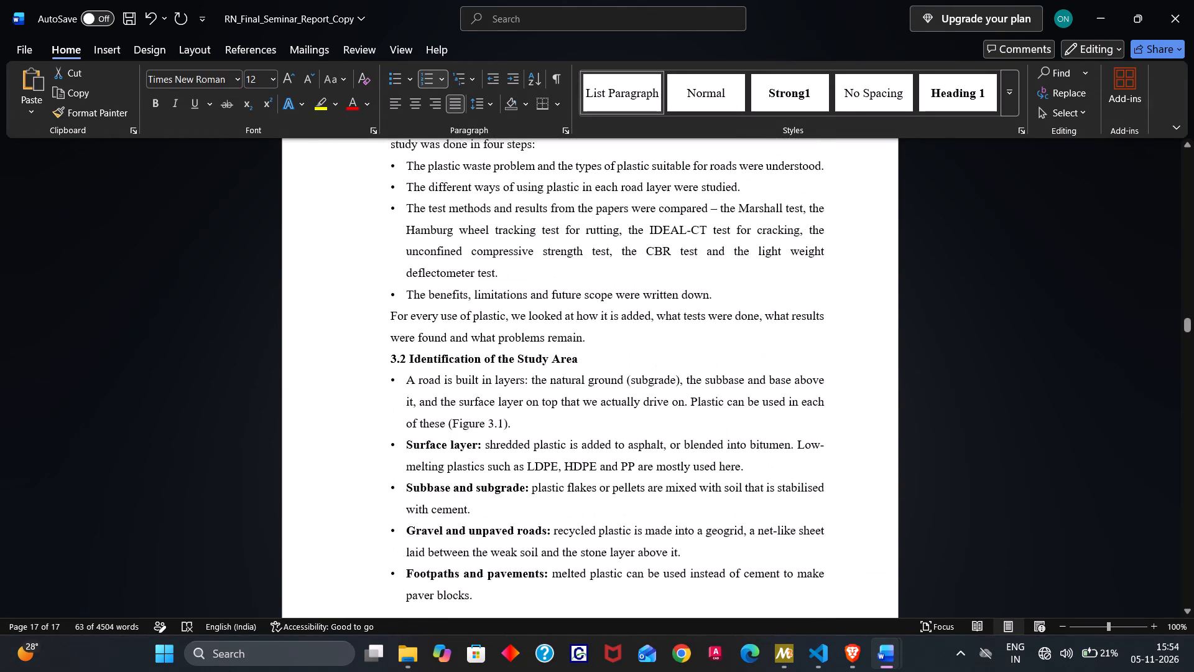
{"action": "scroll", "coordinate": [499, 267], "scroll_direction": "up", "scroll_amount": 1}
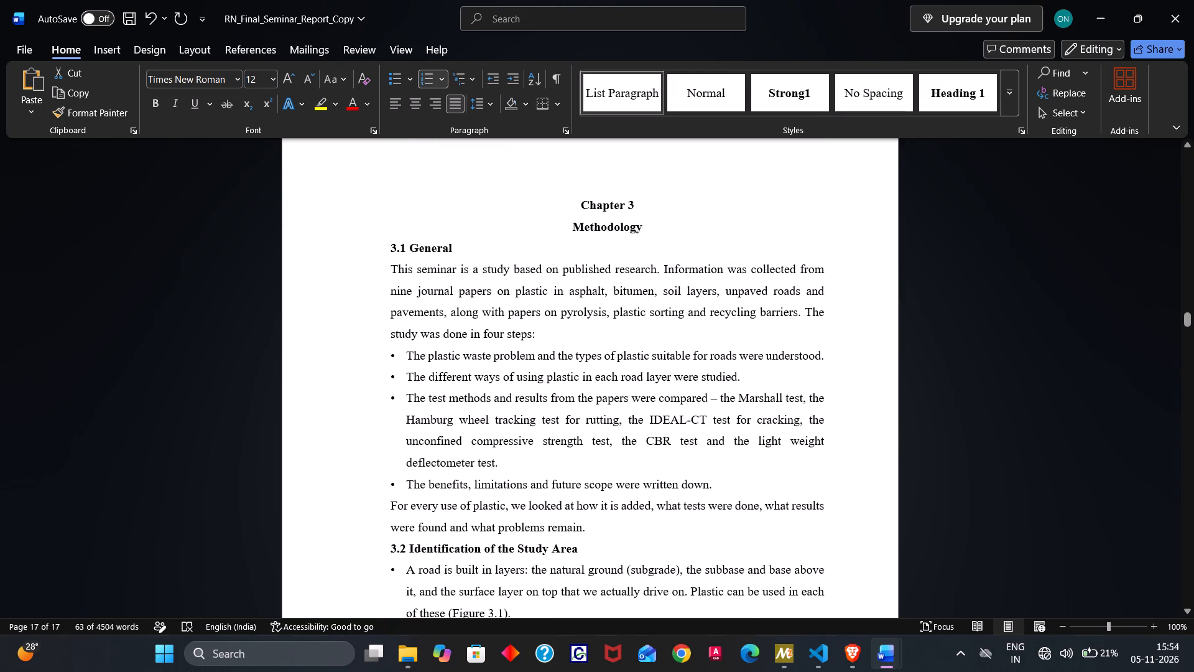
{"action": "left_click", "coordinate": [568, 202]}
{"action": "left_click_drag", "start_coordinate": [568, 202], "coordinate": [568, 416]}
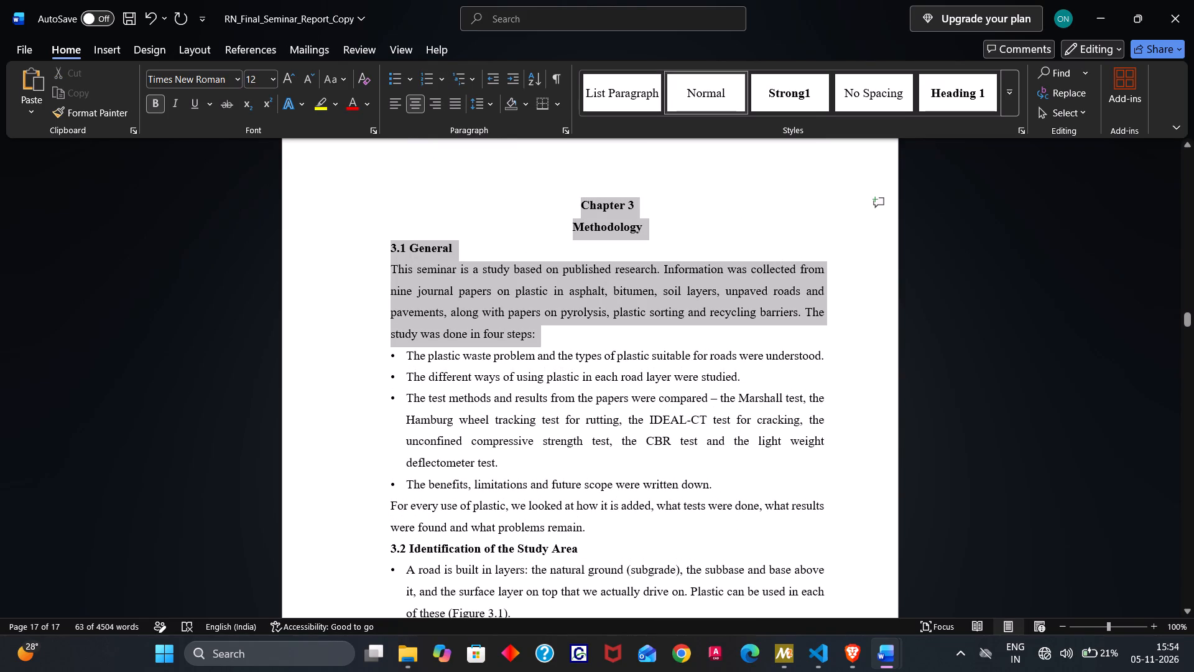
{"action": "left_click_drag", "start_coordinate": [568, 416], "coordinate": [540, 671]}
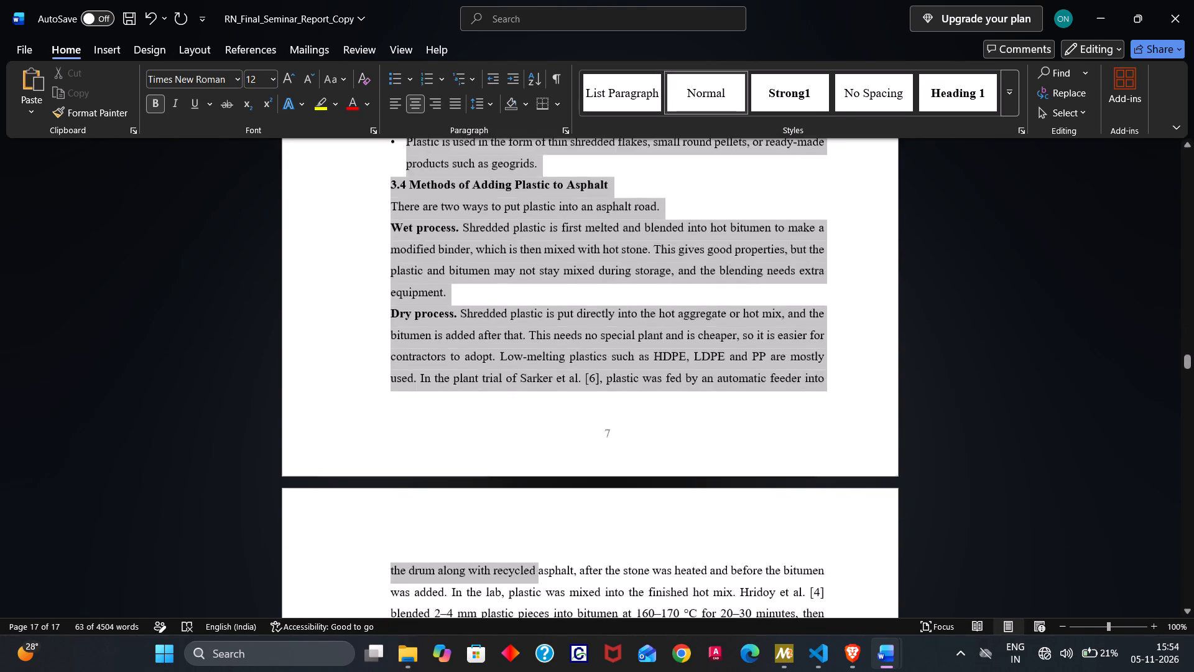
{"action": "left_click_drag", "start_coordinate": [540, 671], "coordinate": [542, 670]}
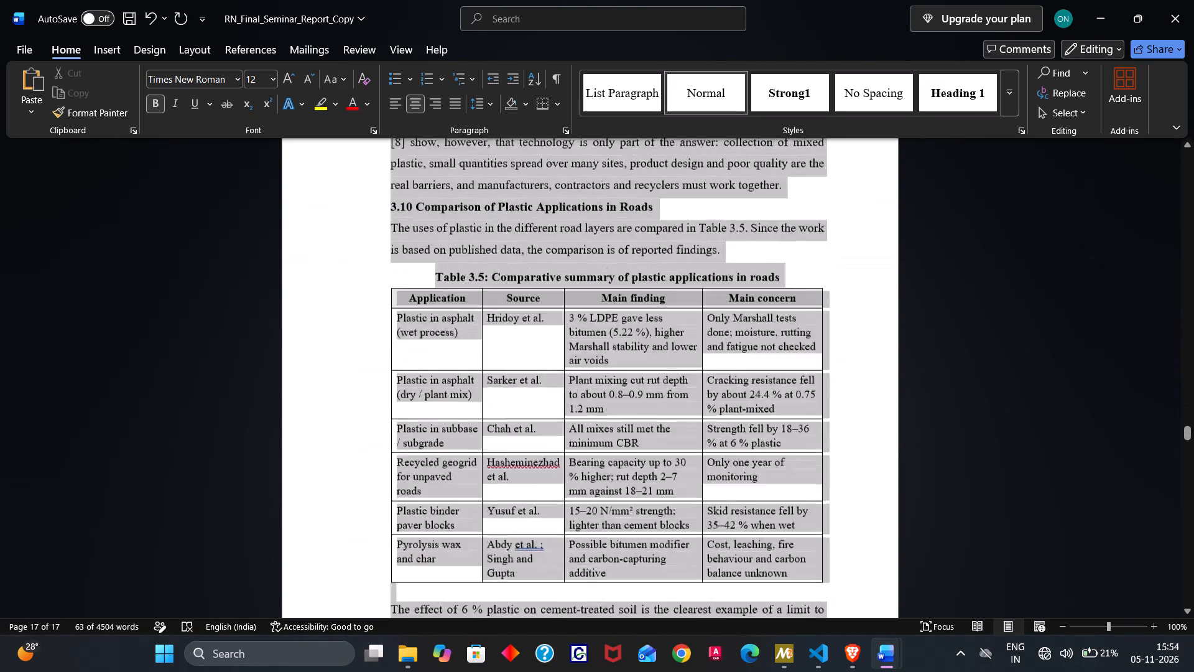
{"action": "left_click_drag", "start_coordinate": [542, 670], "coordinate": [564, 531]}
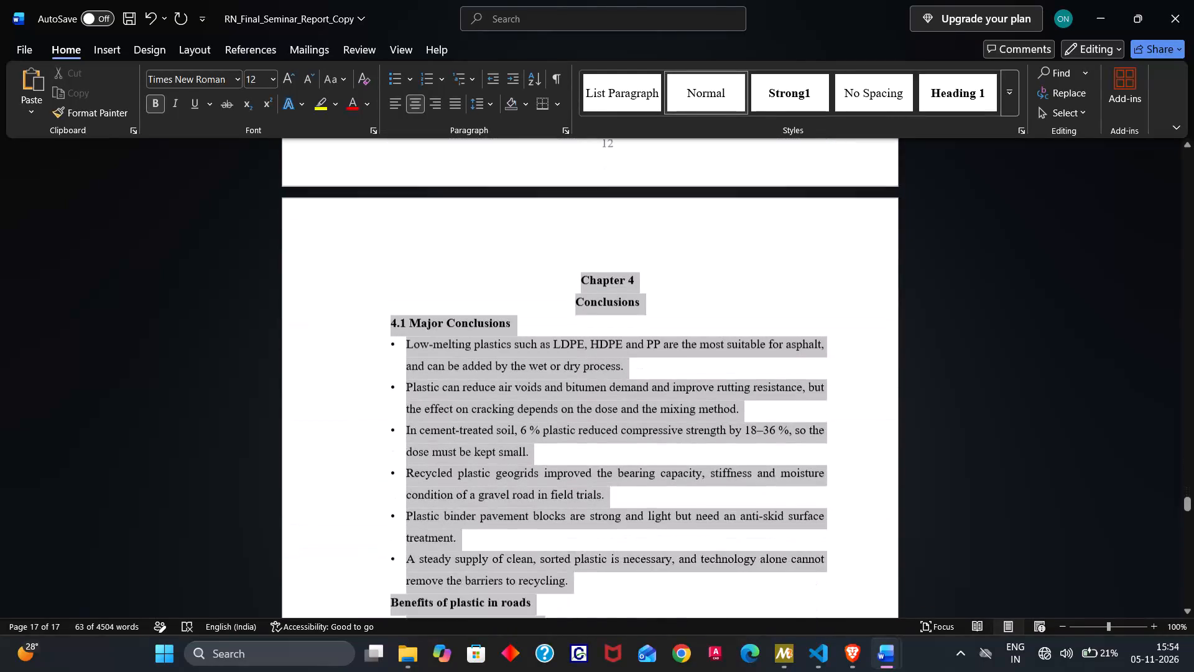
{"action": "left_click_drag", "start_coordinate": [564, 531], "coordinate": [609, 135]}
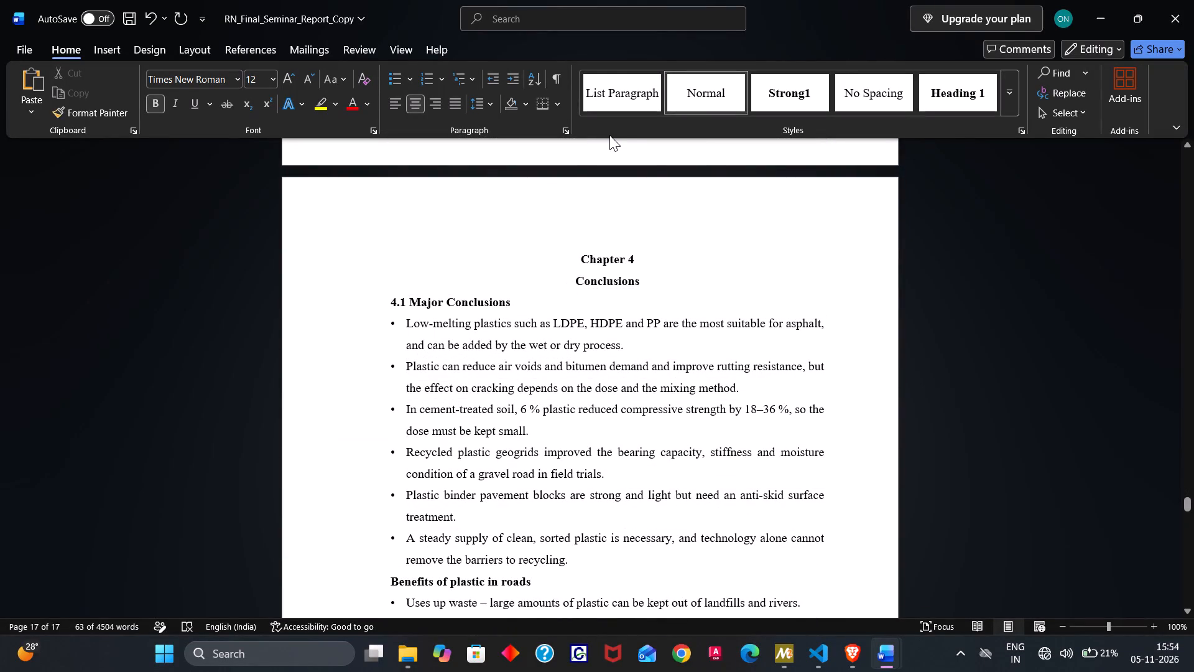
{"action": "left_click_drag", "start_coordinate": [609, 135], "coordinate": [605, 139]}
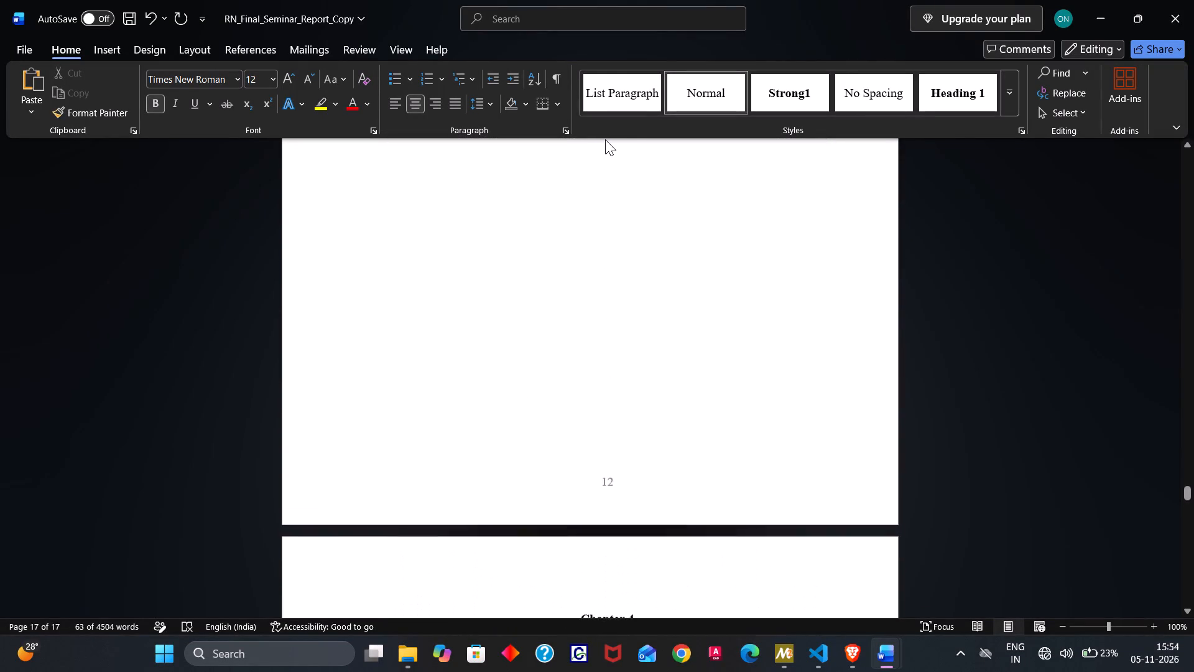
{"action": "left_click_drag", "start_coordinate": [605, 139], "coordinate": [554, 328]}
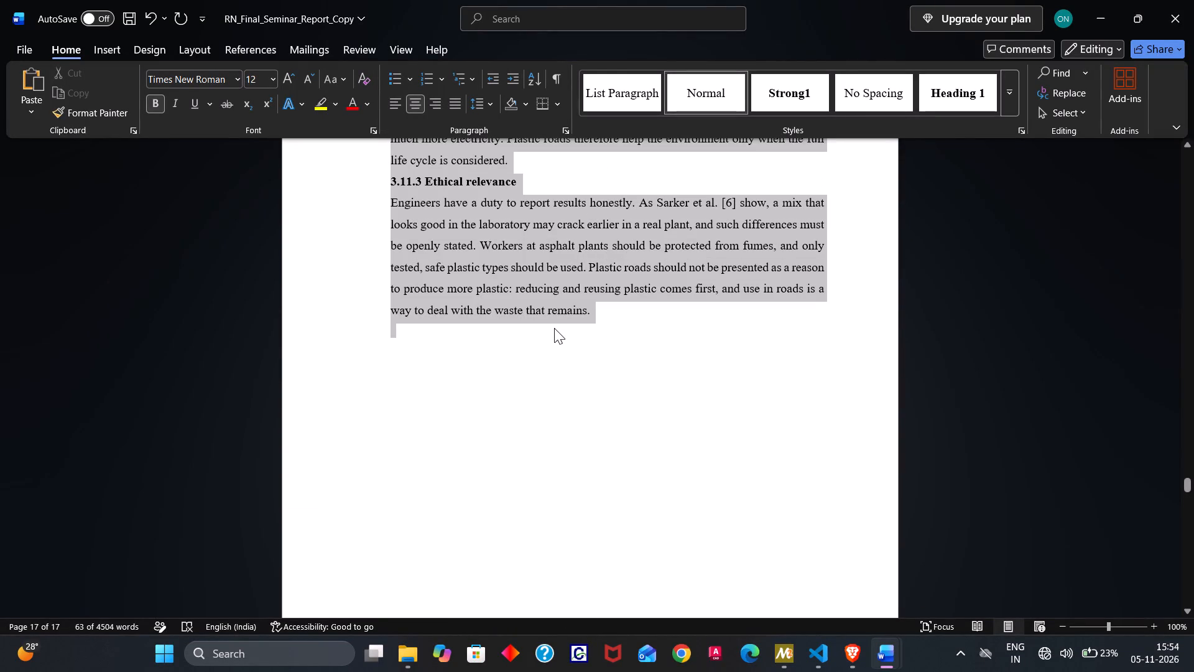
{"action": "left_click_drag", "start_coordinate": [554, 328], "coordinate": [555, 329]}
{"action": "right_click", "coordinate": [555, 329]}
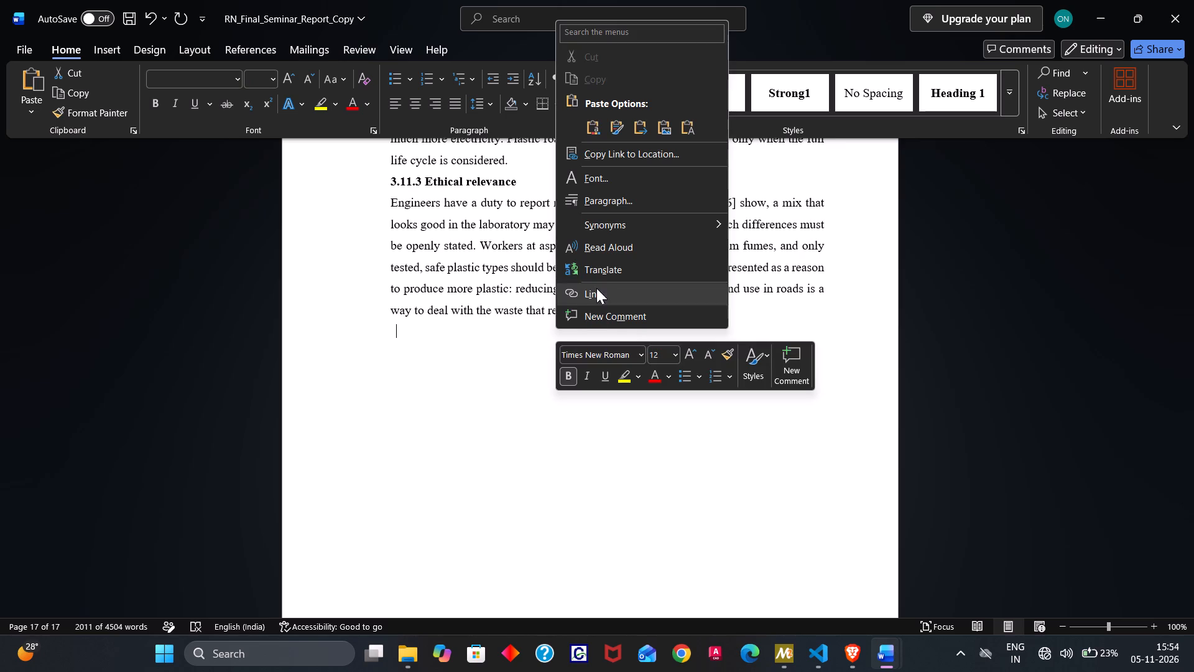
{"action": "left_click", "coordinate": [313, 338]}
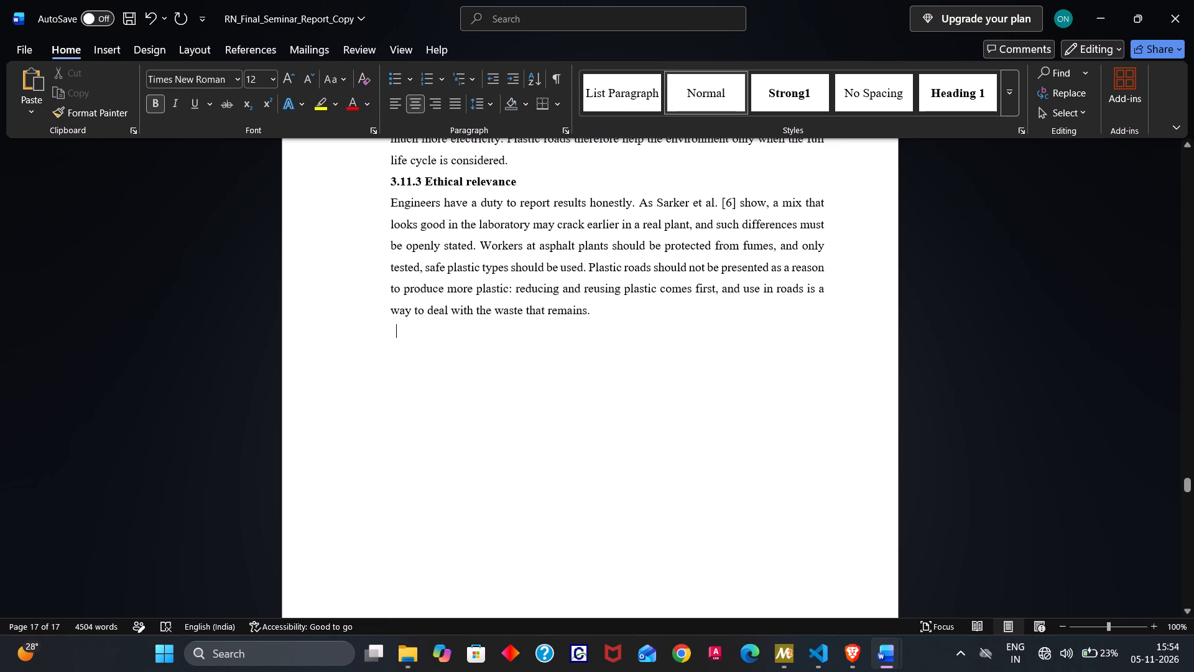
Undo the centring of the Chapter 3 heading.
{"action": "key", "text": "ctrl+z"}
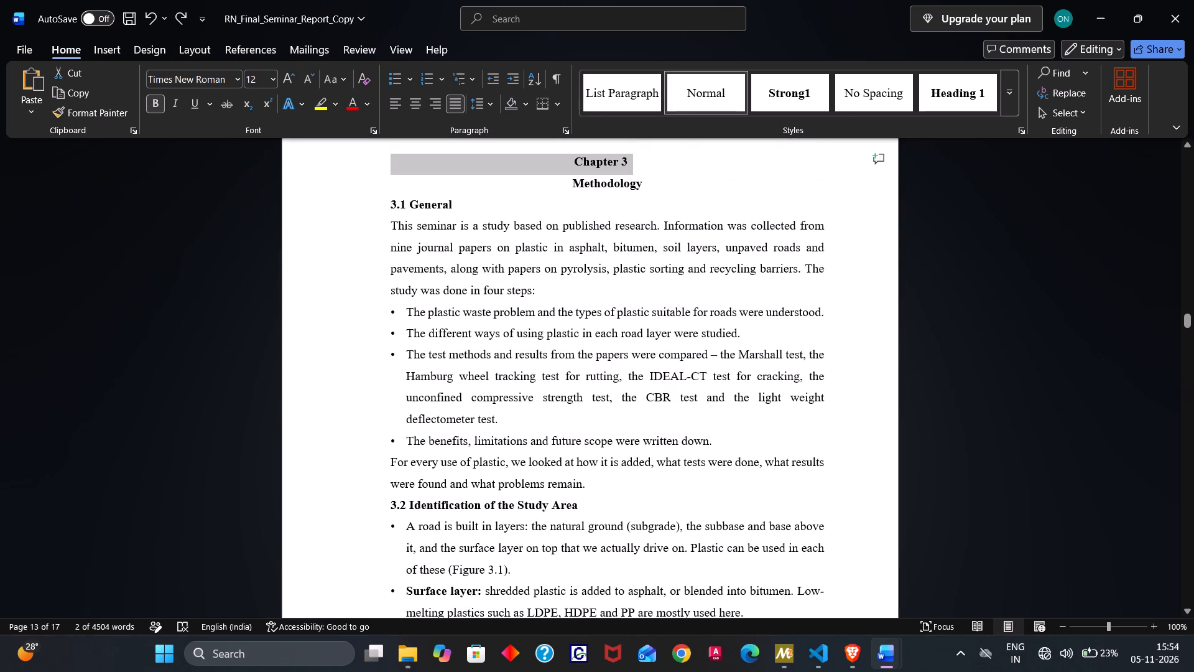
Set the paragraph alignment to Justified for all of Chapter 3, from its heading through the end of section 3.11.3.
{"action": "left_click", "coordinate": [486, 157]}
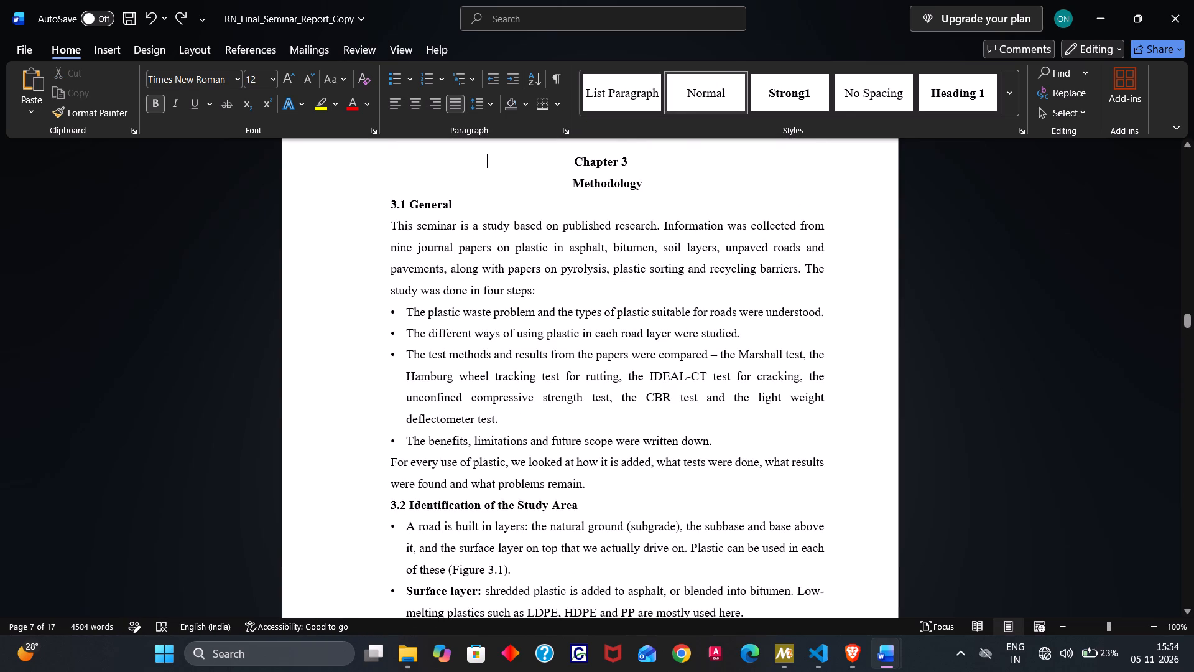
{"action": "left_click_drag", "start_coordinate": [516, 161], "coordinate": [569, 516]}
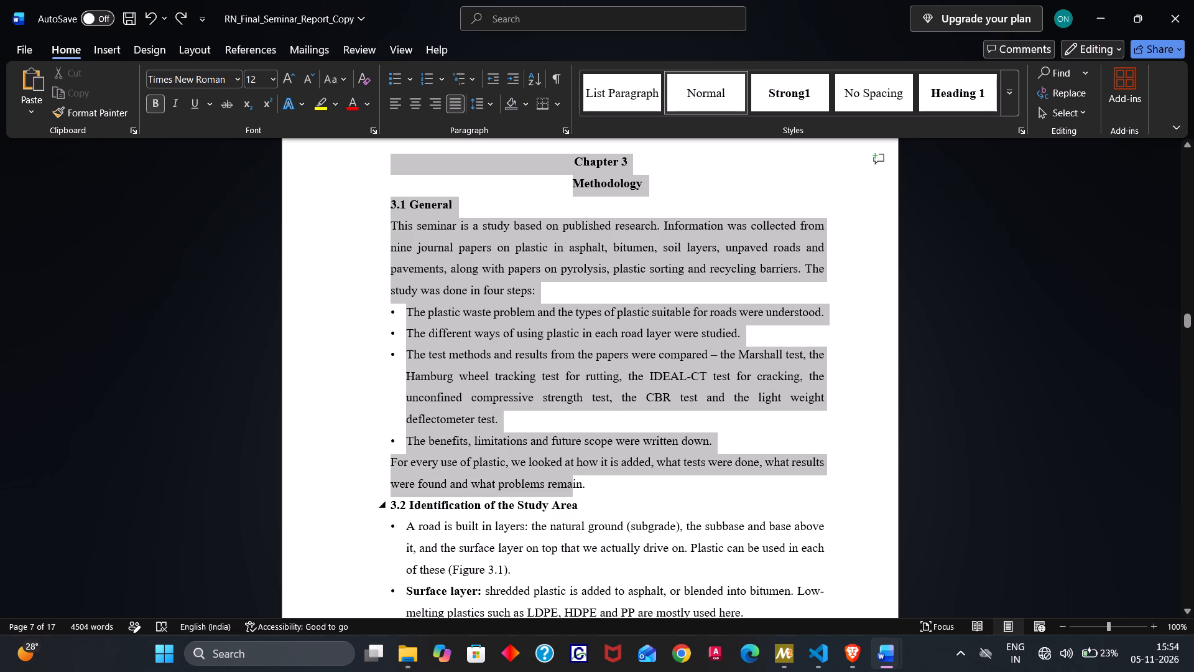
{"action": "left_click_drag", "start_coordinate": [569, 516], "coordinate": [585, 577]}
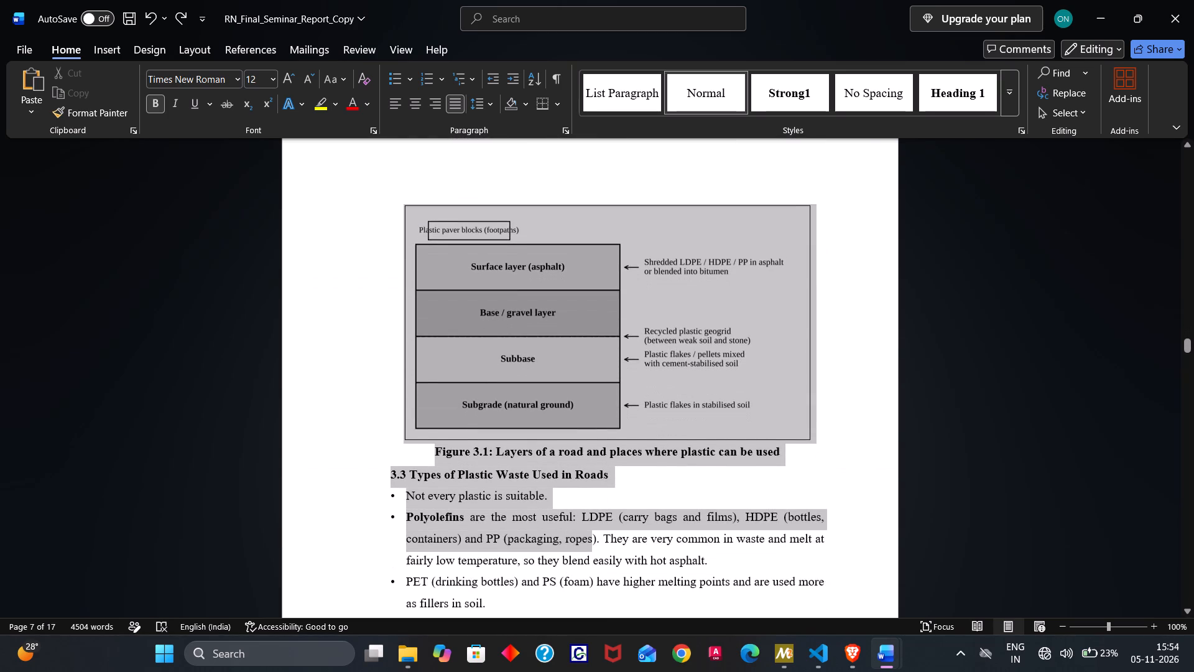
{"action": "left_click_drag", "start_coordinate": [585, 577], "coordinate": [571, 637]}
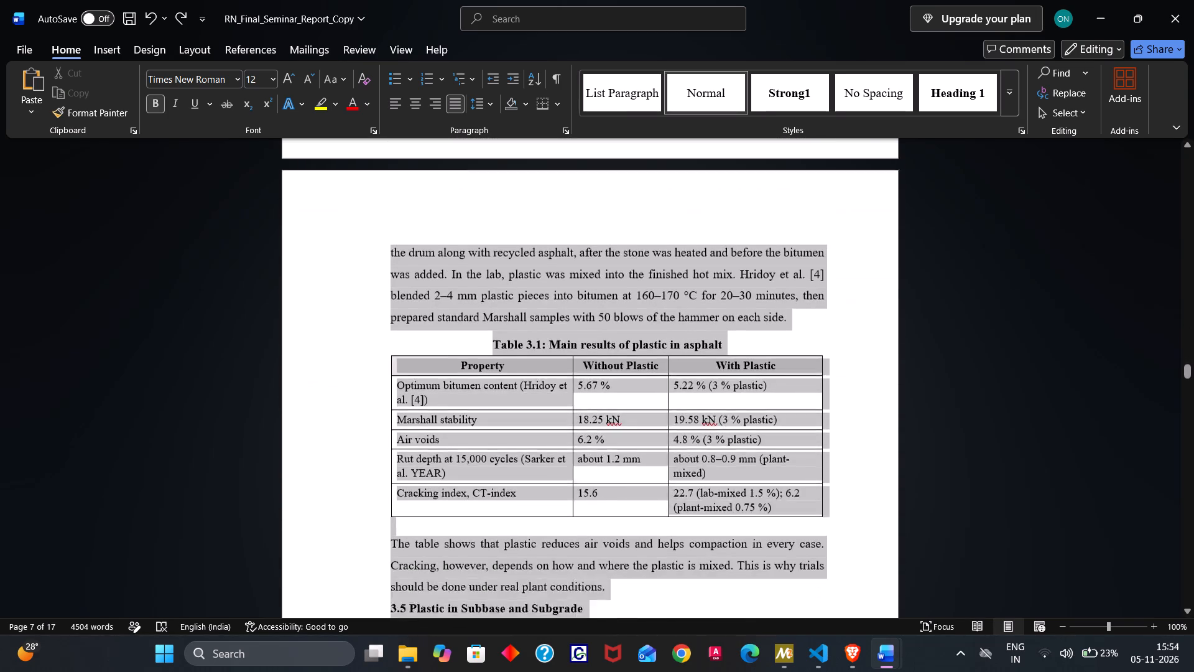
{"action": "left_click_drag", "start_coordinate": [571, 637], "coordinate": [570, 637]}
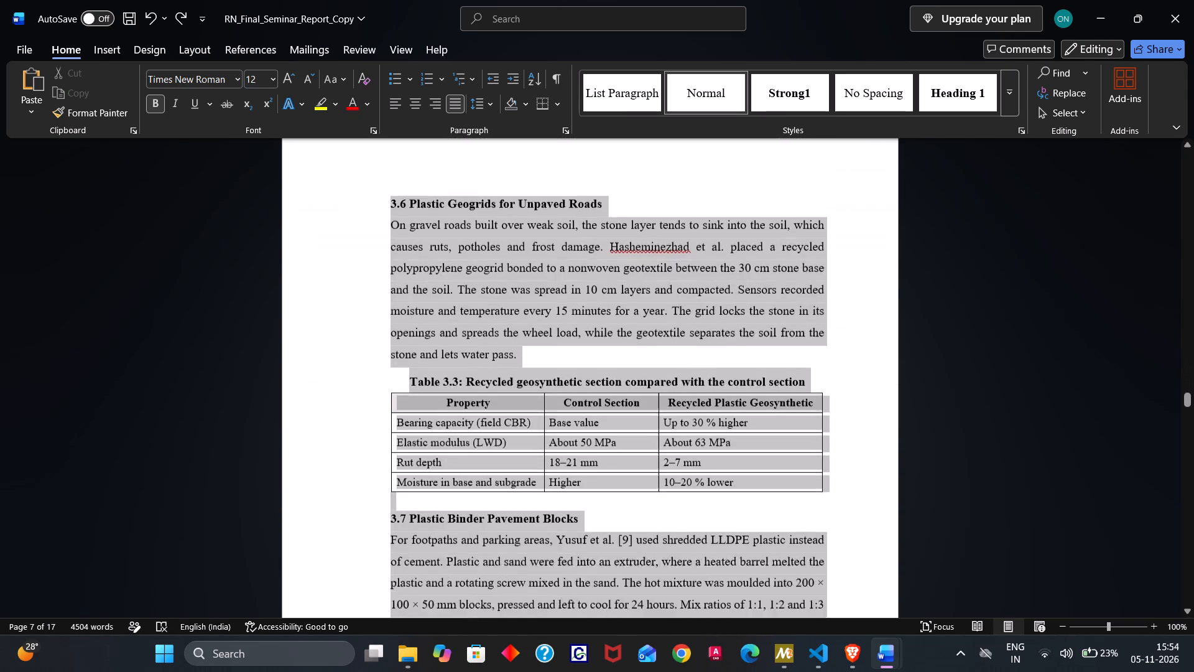
{"action": "left_click_drag", "start_coordinate": [570, 637], "coordinate": [565, 652]}
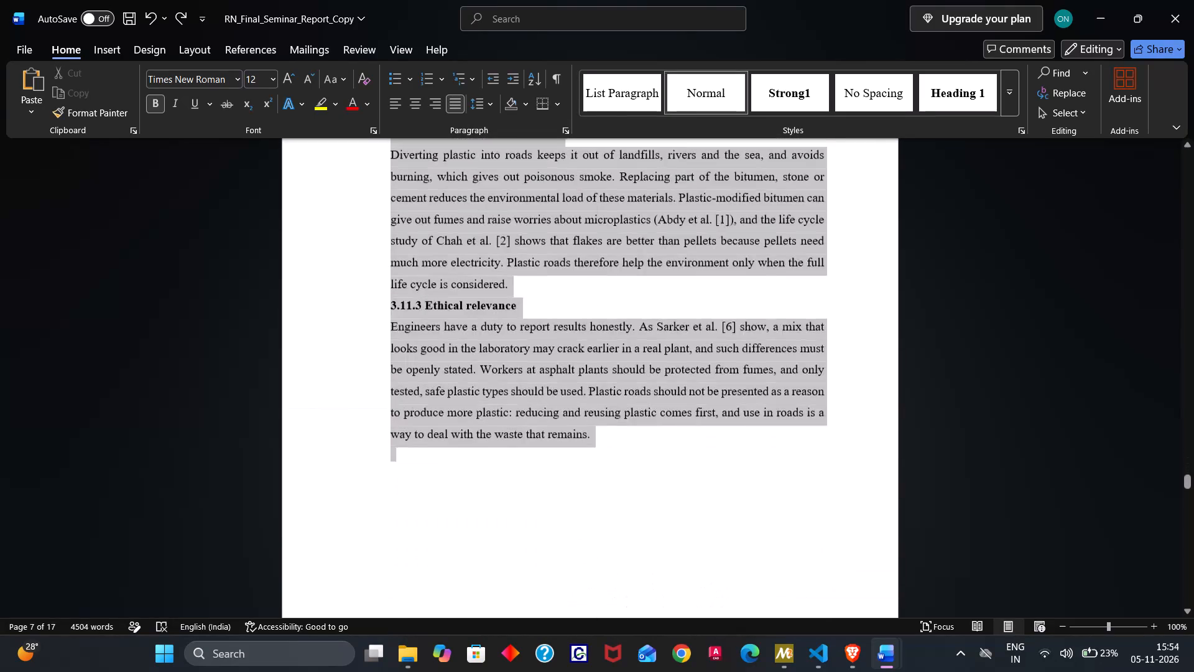
{"action": "left_click_drag", "start_coordinate": [565, 652], "coordinate": [621, 210]}
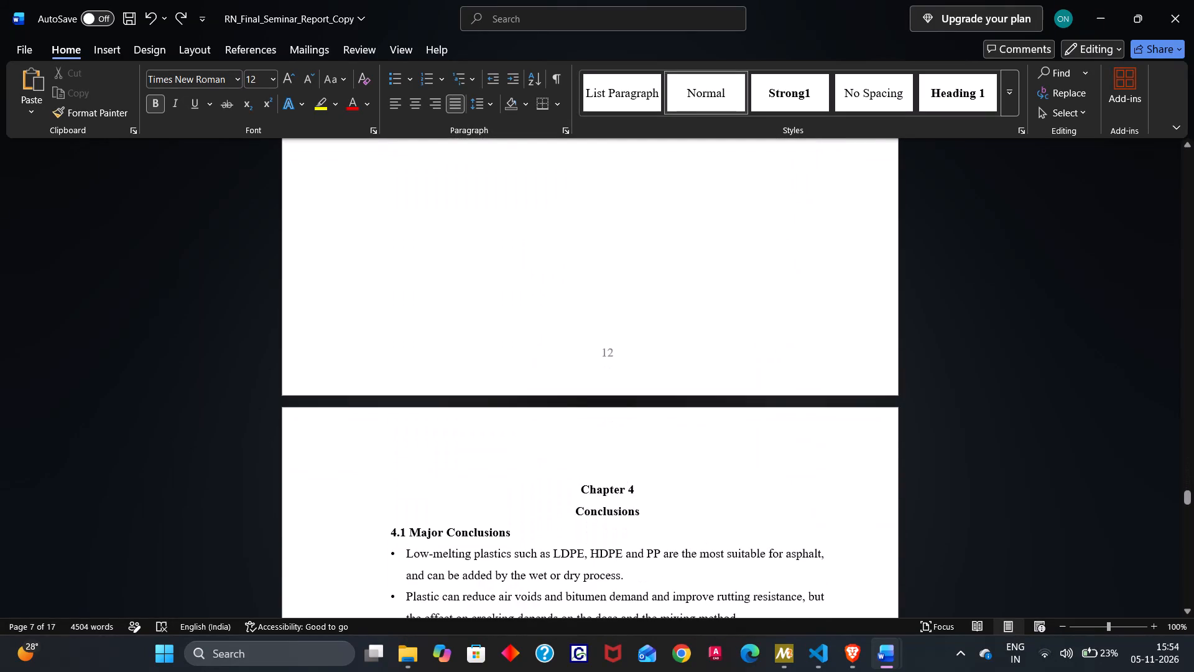
{"action": "left_click_drag", "start_coordinate": [621, 210], "coordinate": [557, 363]}
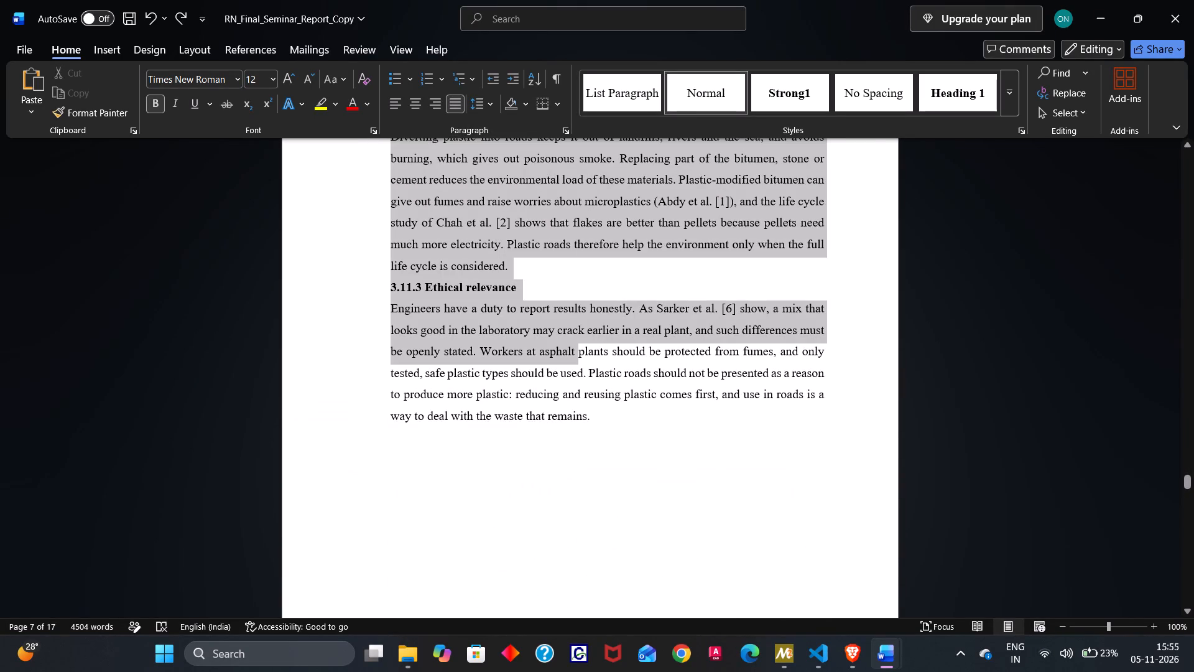
{"action": "left_click_drag", "start_coordinate": [557, 363], "coordinate": [553, 488]}
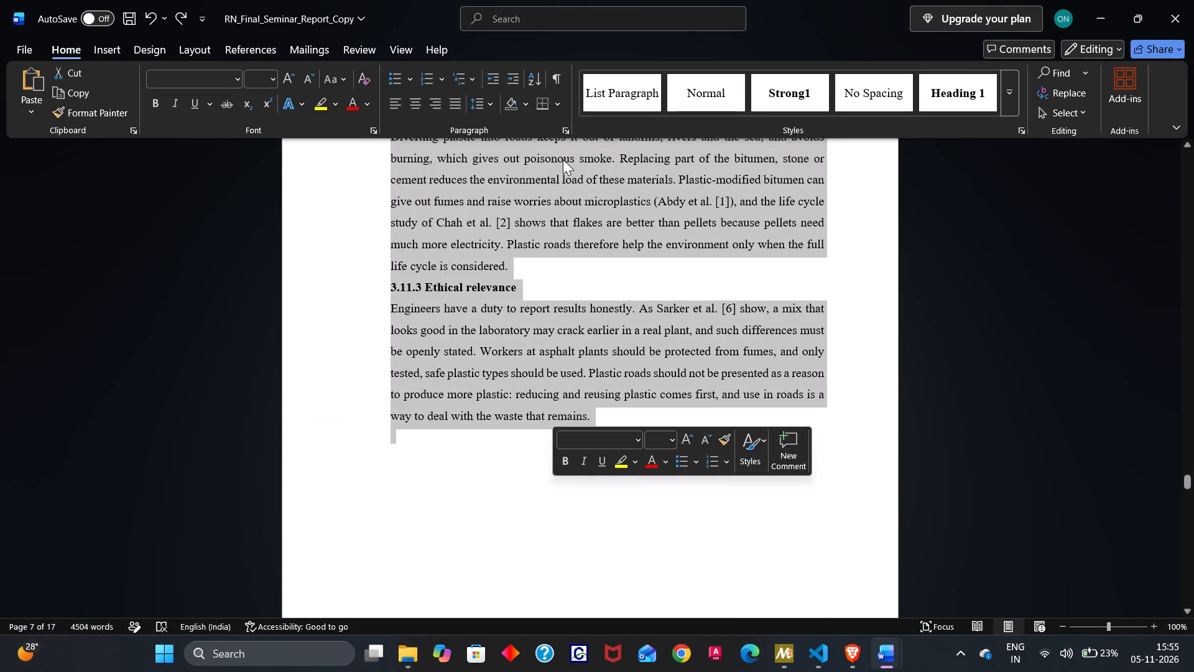
{"action": "left_click", "coordinate": [565, 126]}
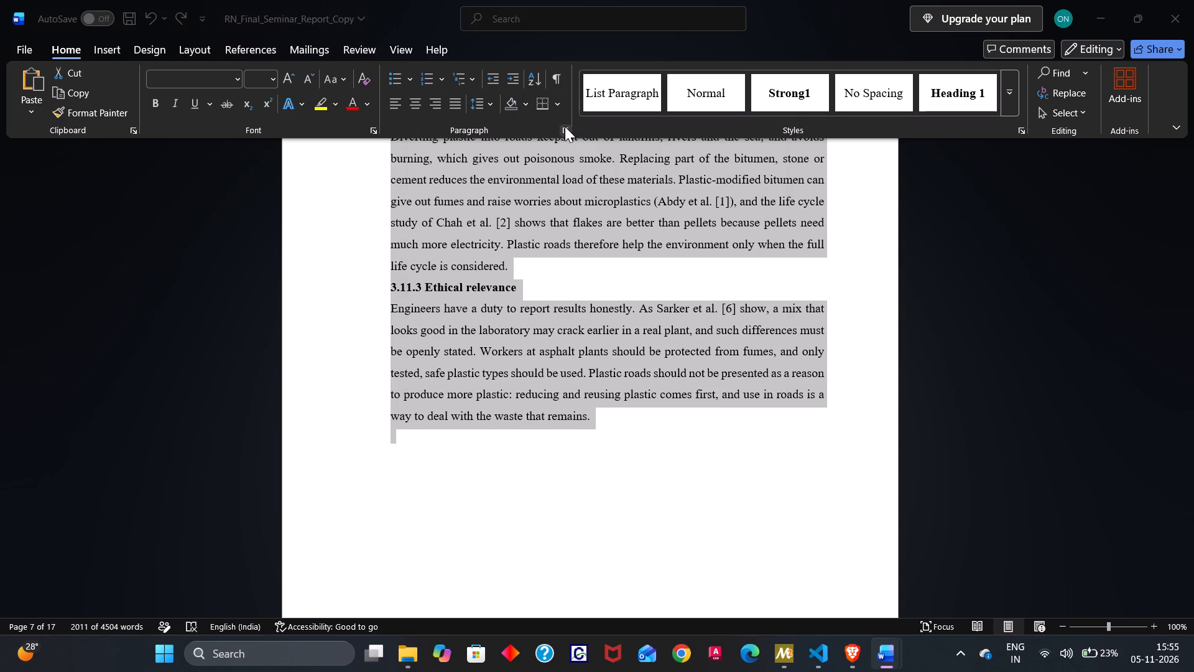
{"action": "left_click", "coordinate": [509, 165]}
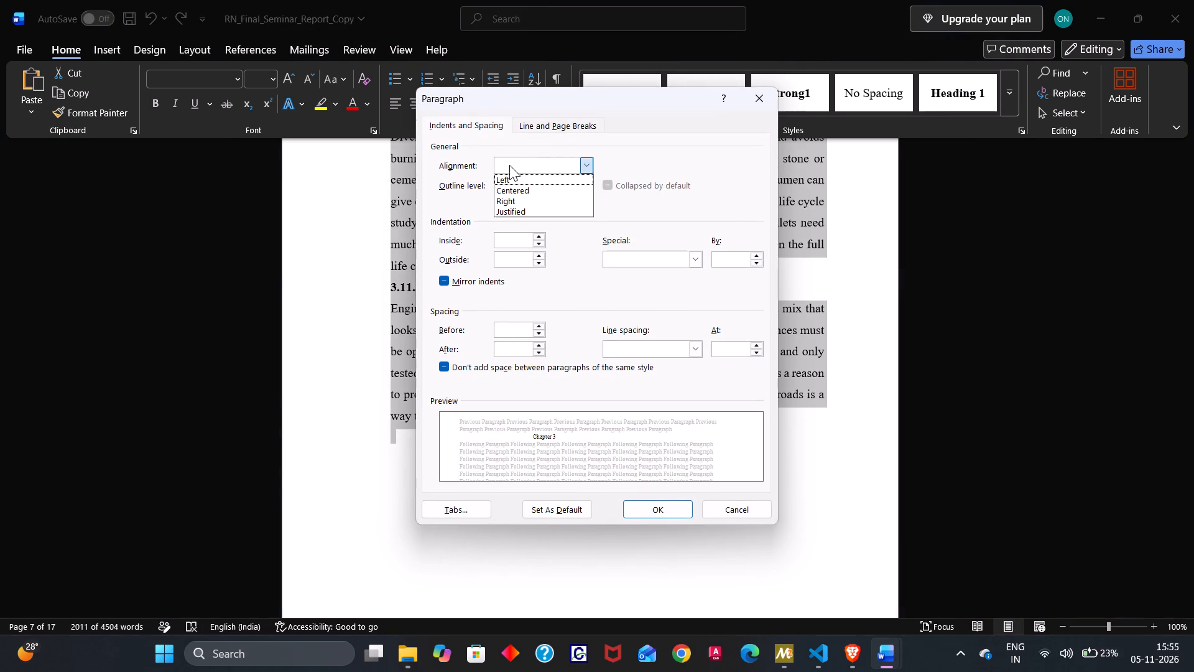
{"action": "left_click", "coordinate": [514, 207]}
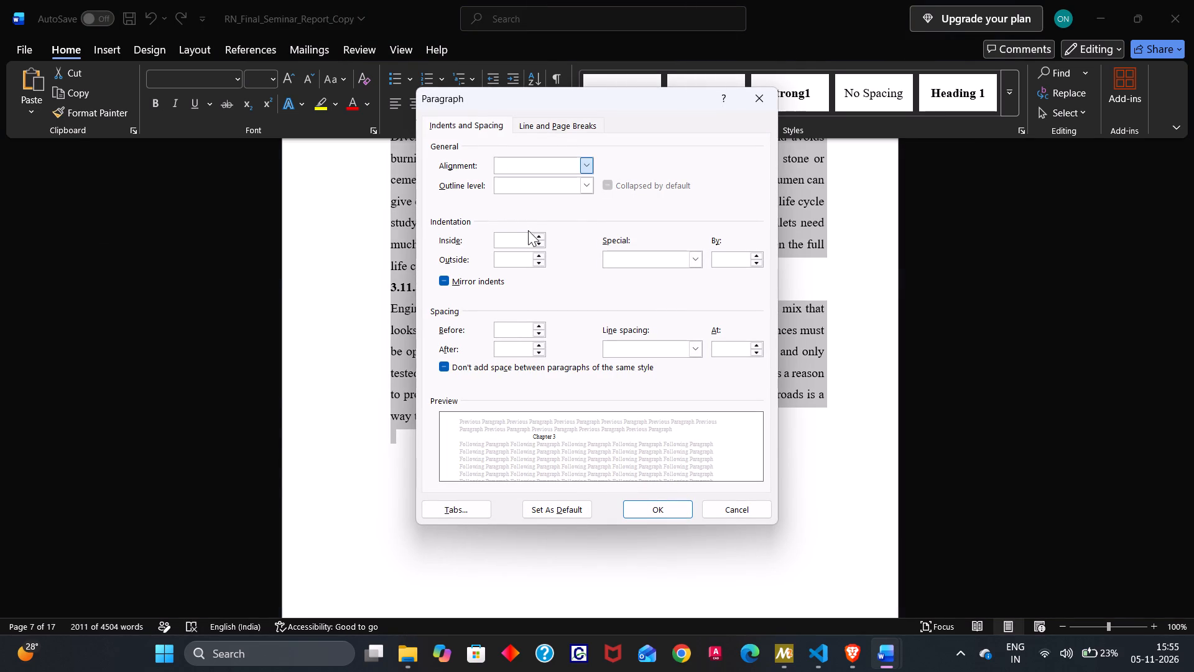
Set the inside and outside indentation of the Chapter 3 text to 0.
{"action": "left_click", "coordinate": [538, 233]}
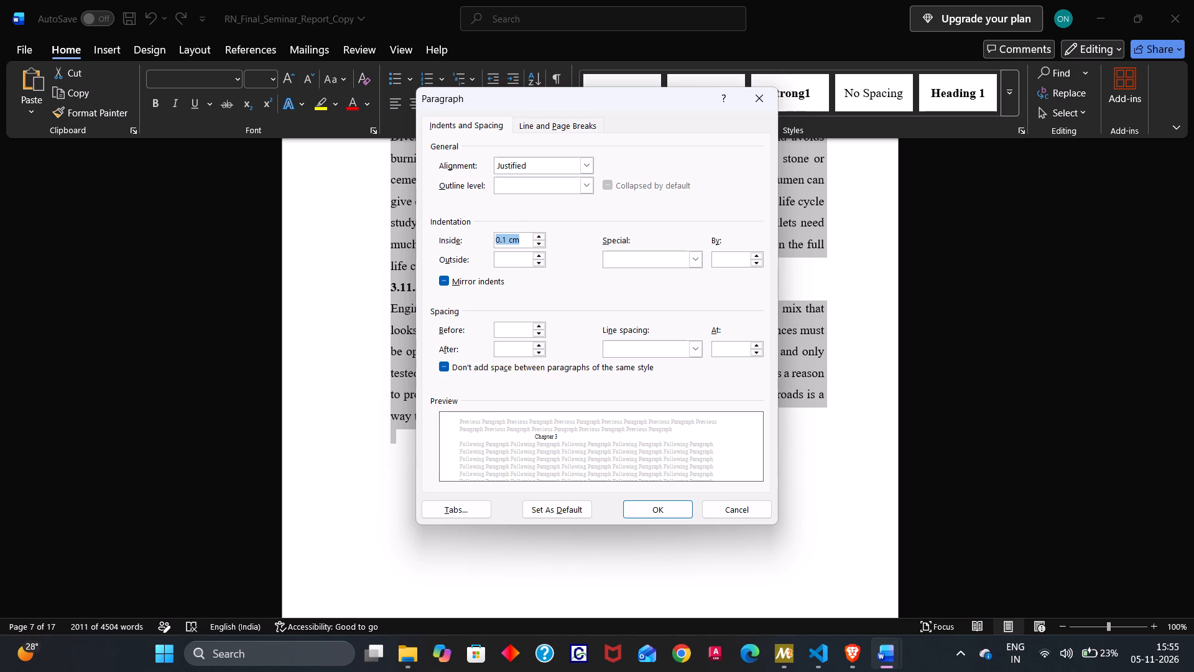
{"action": "left_click", "coordinate": [530, 243]}
{"action": "key", "text": "BackSpace"}
{"action": "key", "text": "BackSpace"}
{"action": "key", "text": "BackSpace"}
{"action": "key", "text": "BackSpace"}
{"action": "key", "text": "BackSpace"}
{"action": "key", "text": "c"}
{"action": "key", "text": "m"}
{"action": "key", "text": "BackSpace"}
{"action": "key", "text": "BackSpace"}
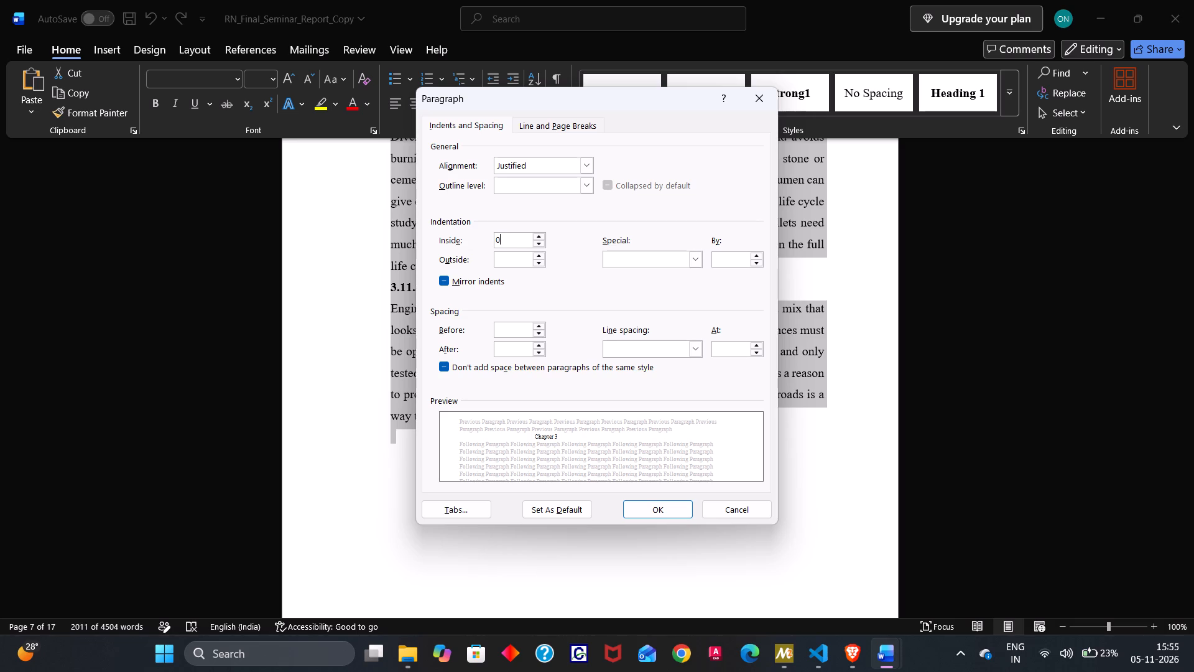
{"action": "left_click", "coordinate": [507, 262]}
{"action": "key", "text": "0"}
Set the Chapter 3 line spacing to 1.5 lines with 0 spacing before and after, and apply the paragraph settings.
{"action": "scroll", "coordinate": [517, 291], "scroll_direction": "right", "scroll_amount": 1}
{"action": "scroll", "coordinate": [517, 291], "scroll_direction": "up", "scroll_amount": 1, "text": "ctrl"}
{"action": "scroll", "coordinate": [517, 291], "scroll_direction": "right", "scroll_amount": 1, "text": "ctrl"}
{"action": "scroll", "coordinate": [517, 291], "scroll_direction": "up", "scroll_amount": 1, "text": "ctrl"}
{"action": "scroll", "coordinate": [517, 291], "scroll_direction": "right", "scroll_amount": 1, "text": "ctrl"}
{"action": "scroll", "coordinate": [517, 291], "scroll_direction": "up", "scroll_amount": 1, "text": "ctrl"}
{"action": "scroll", "coordinate": [517, 291], "scroll_direction": "right", "scroll_amount": 1, "text": "ctrl"}
{"action": "scroll", "coordinate": [517, 291], "scroll_direction": "up", "scroll_amount": 1, "text": "ctrl"}
{"action": "scroll", "coordinate": [517, 291], "scroll_direction": "right", "scroll_amount": 1, "text": "ctrl"}
{"action": "left_click", "coordinate": [662, 353]}
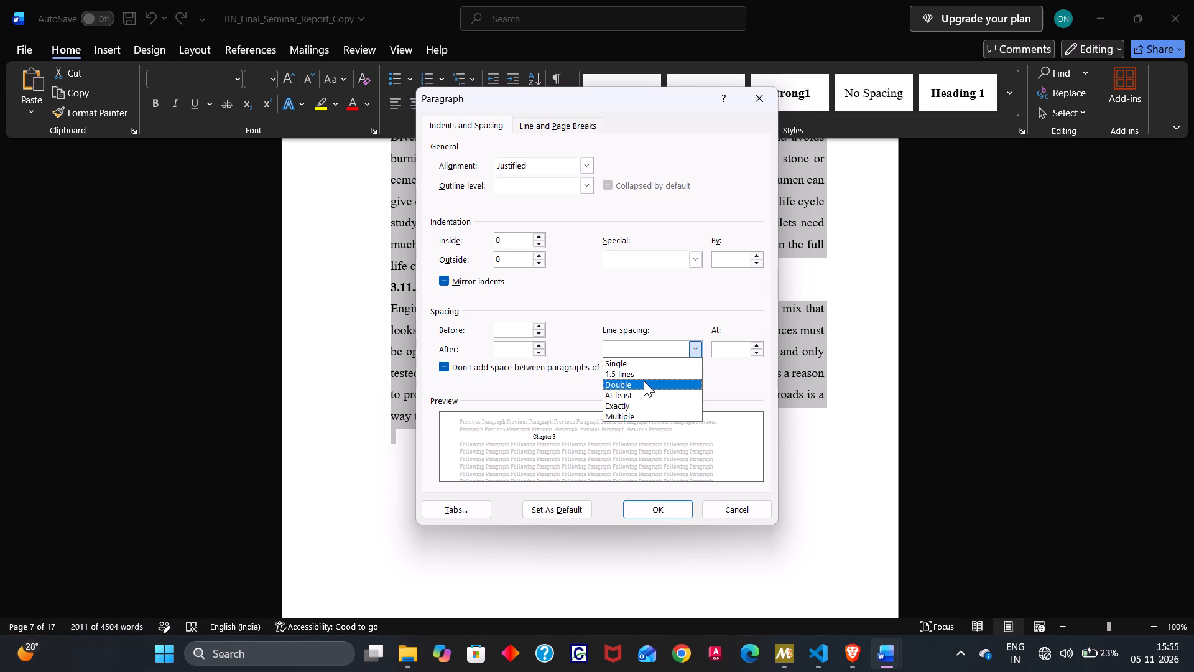
{"action": "left_click", "coordinate": [640, 375]}
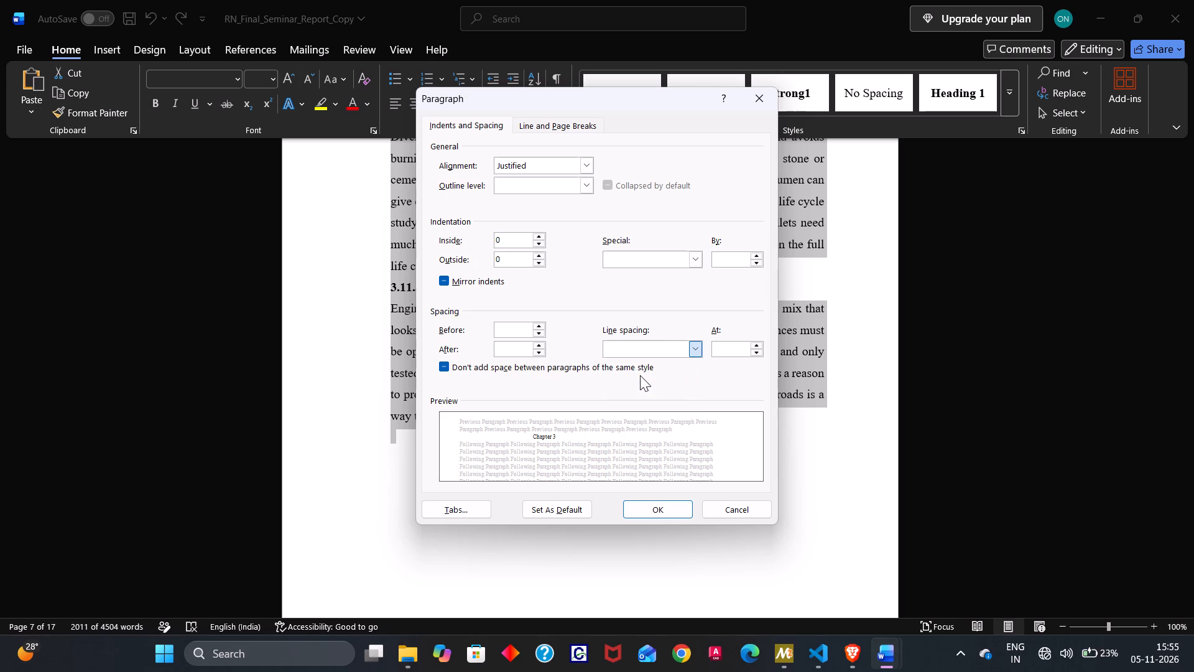
{"action": "left_click", "coordinate": [520, 330]}
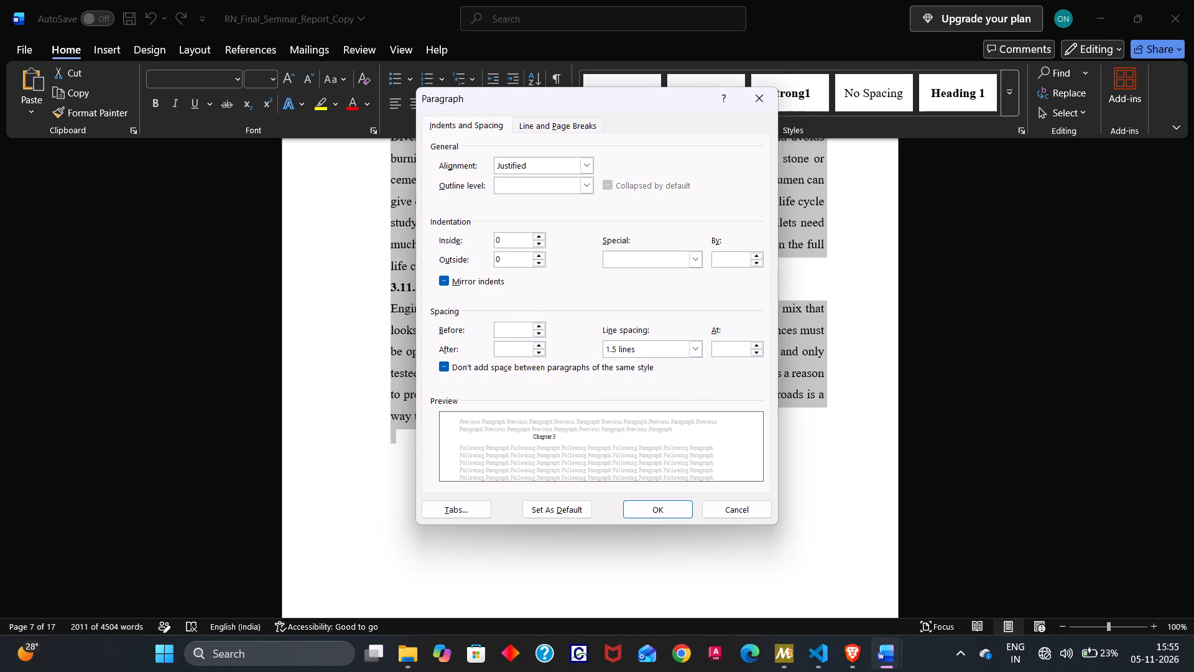
{"action": "key", "text": "0"}
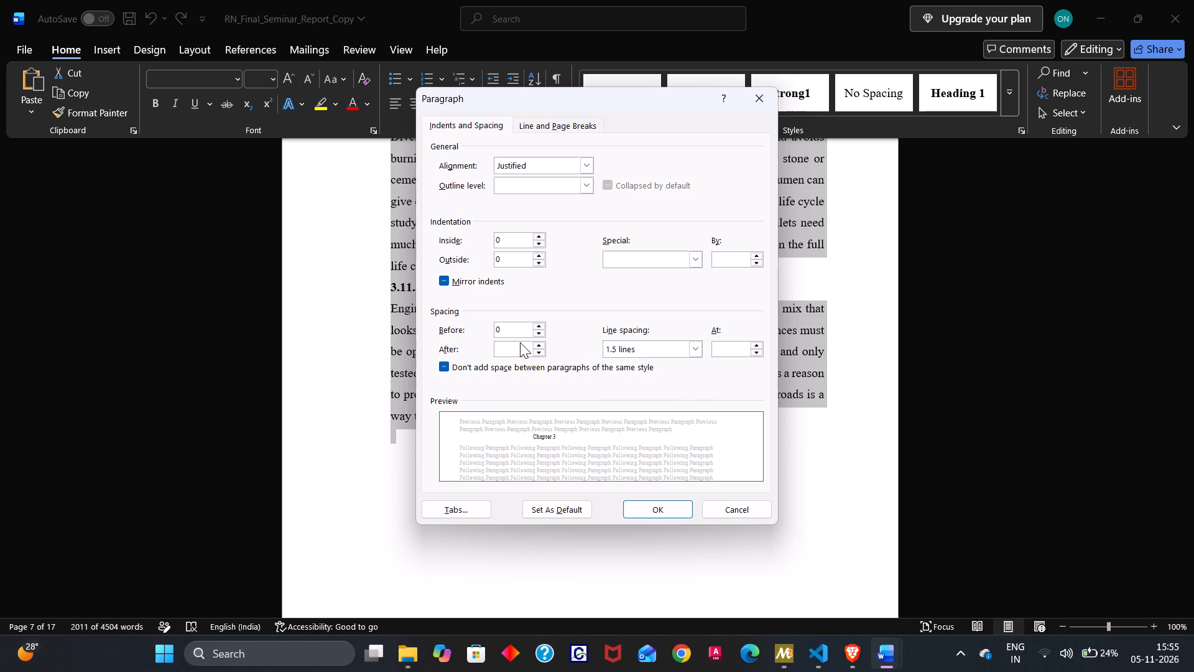
{"action": "left_click", "coordinate": [520, 342]}
{"action": "key", "text": "0"}
{"action": "left_click", "coordinate": [648, 503]}
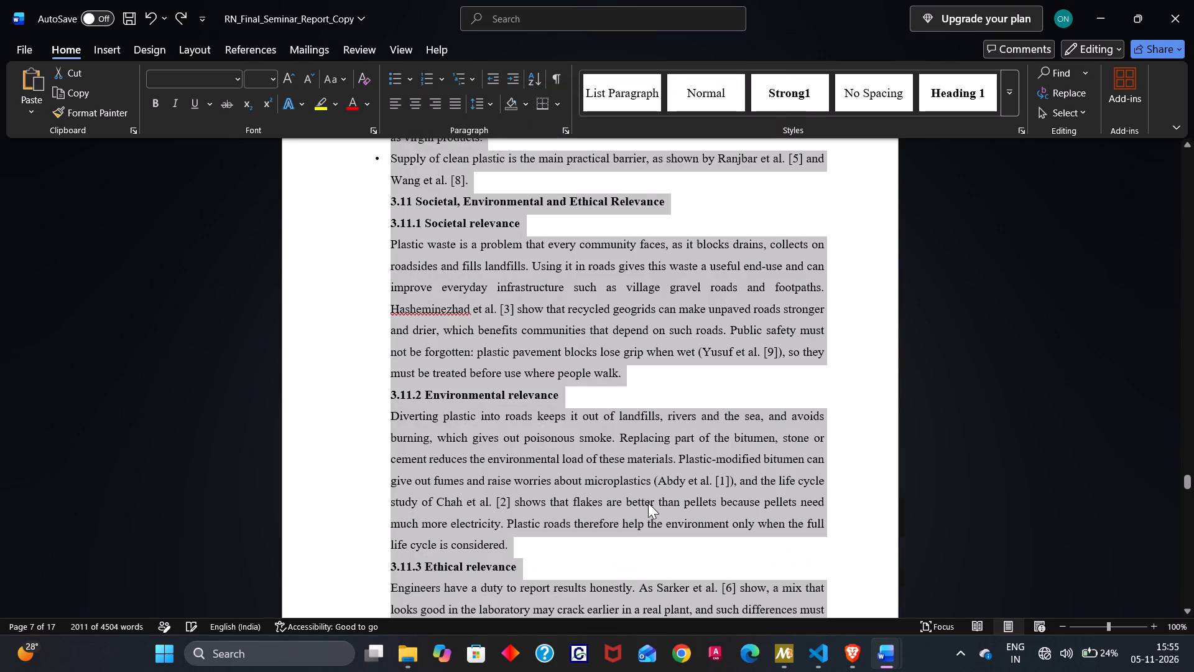
Set the paragraph alignment to Justified for everything from the Chapter 4 heading through the last References entry.
{"action": "key", "text": "Down"}
{"action": "key", "text": "Down"}
{"action": "key", "text": "Down"}
{"action": "key", "text": "Down"}
{"action": "key", "text": "Down"}
{"action": "key", "text": "Down"}
{"action": "key", "text": "Down"}
{"action": "key", "text": "Down"}
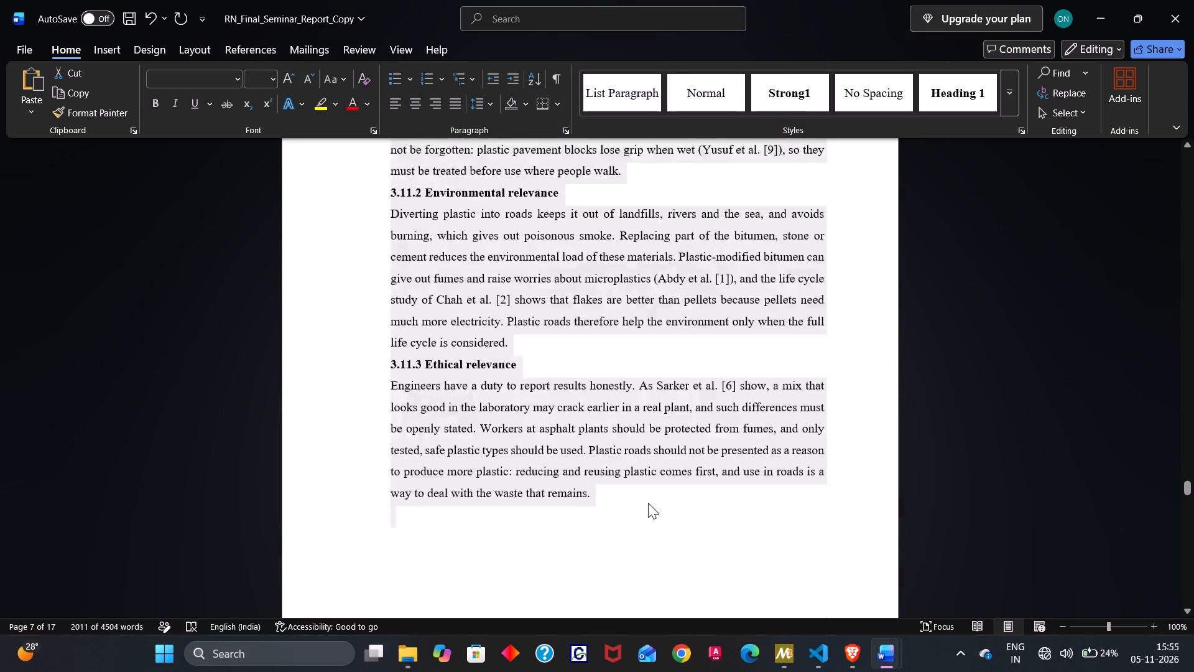
{"action": "key", "text": "Down"}
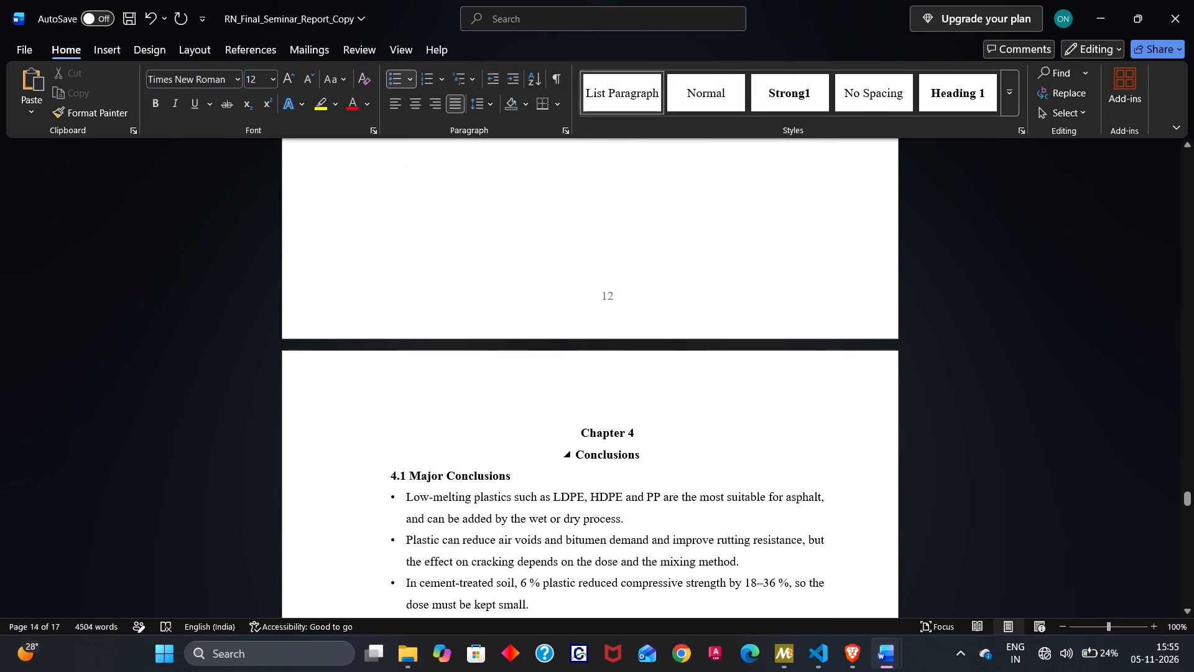
{"action": "left_click", "coordinate": [565, 439]}
{"action": "left_click_drag", "start_coordinate": [565, 439], "coordinate": [552, 671]}
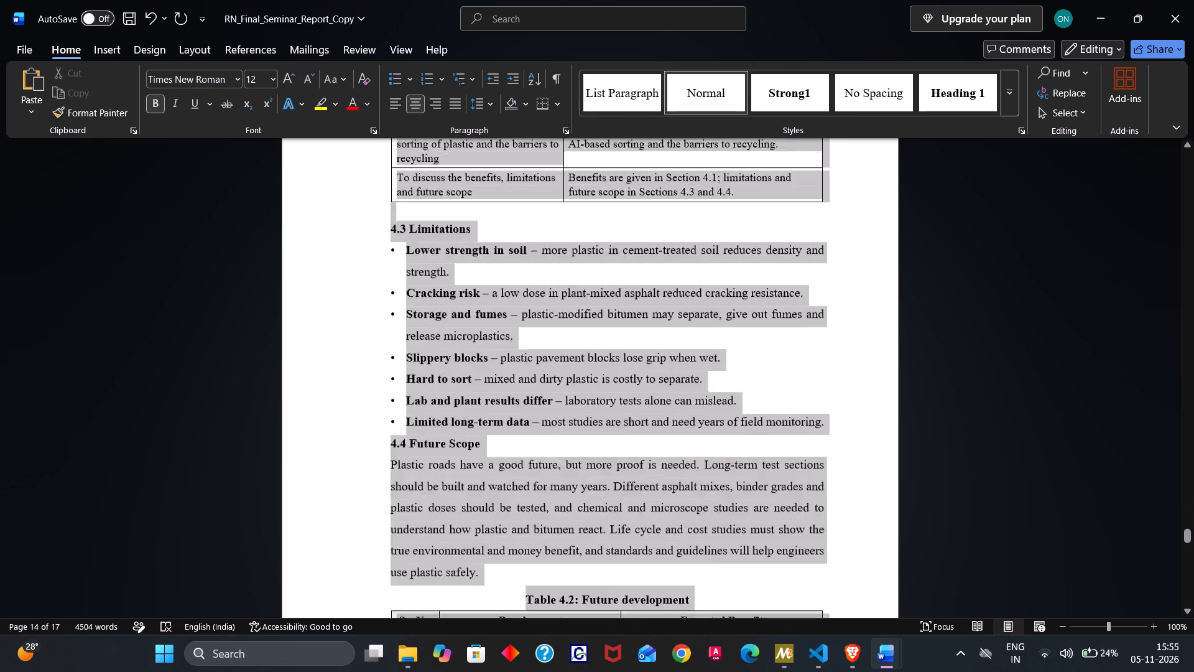
{"action": "left_click_drag", "start_coordinate": [552, 671], "coordinate": [568, 631]}
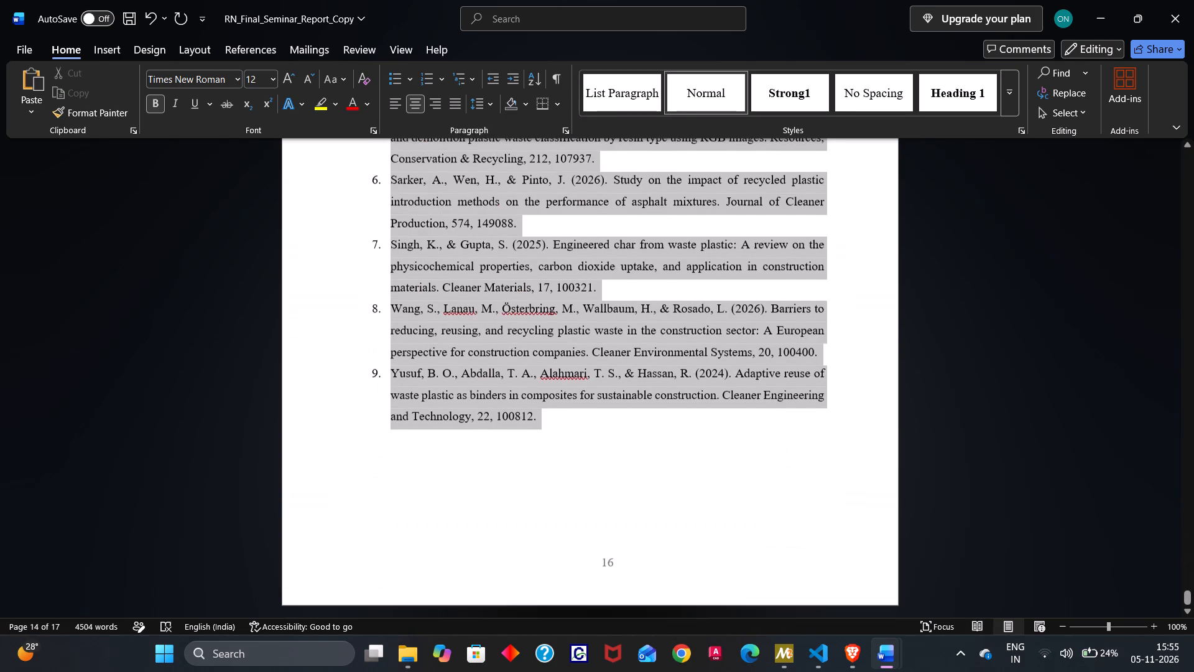
{"action": "left_click_drag", "start_coordinate": [568, 631], "coordinate": [564, 546]}
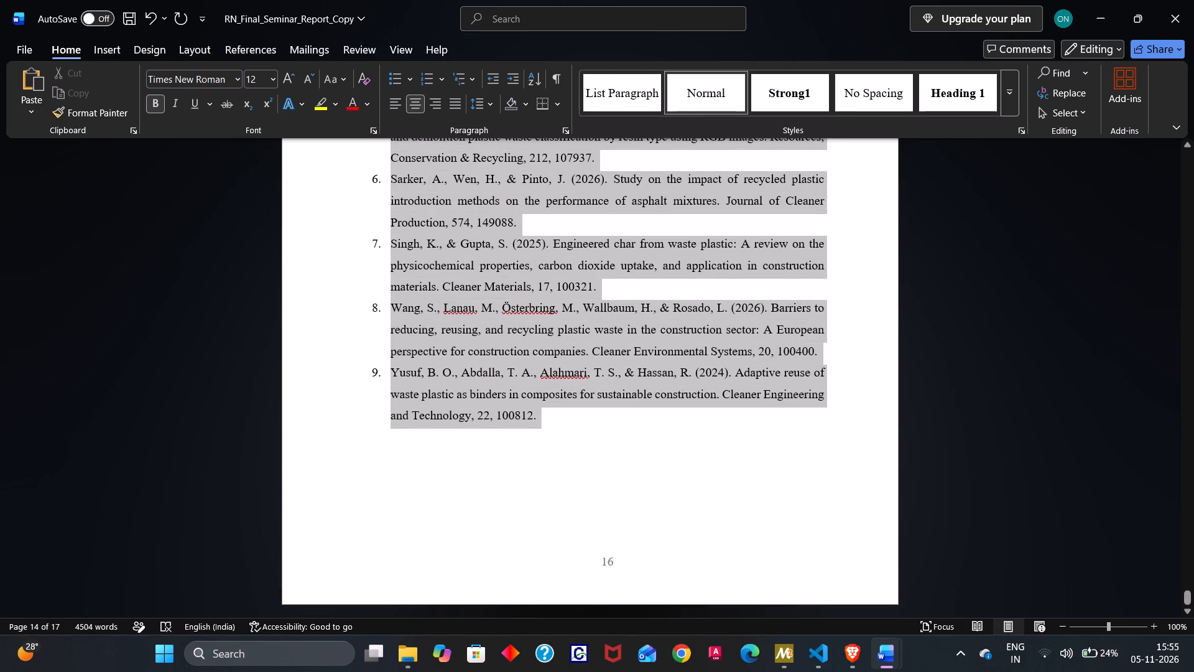
{"action": "left_click_drag", "start_coordinate": [564, 546], "coordinate": [567, 543]}
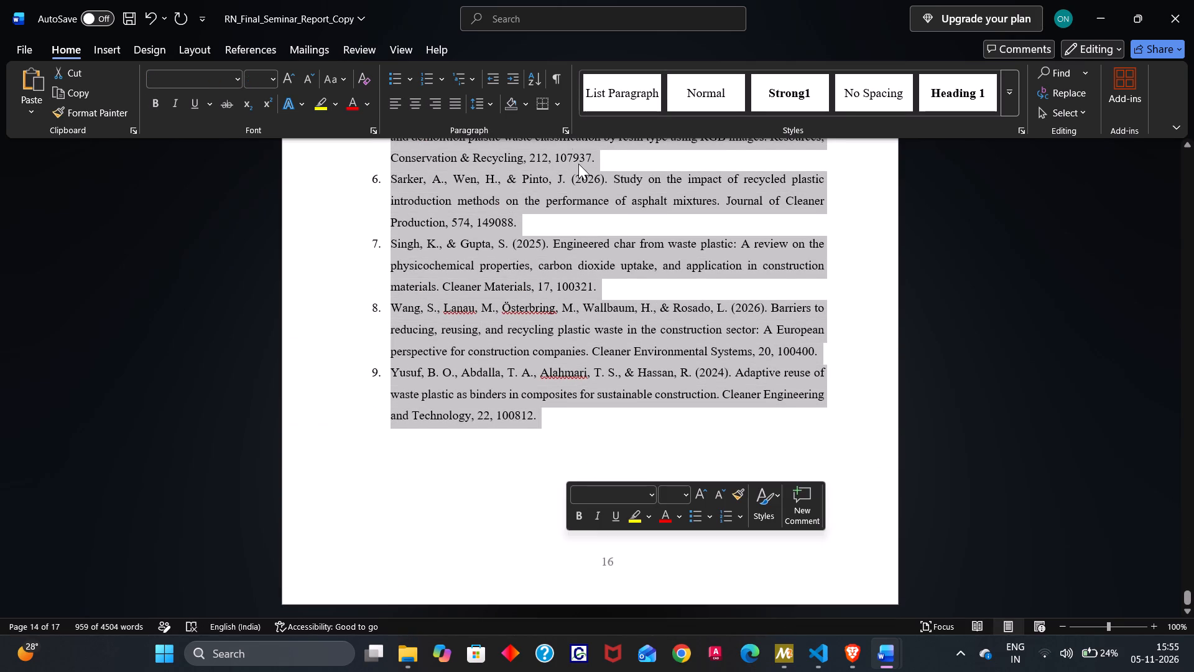
{"action": "left_click", "coordinate": [563, 129]}
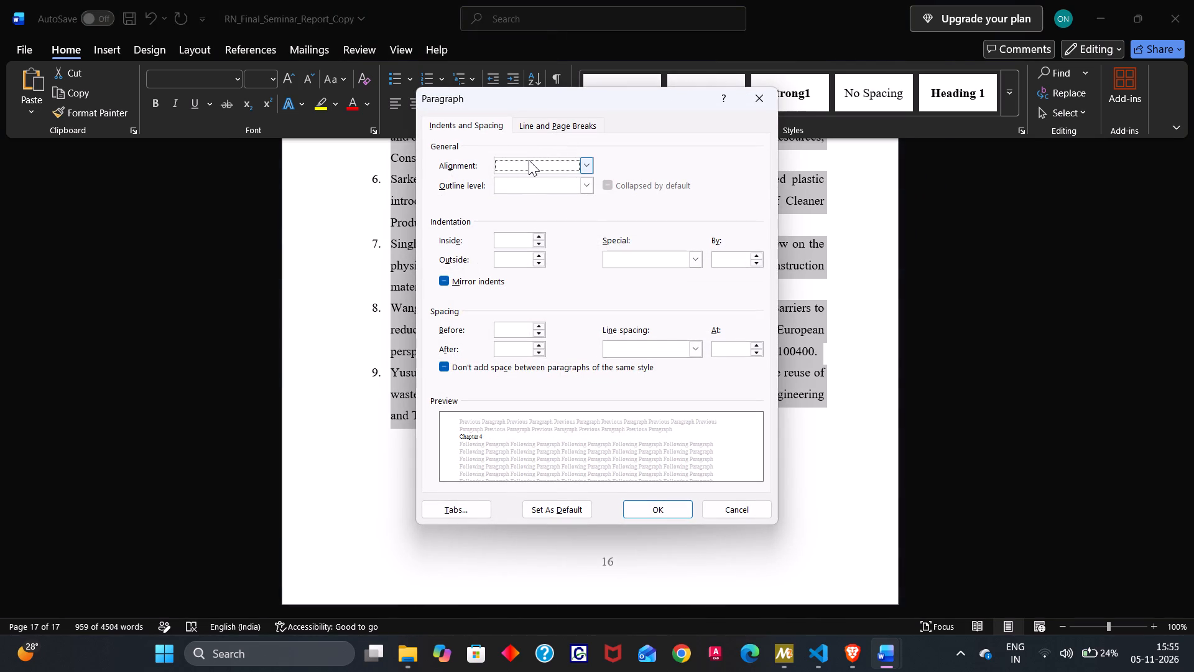
{"action": "left_click", "coordinate": [529, 160]}
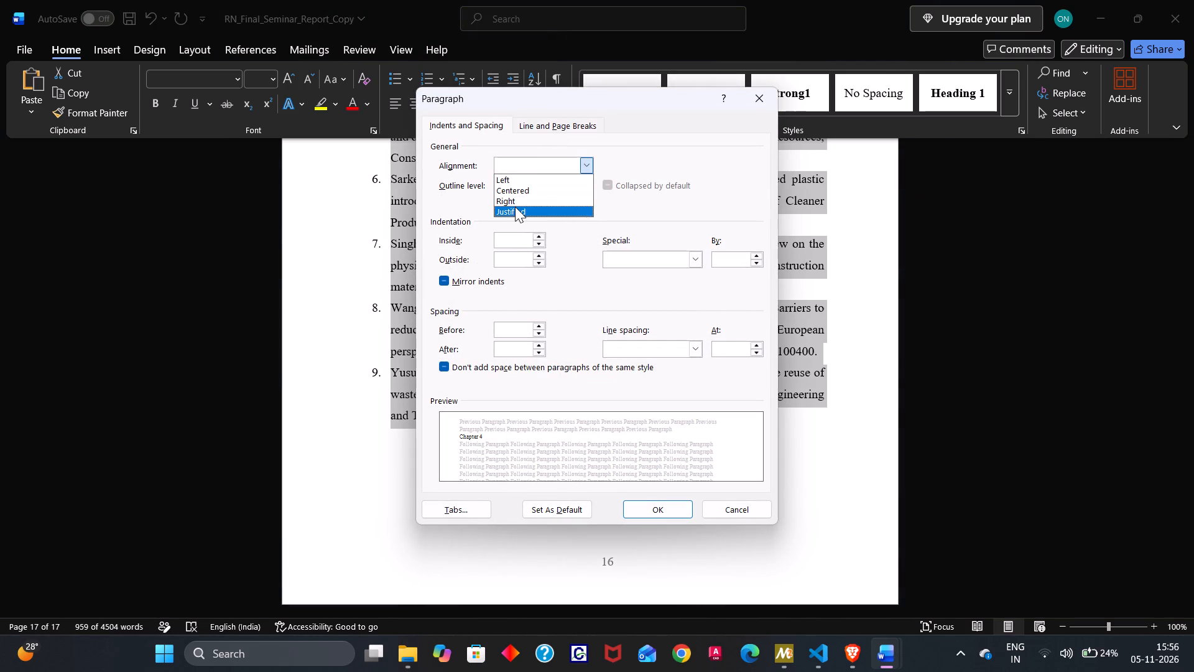
{"action": "left_click", "coordinate": [515, 207]}
Set the inside and outside indentation of the text from Chapter 4 through the References to 0.
{"action": "left_click", "coordinate": [505, 238]}
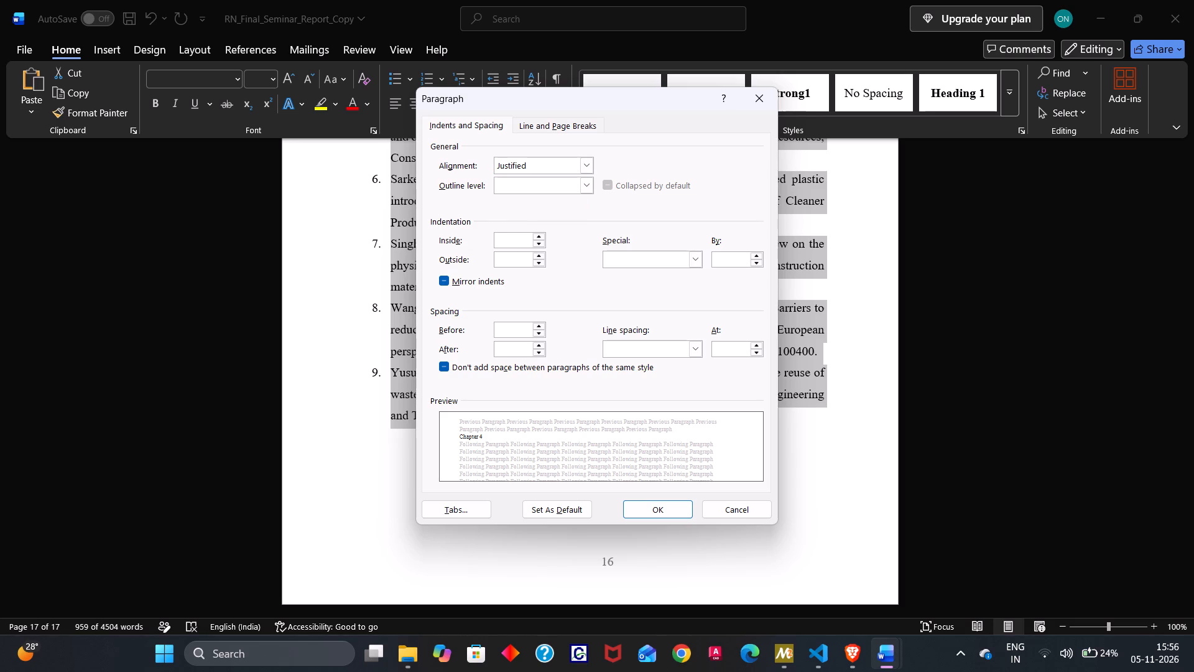
{"action": "key", "text": "0"}
{"action": "left_click", "coordinate": [497, 251]}
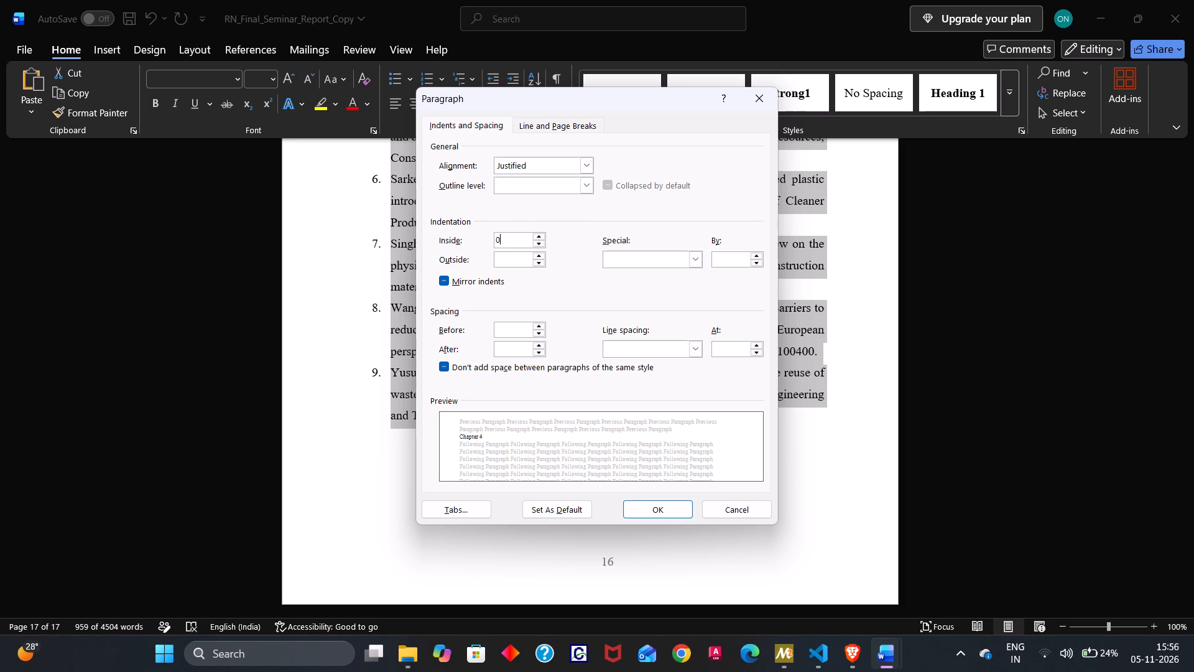
{"action": "left_click", "coordinate": [505, 261]}
{"action": "key", "text": "0"}
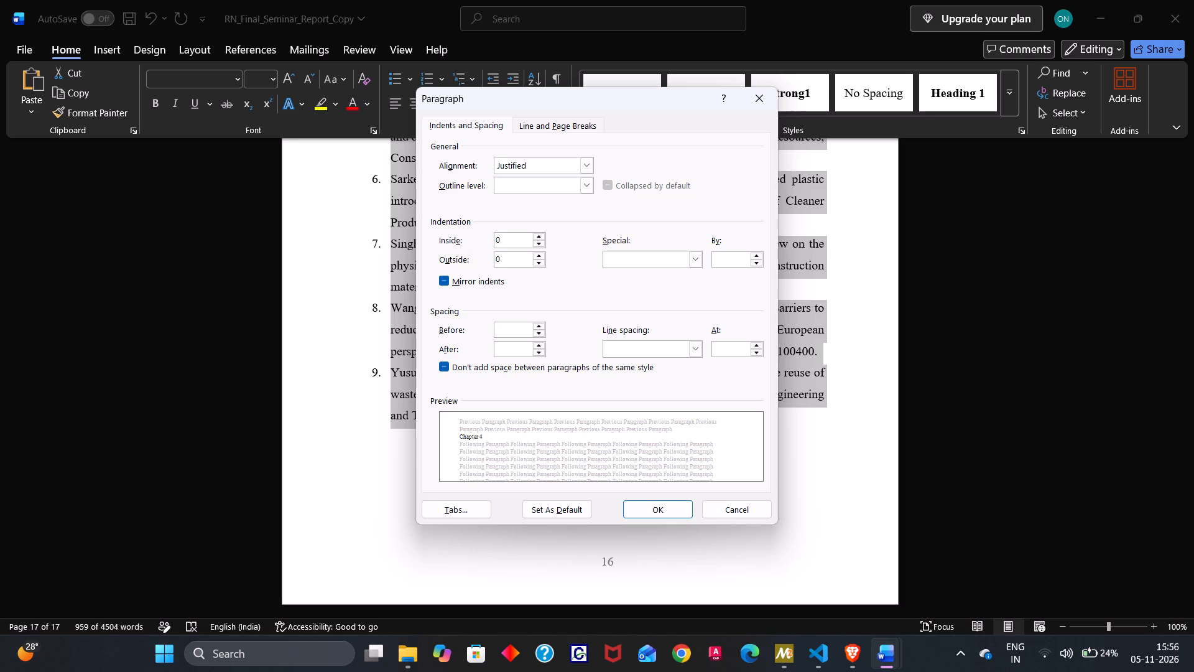
Set the spacing before and after to 0 and line spacing to 1.5 lines for Chapter 4 through the References, and apply the settings.
{"action": "left_click", "coordinate": [509, 329]}
{"action": "key", "text": "0"}
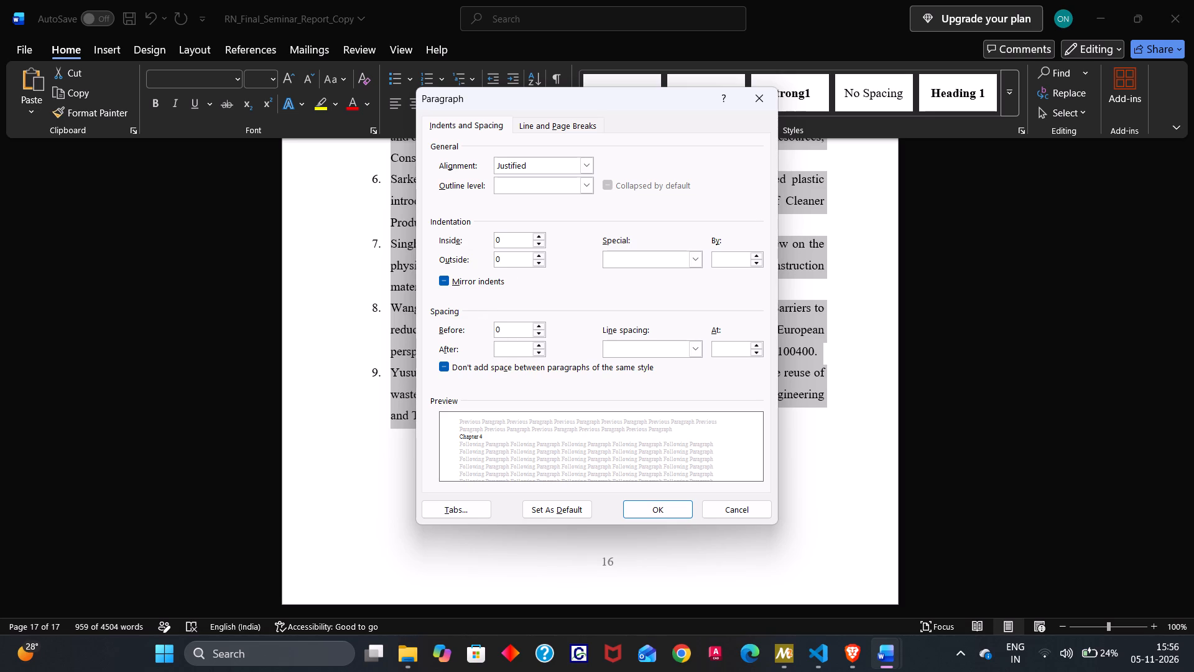
{"action": "left_click", "coordinate": [506, 351]}
{"action": "key", "text": "0"}
{"action": "left_click", "coordinate": [683, 343]}
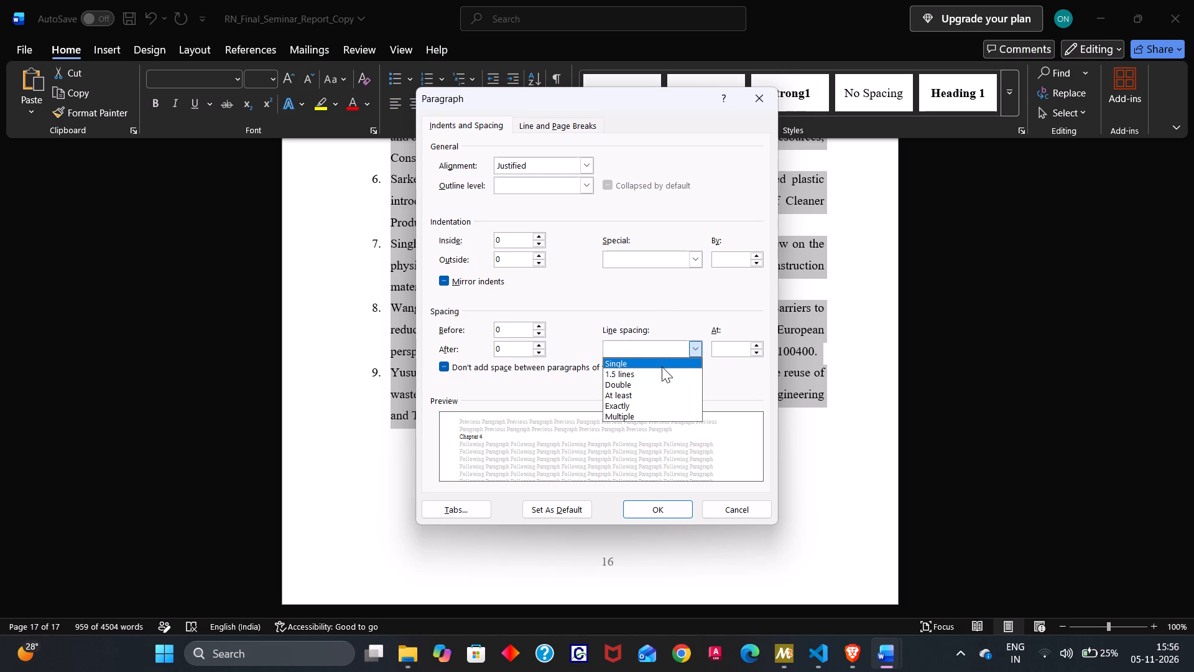
{"action": "left_click", "coordinate": [662, 371]}
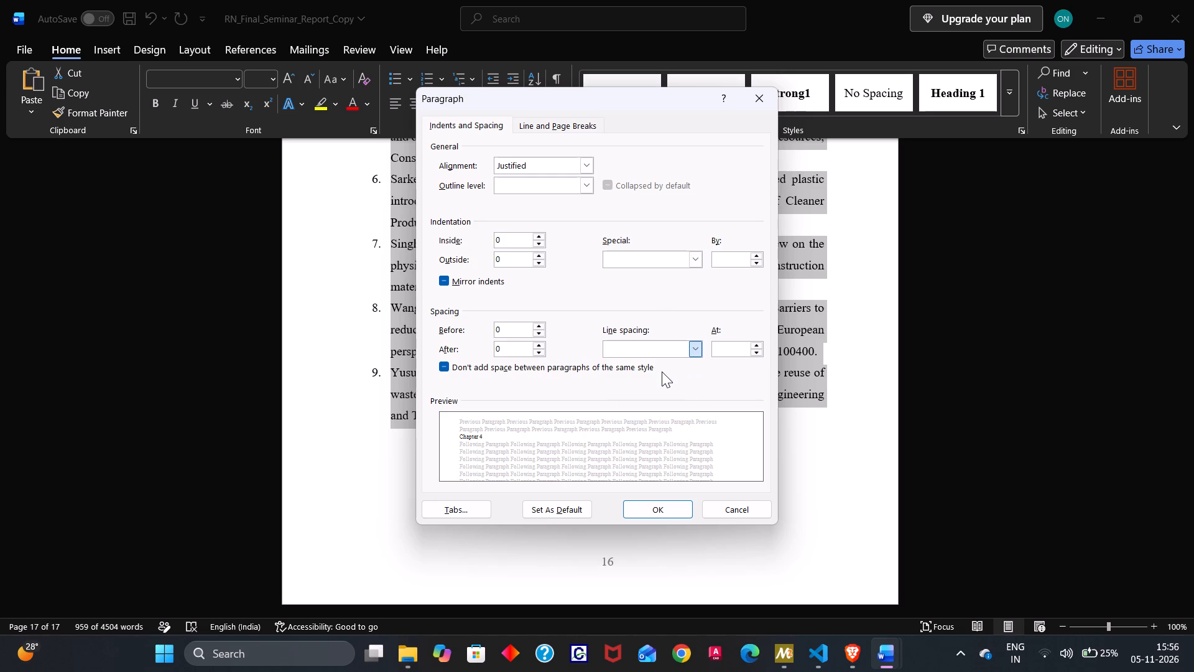
{"action": "left_click", "coordinate": [660, 503]}
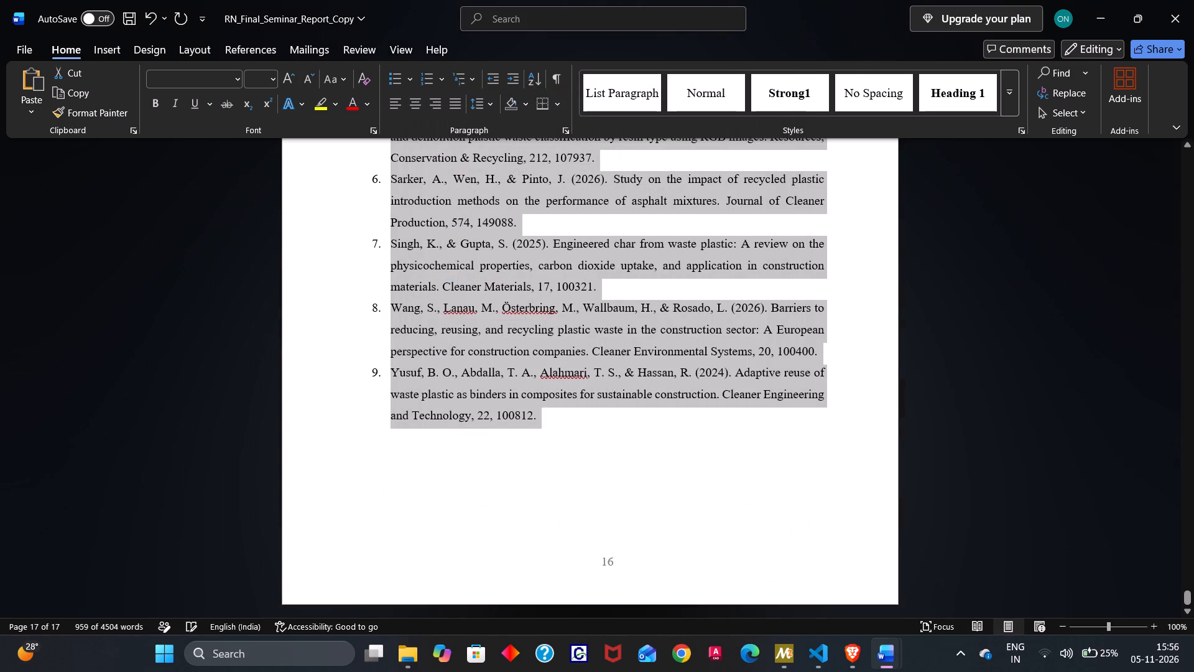
{"action": "left_click", "coordinate": [649, 480]}
{"action": "left_click", "coordinate": [649, 480]}
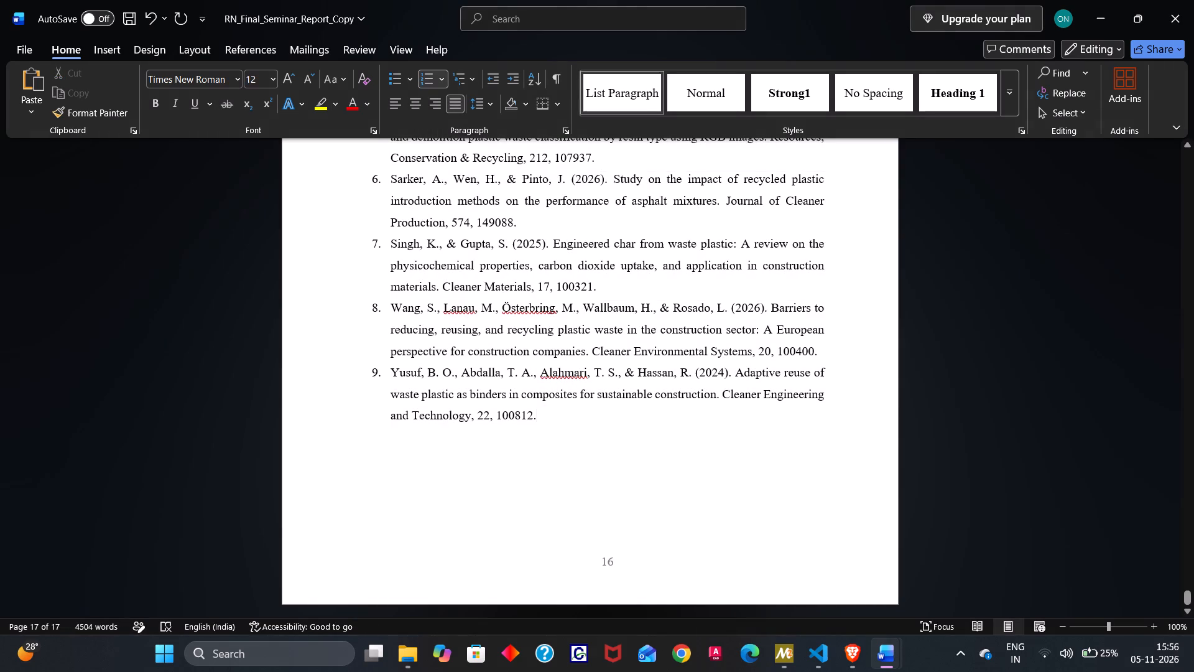
Save the report as a new Word document named RN 1 in the Downloads folder.
{"action": "left_click", "coordinate": [16, 43]}
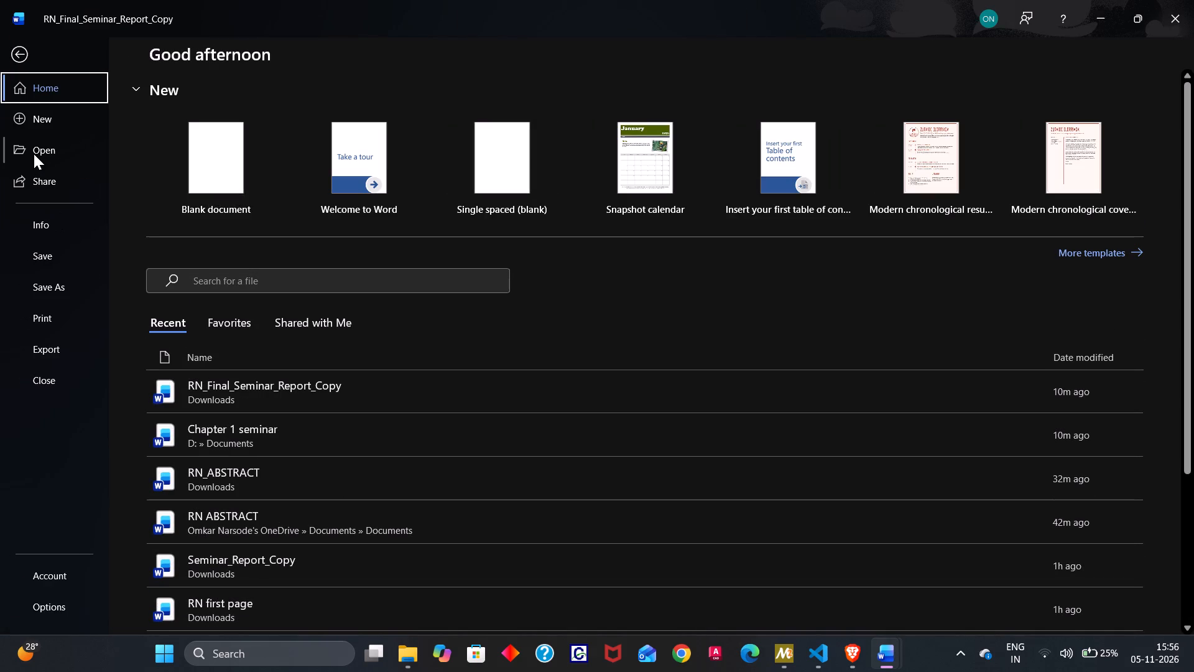
{"action": "left_click", "coordinate": [47, 288]}
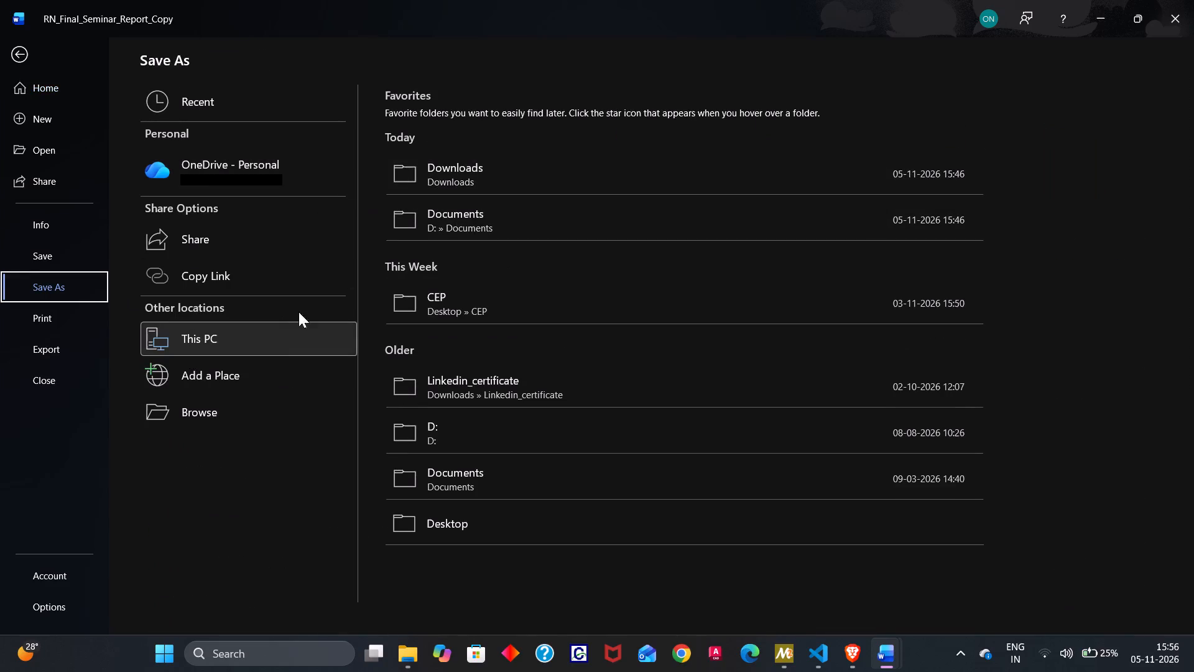
{"action": "left_click", "coordinate": [290, 328]}
{"action": "left_click", "coordinate": [462, 161]}
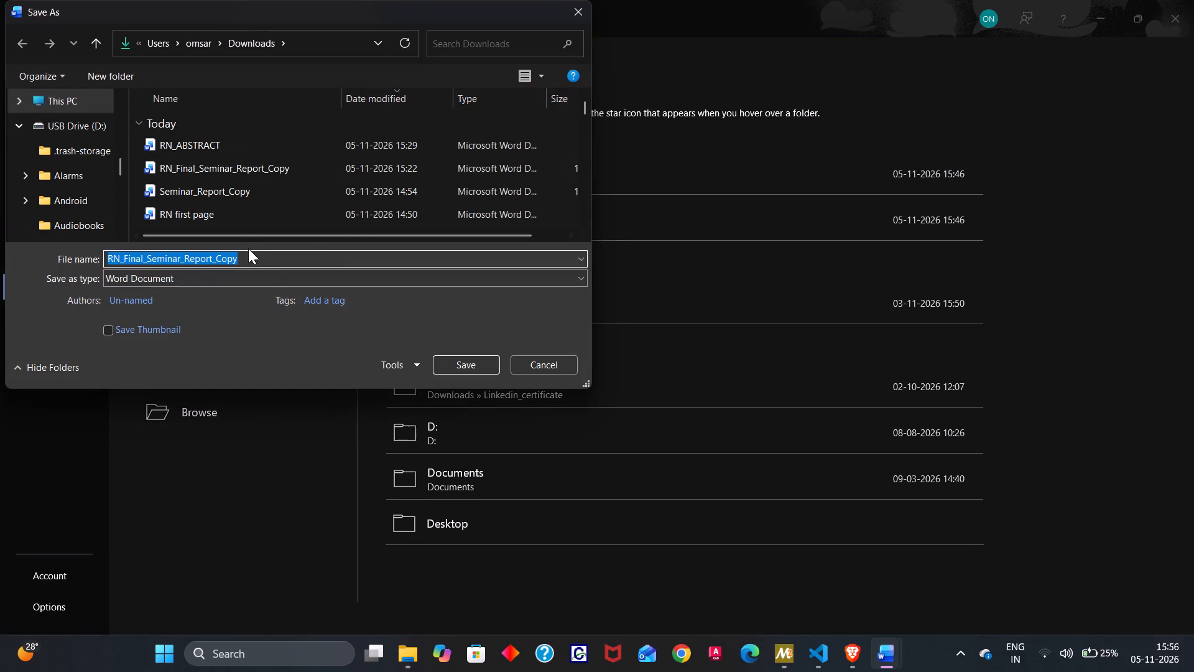
{"action": "left_click", "coordinate": [248, 248]}
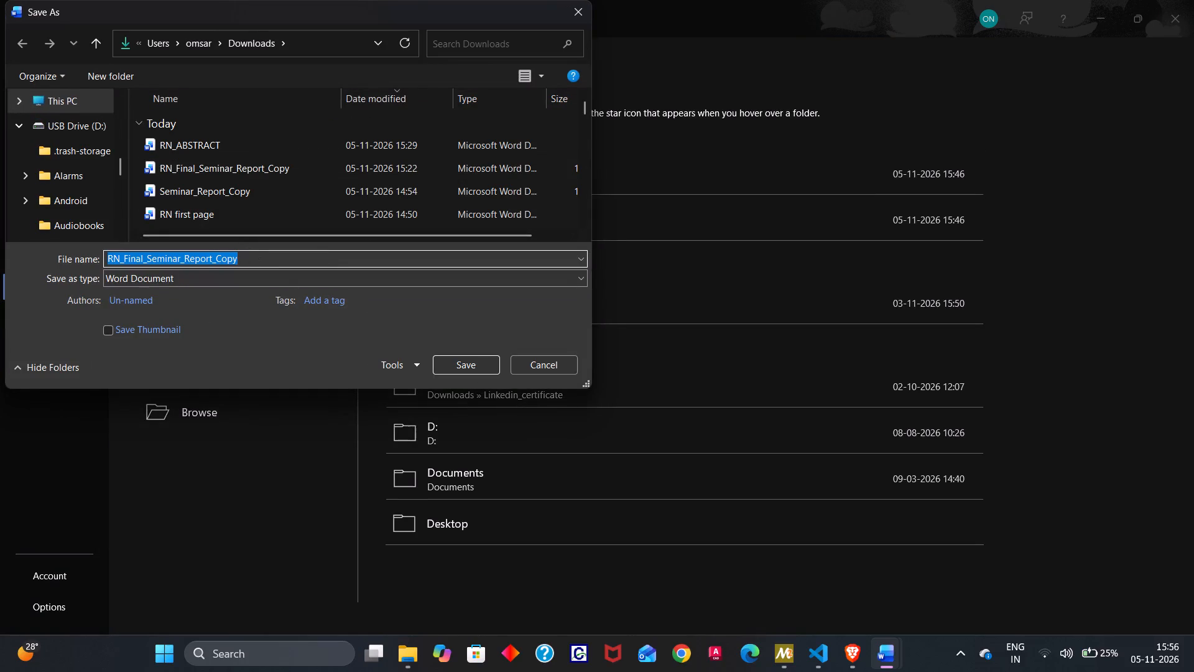
{"action": "left_click", "coordinate": [245, 256]}
{"action": "key", "text": "BackSpace"}
{"action": "key", "text": "BackSpace"}
{"action": "key", "text": "BackSpace"}
{"action": "key", "text": "BackSpace"}
{"action": "key", "text": "BackSpace"}
{"action": "key", "text": "BackSpace"}
{"action": "key", "text": "BackSpace"}
{"action": "key", "text": "BackSpace"}
{"action": "key", "text": "BackSpace"}
{"action": "key", "text": "BackSpace"}
{"action": "key", "text": "BackSpace"}
{"action": "key", "text": "BackSpace"}
{"action": "key", "text": "BackSpace"}
{"action": "key", "text": "BackSpace"}
{"action": "key", "text": "BackSpace"}
{"action": "key", "text": "BackSpace"}
{"action": "key", "text": "BackSpace"}
{"action": "key", "text": "BackSpace"}
{"action": "key", "text": "BackSpace"}
{"action": "key", "text": "BackSpace"}
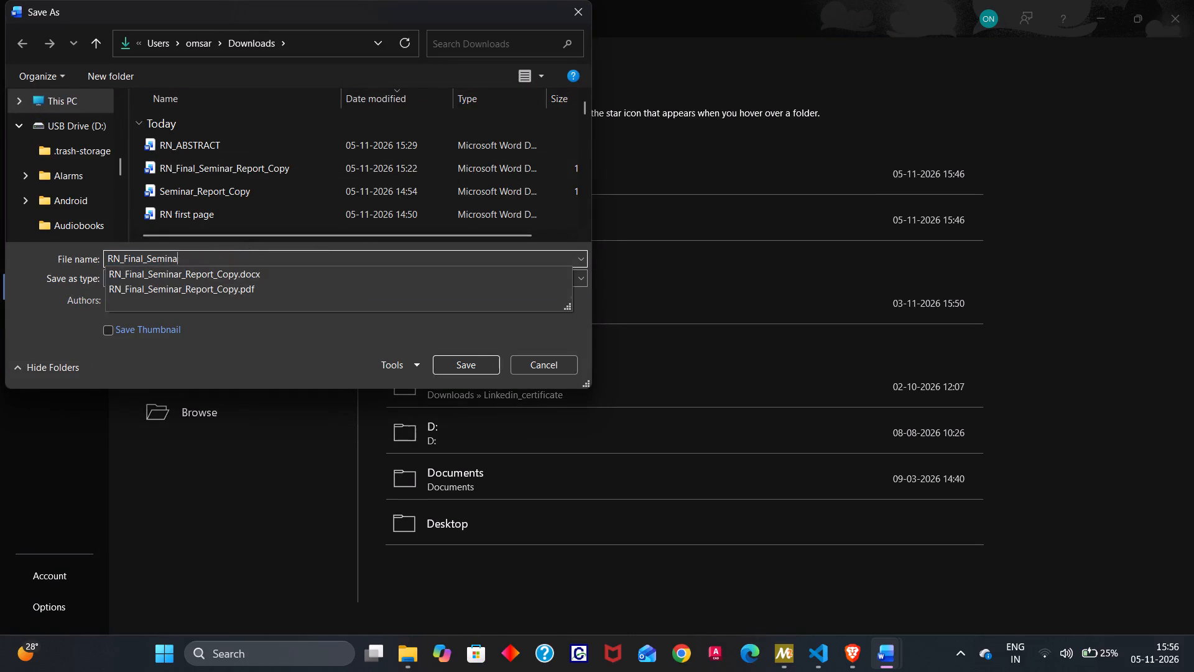
{"action": "type", "text": "rn"}
{"action": "key", "text": "BackSpace"}
{"action": "key", "text": "BackSpace"}
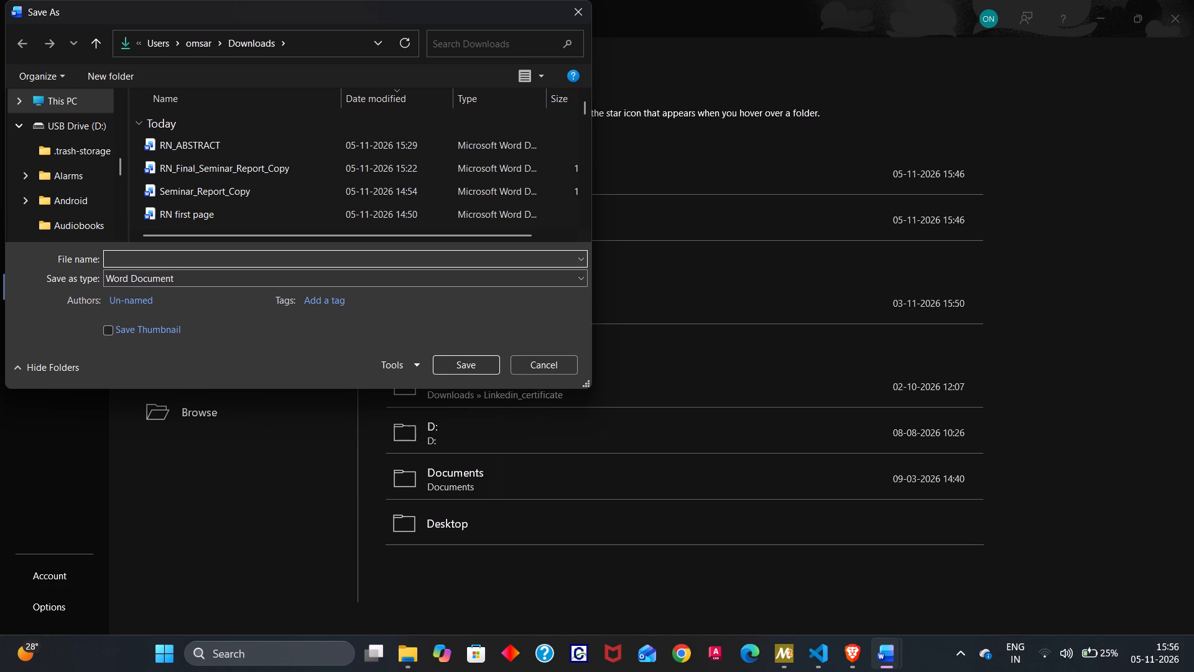
{"action": "type", "text": "RB"}
{"action": "key", "text": "BackSpace"}
{"action": "type", "text": "N"}
{"action": "key", "text": "space"}
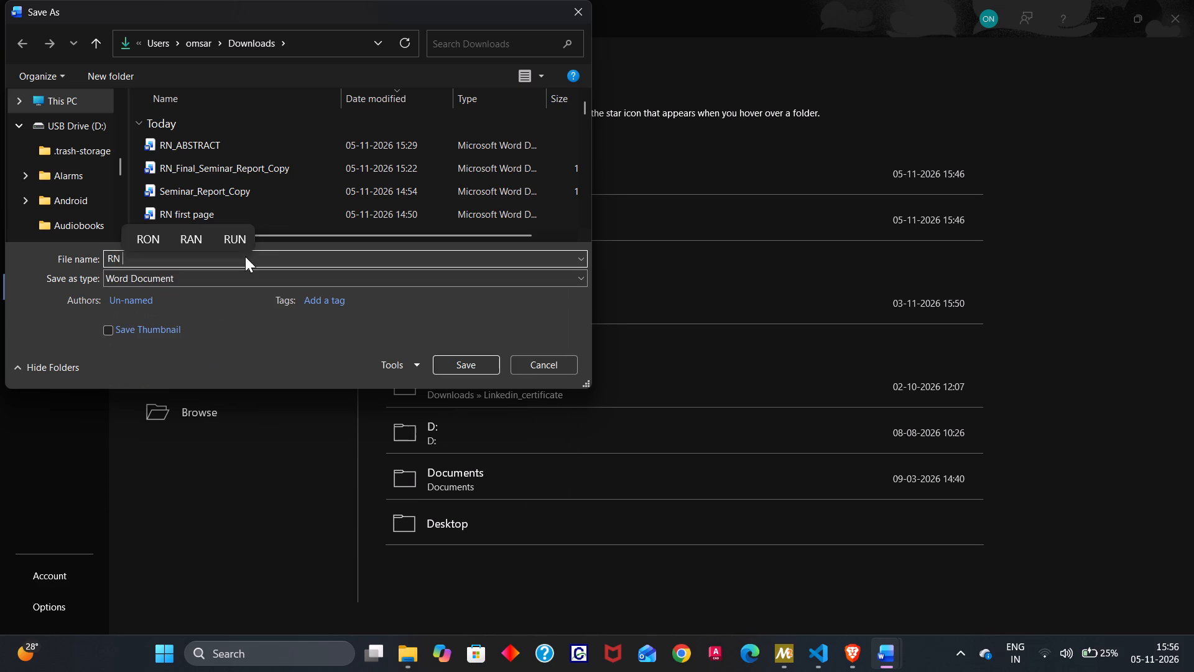
{"action": "type", "text": "12"}
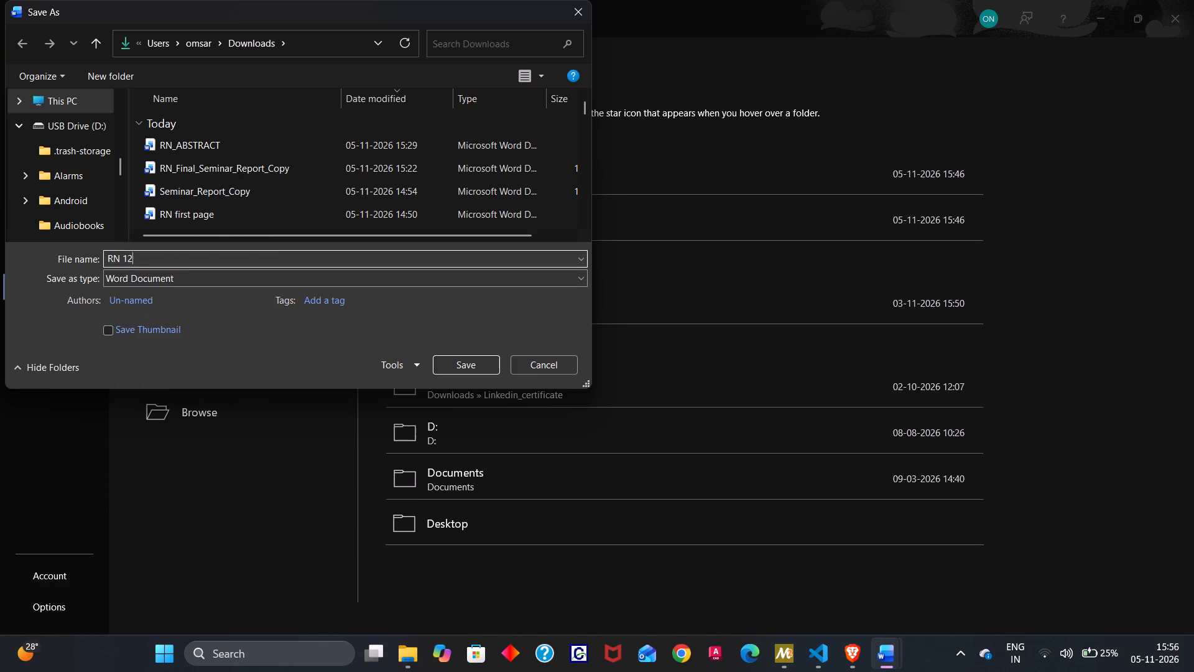
{"action": "key", "text": "BackSpace"}
{"action": "key", "text": "BackSpace"}
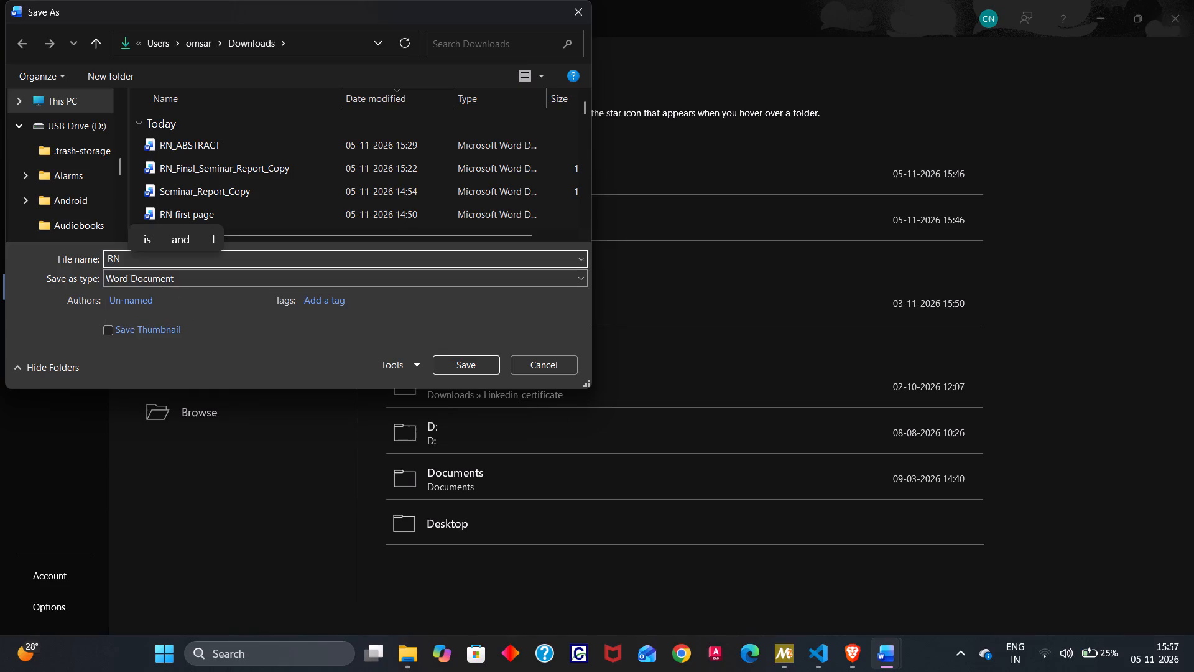
{"action": "key", "text": "1"}
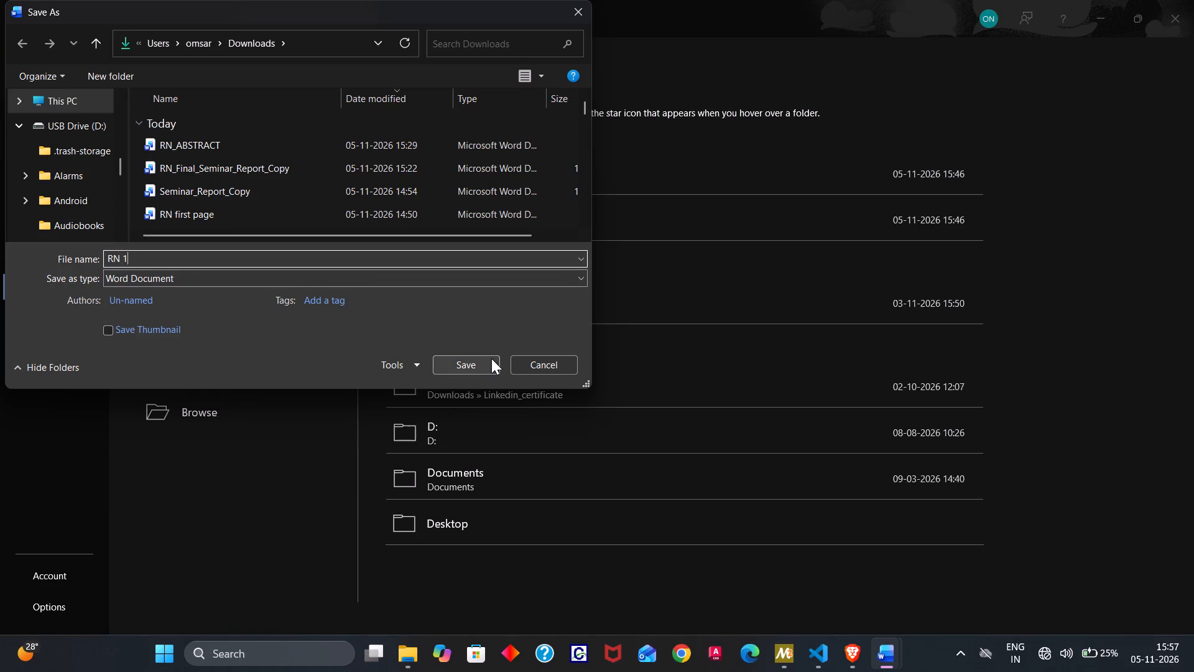
{"action": "left_click", "coordinate": [485, 363]}
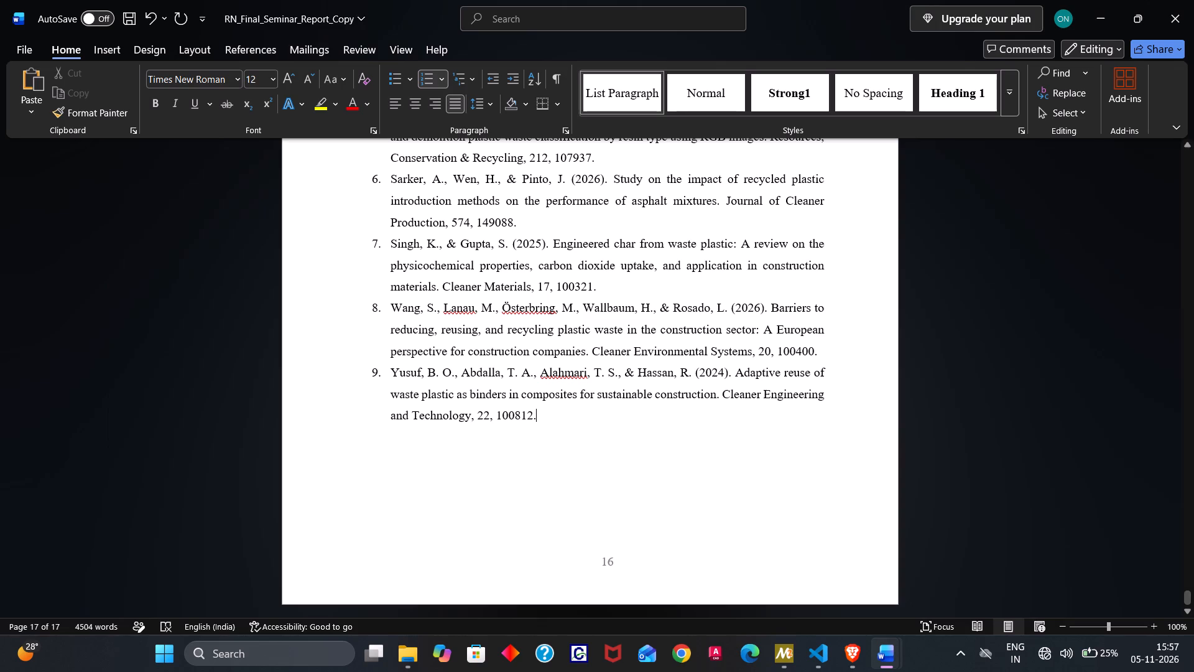
Open the recent document RN_ABSTRACT from the Downloads folder.
{"action": "left_click", "coordinate": [22, 45]}
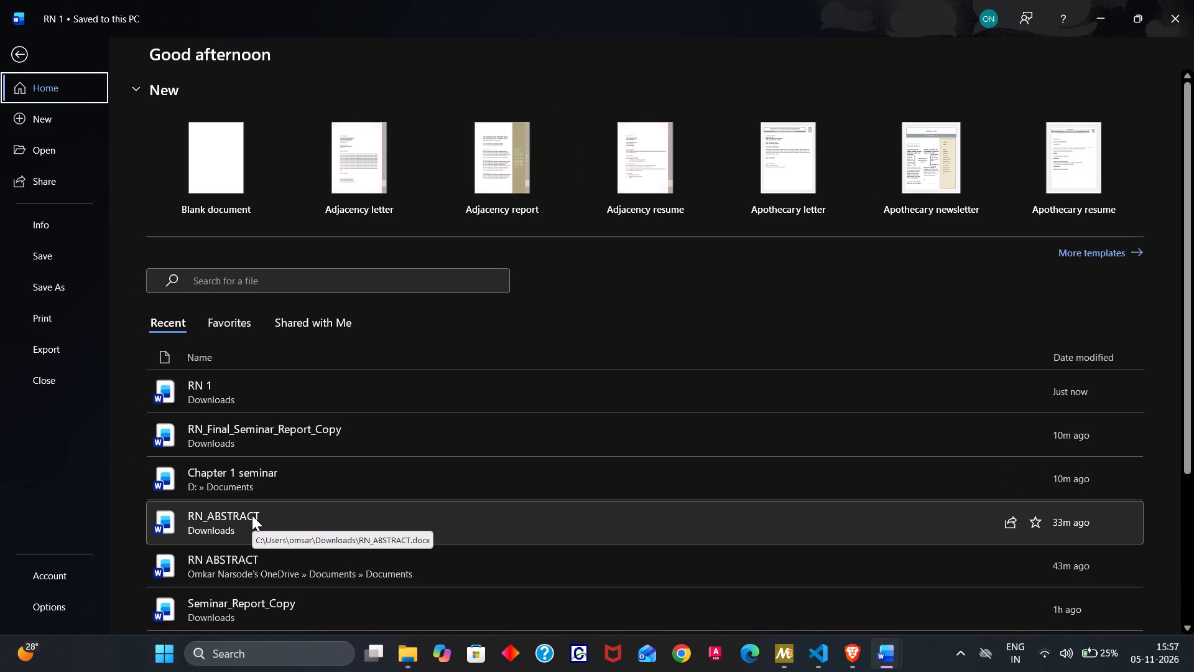
{"action": "key", "text": "Down"}
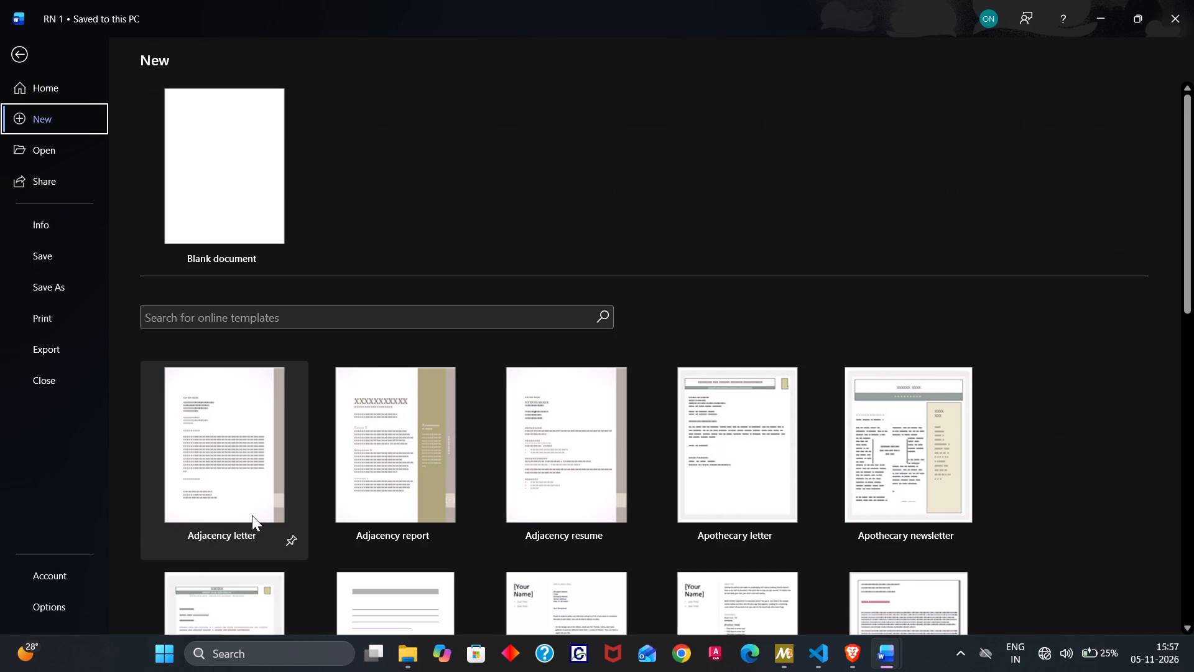
{"action": "left_click", "coordinate": [56, 94]}
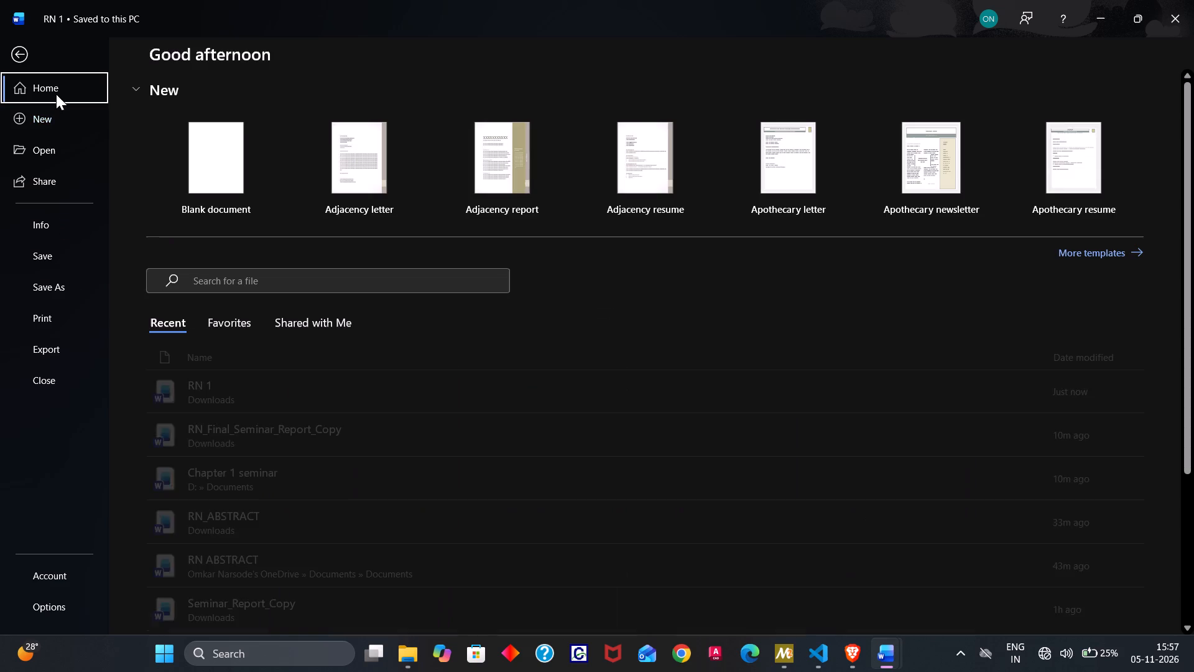
{"action": "double_click", "coordinate": [248, 520]}
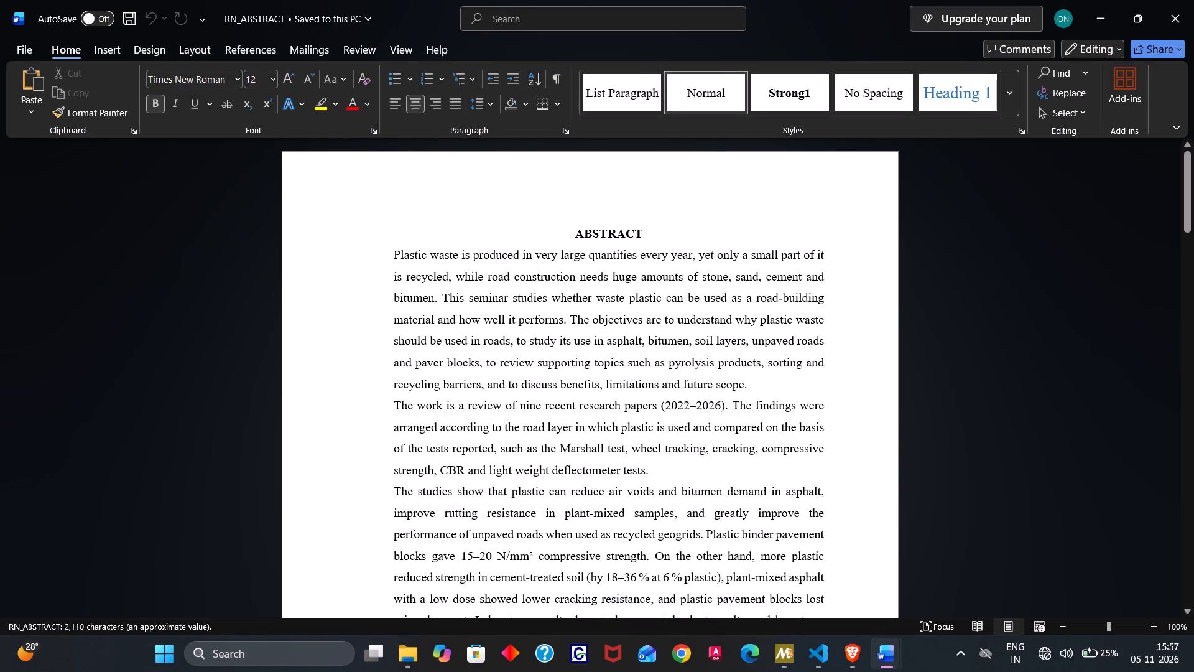
Look through the abstract, List of Figures and List of Tables pages of RN_ABSTRACT to review their content and layout.
{"action": "key", "text": "Down"}
{"action": "key", "text": "Down"}
{"action": "key", "text": "Down"}
{"action": "key", "text": "Down"}
{"action": "key", "text": "Down"}
{"action": "key", "text": "Down"}
{"action": "key", "text": "Down"}
{"action": "key", "text": "Down"}
{"action": "key", "text": "Down"}
{"action": "key", "text": "Down"}
{"action": "key", "text": "Down"}
{"action": "key", "text": "Down"}
{"action": "key", "text": "Down"}
{"action": "key", "text": "Down"}
{"action": "key", "text": "Down"}
{"action": "key", "text": "Down"}
{"action": "key", "text": "Down"}
{"action": "key", "text": "Down"}
{"action": "key", "text": "Down"}
{"action": "key", "text": "Down"}
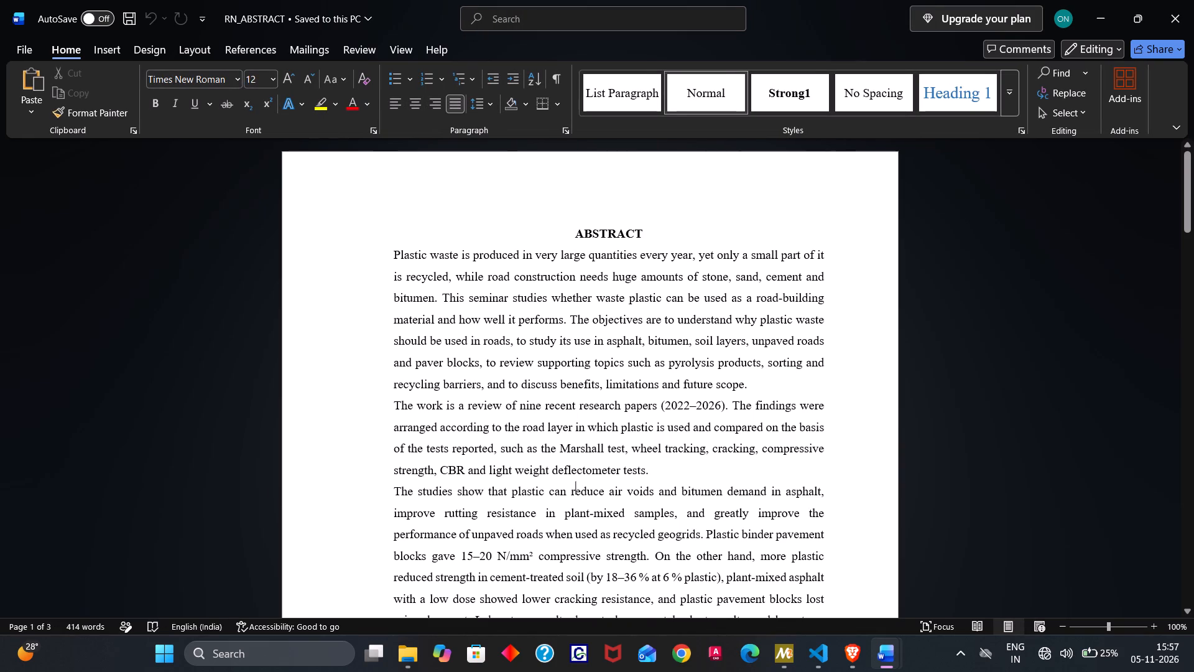
{"action": "key", "text": "Up"}
{"action": "key", "text": "Up"}
{"action": "key", "text": "Up"}
{"action": "key", "text": "Up"}
{"action": "key", "text": "Up"}
{"action": "key", "text": "Up"}
{"action": "key", "text": "Up"}
{"action": "key", "text": "Up"}
{"action": "key", "text": "Up"}
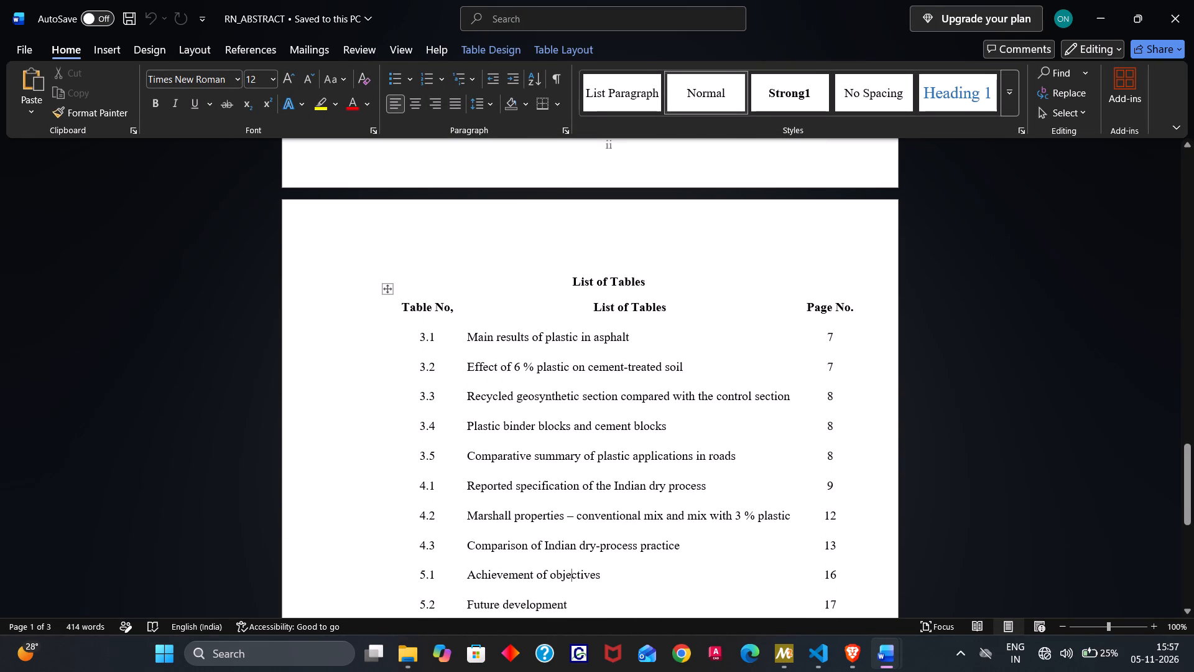
{"action": "key", "text": "Up"}
{"action": "key", "text": "Up"}
{"action": "key", "text": "Up"}
{"action": "key", "text": "Up"}
{"action": "key", "text": "Up"}
{"action": "key", "text": "Up"}
{"action": "key", "text": "Up"}
{"action": "key", "text": "Up"}
{"action": "key", "text": "Up"}
{"action": "key", "text": "Up"}
{"action": "key", "text": "Up"}
{"action": "key", "text": "Up"}
{"action": "key", "text": "Up"}
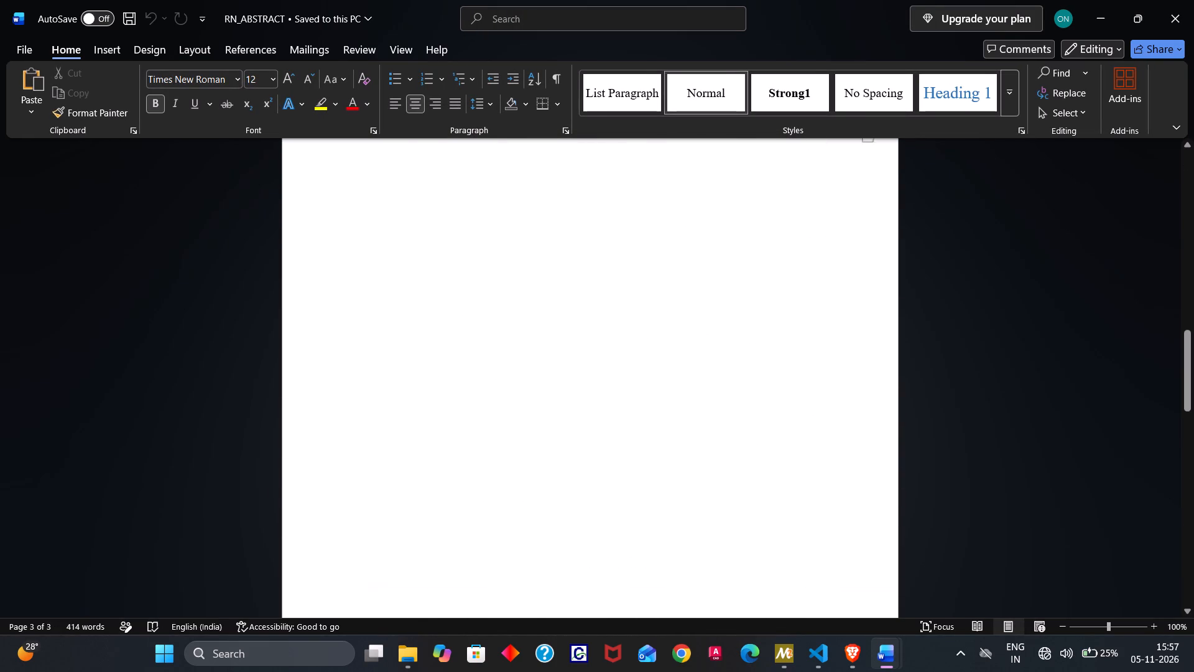
{"action": "key", "text": "Down"}
{"action": "key", "text": "Down"}
{"action": "key", "text": "Down"}
{"action": "key", "text": "Down"}
{"action": "key", "text": "Down"}
{"action": "key", "text": "Down"}
{"action": "key", "text": "Down"}
{"action": "key", "text": "Down"}
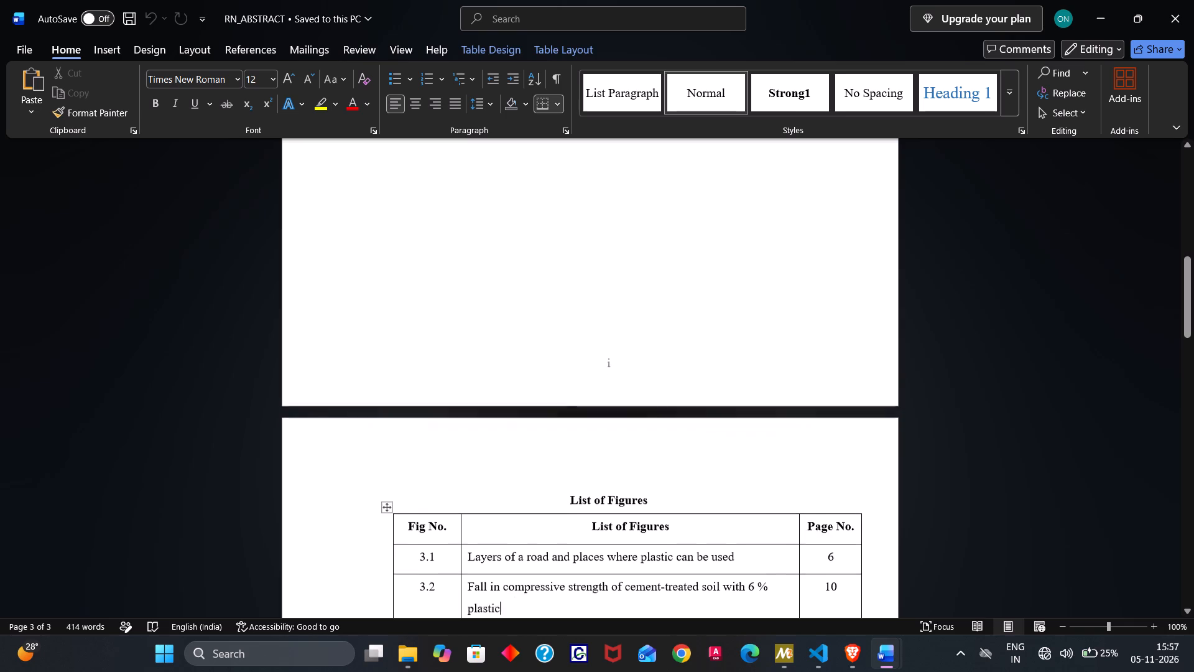
{"action": "key", "text": "Down"}
{"action": "key", "text": "Down"}
{"action": "key", "text": "Down"}
{"action": "key", "text": "Up"}
{"action": "key", "text": "Up"}
{"action": "key", "text": "Up"}
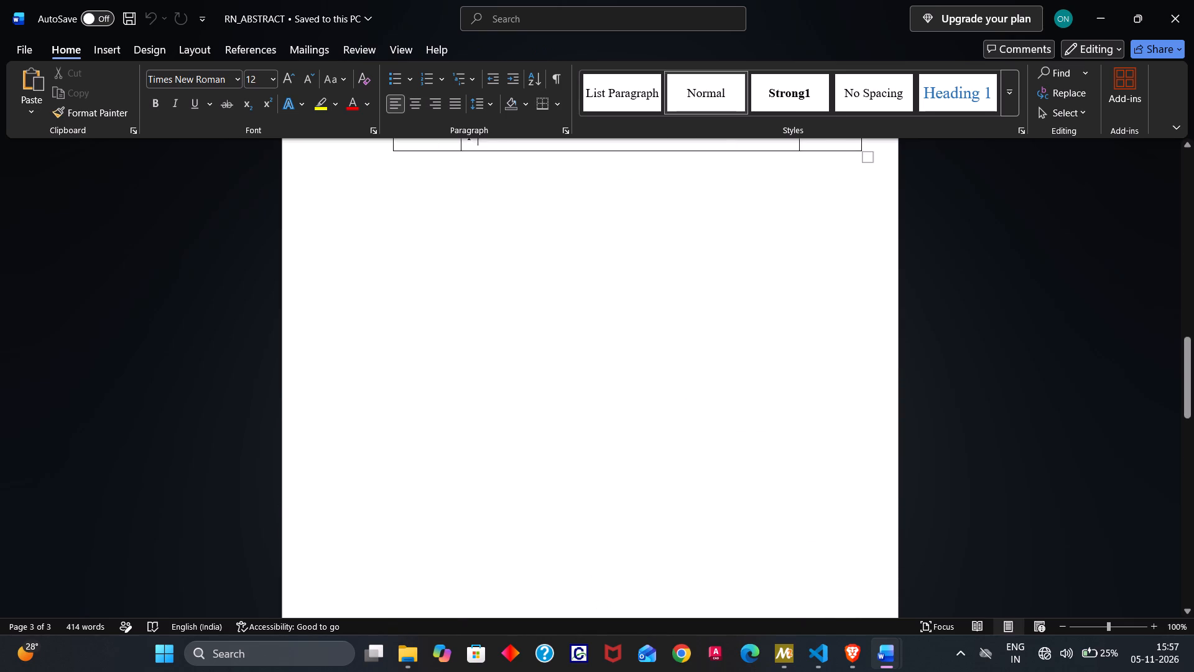
{"action": "key", "text": "Up"}
{"action": "key", "text": "Up"}
{"action": "key", "text": "Up"}
{"action": "key", "text": "Up"}
{"action": "key", "text": "Up"}
{"action": "key", "text": "Up"}
{"action": "key", "text": "Down"}
{"action": "key", "text": "Down"}
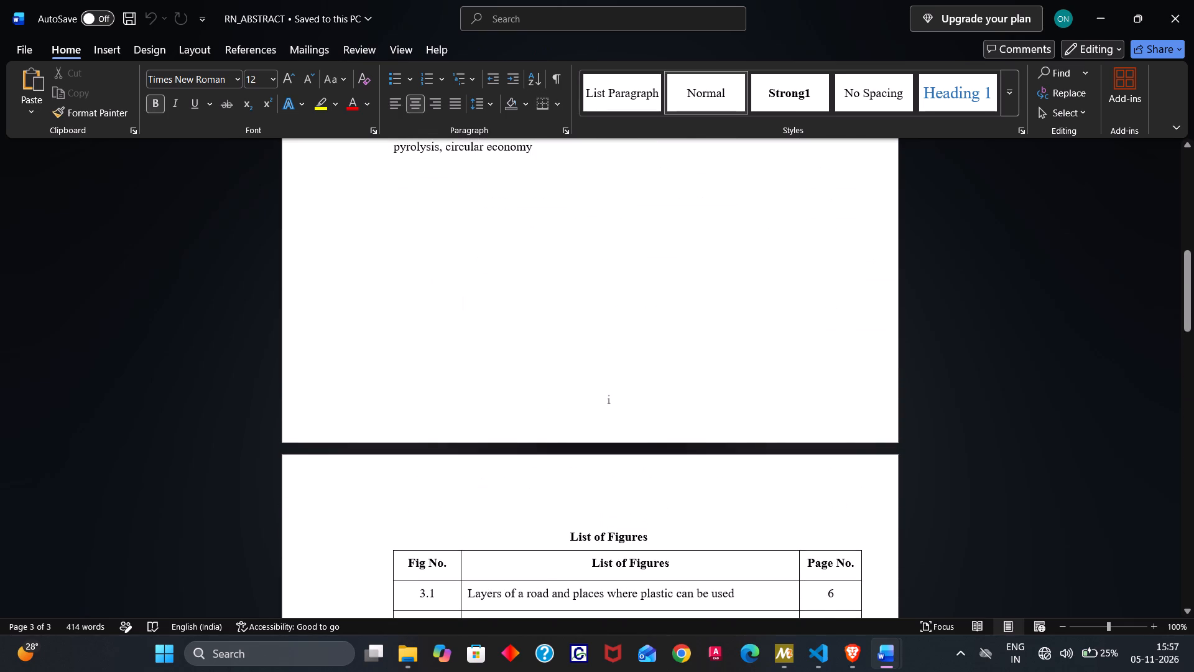
{"action": "key", "text": "Down"}
{"action": "key", "text": "Down"}
{"action": "key", "text": "Down"}
{"action": "key", "text": "Down"}
{"action": "key", "text": "Down"}
{"action": "key", "text": "Down"}
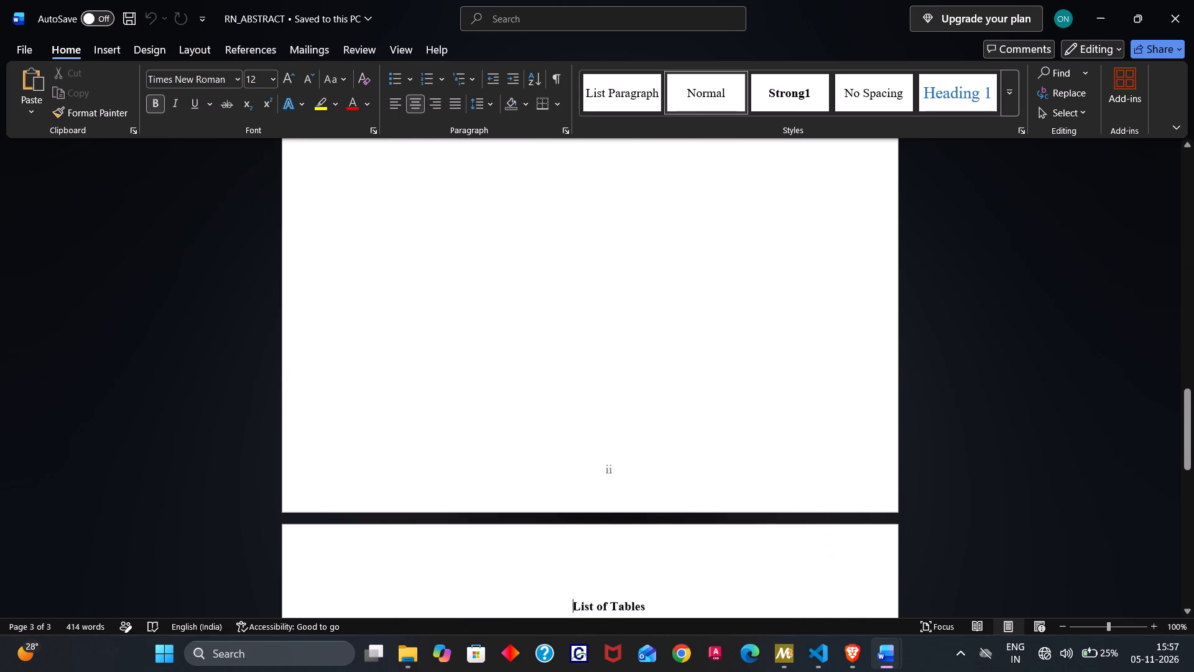
{"action": "key", "text": "Up"}
{"action": "key", "text": "Up"}
{"action": "key", "text": "Up"}
{"action": "key", "text": "Up"}
{"action": "key", "text": "Up"}
{"action": "key", "text": "Up"}
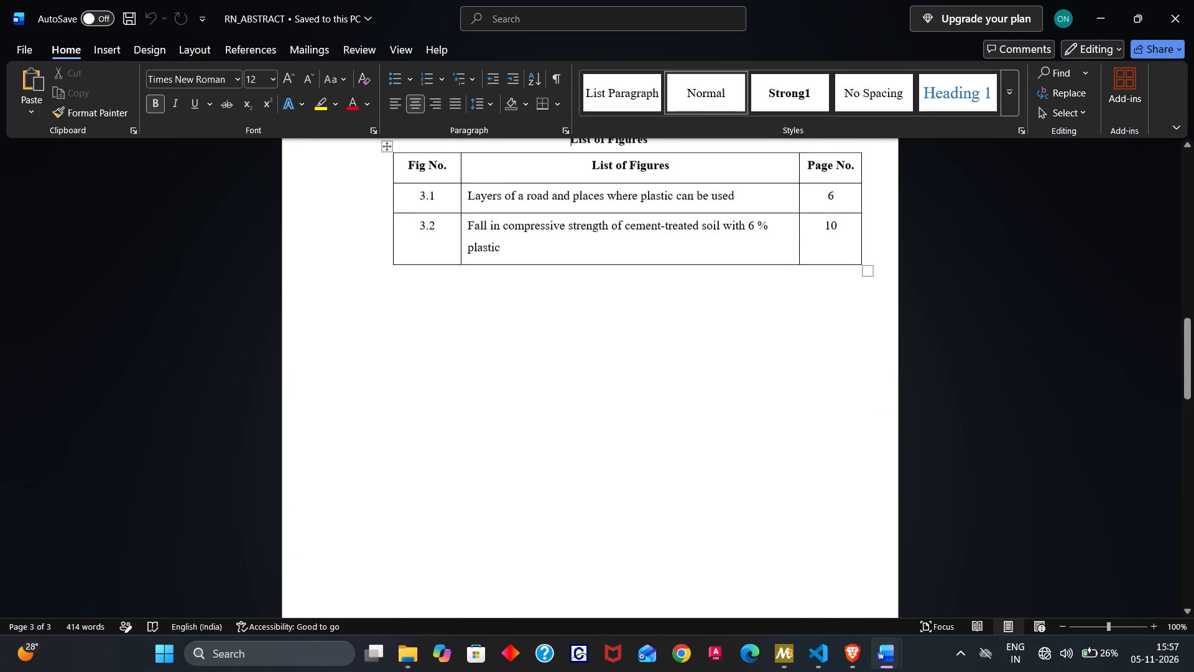
{"action": "key", "text": "Up"}
{"action": "key", "text": "Down"}
{"action": "left_click", "coordinate": [463, 534]}
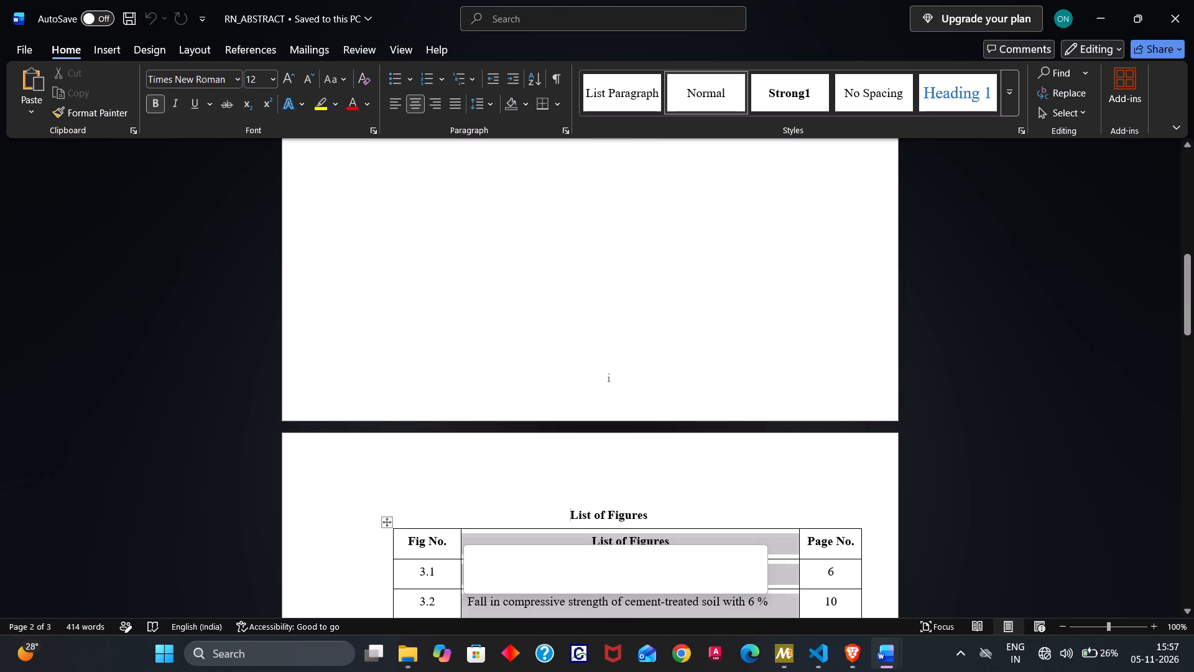
{"action": "left_click", "coordinate": [470, 514]}
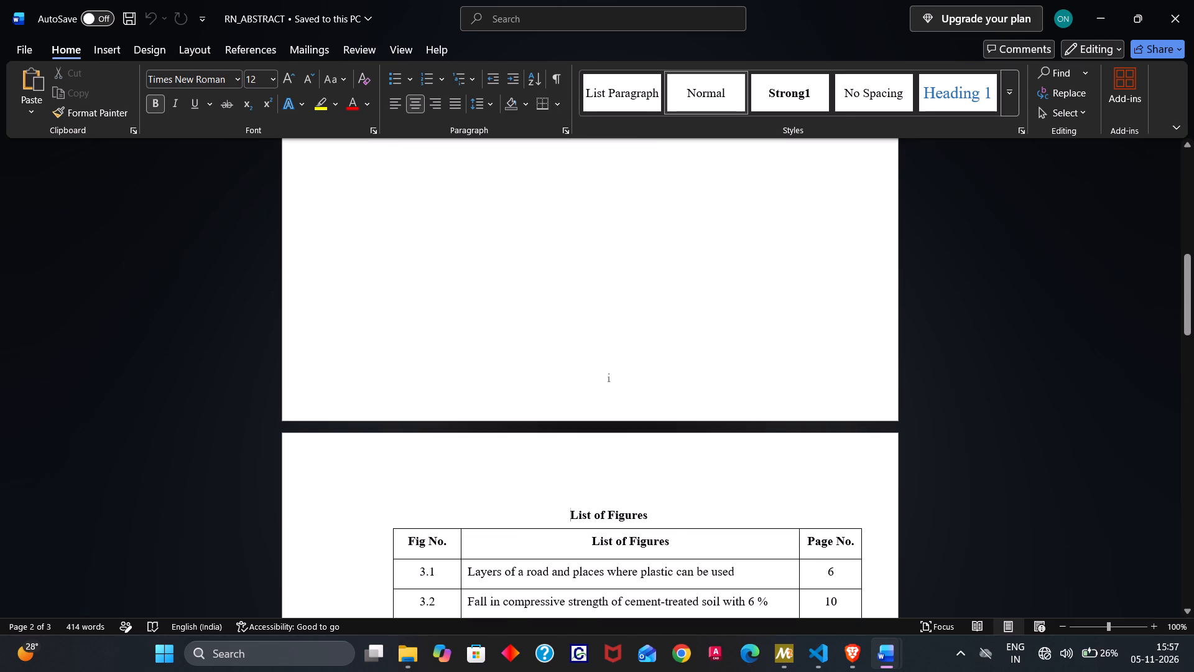
Remove all borders from the List of Figures table in RN_ABSTRACT.
{"action": "scroll", "coordinate": [465, 511], "scroll_direction": "down", "scroll_amount": 1}
{"action": "left_click", "coordinate": [388, 378]}
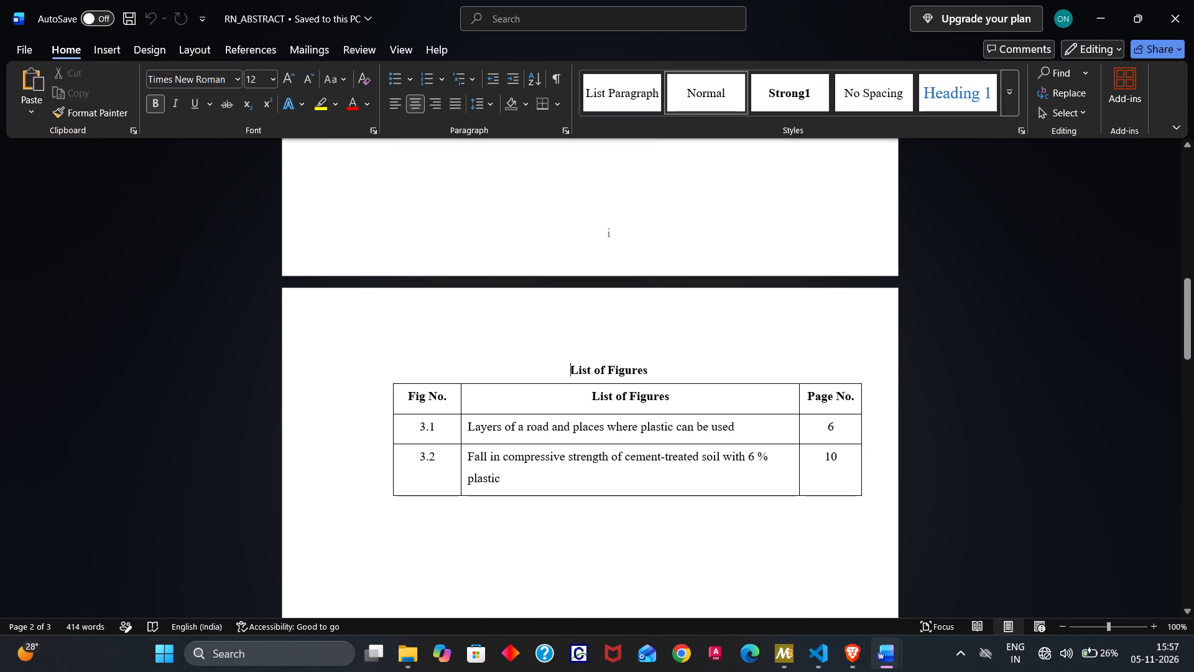
{"action": "left_click", "coordinate": [388, 378]}
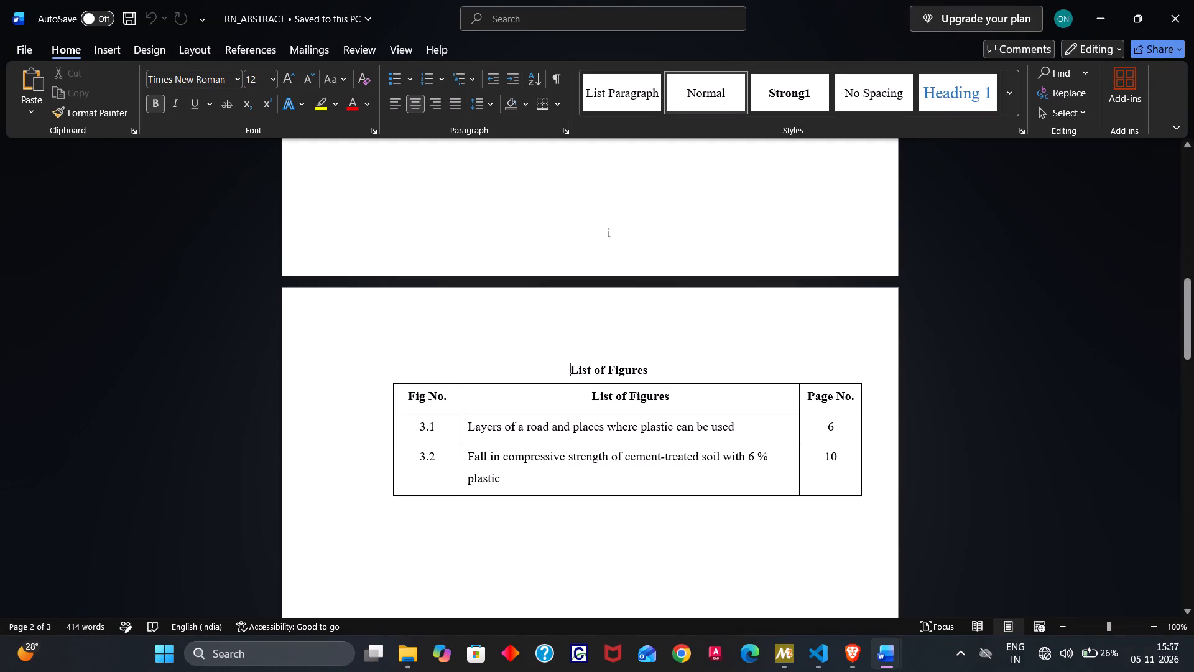
{"action": "left_click", "coordinate": [393, 389]}
{"action": "left_click", "coordinate": [388, 382]}
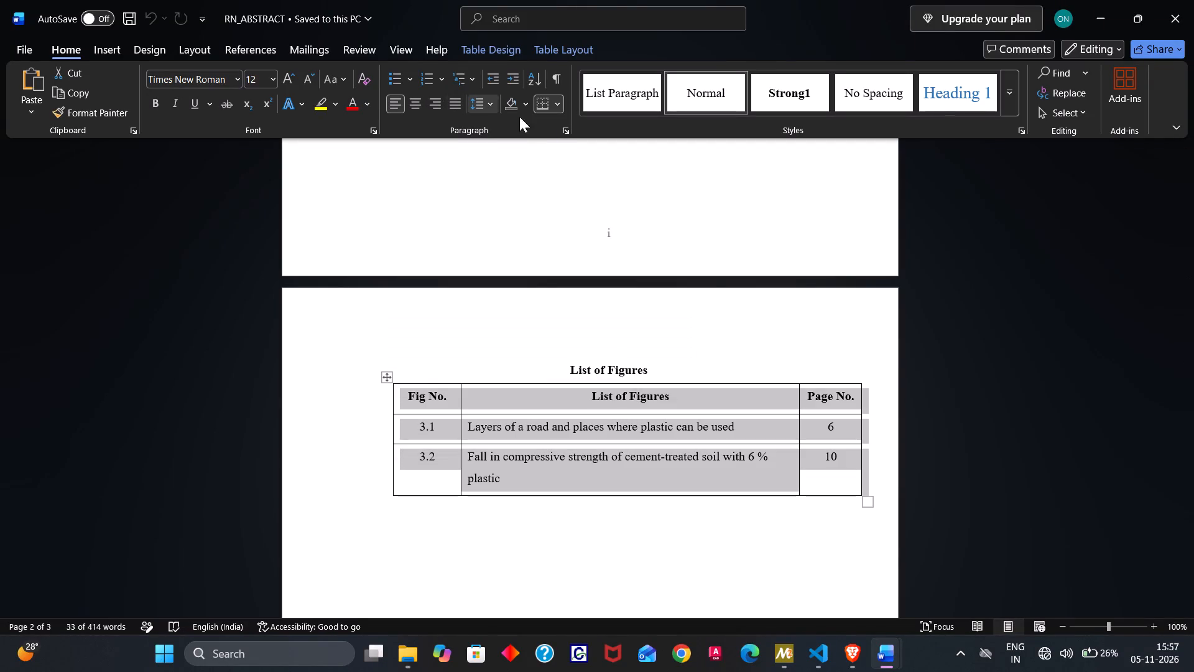
{"action": "left_click", "coordinate": [555, 103]}
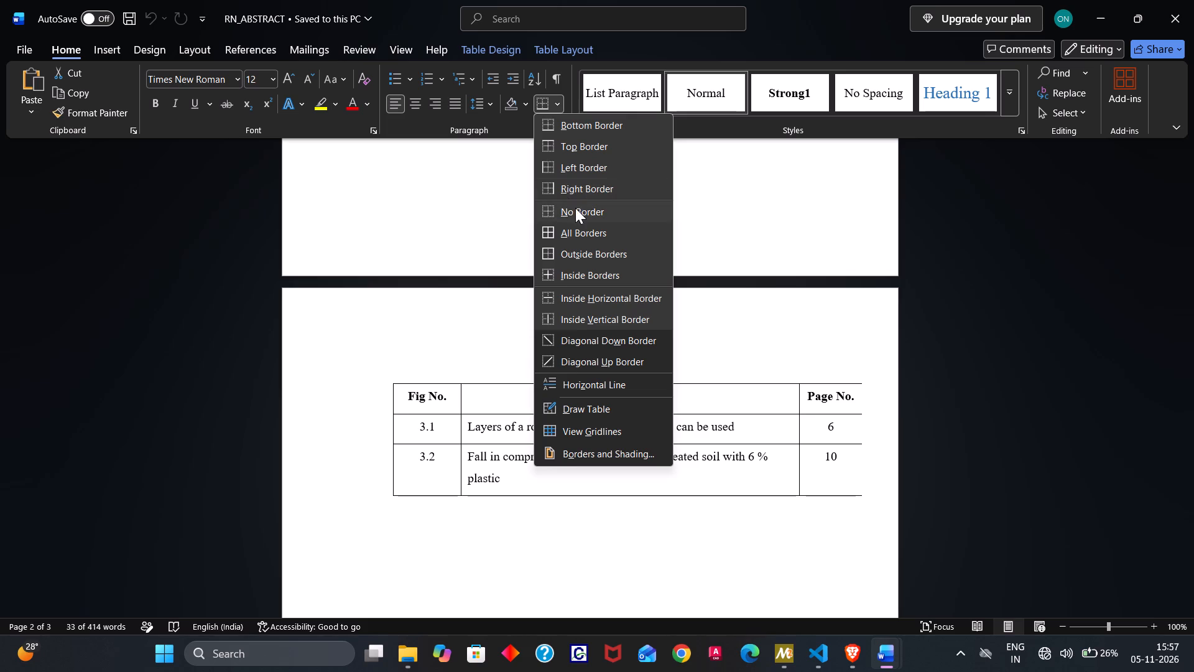
{"action": "left_click", "coordinate": [576, 208]}
{"action": "left_click", "coordinate": [469, 322]}
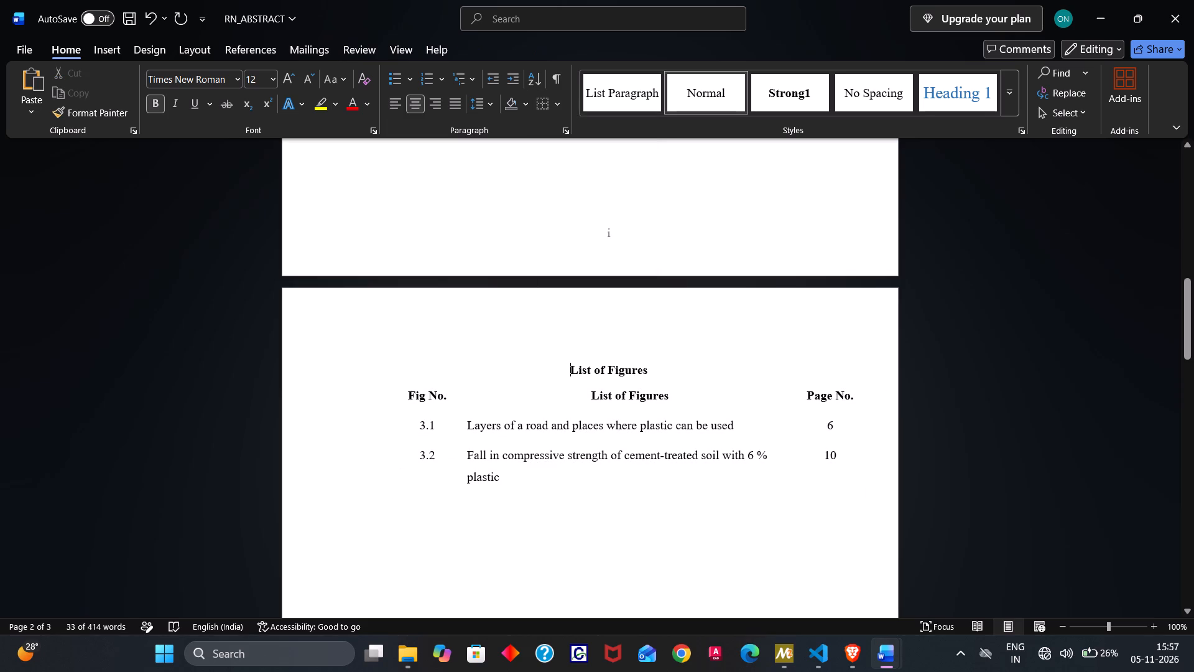
Review the abstract and List of Tables pages of RN_ABSTRACT through to the end of the document.
{"action": "key", "text": "Up"}
{"action": "key", "text": "Up"}
{"action": "key", "text": "Up"}
{"action": "key", "text": "Up"}
{"action": "key", "text": "Up"}
{"action": "key", "text": "Up"}
{"action": "key", "text": "Up"}
{"action": "key", "text": "Up"}
{"action": "key", "text": "Up"}
{"action": "key", "text": "Up"}
{"action": "key", "text": "Up"}
{"action": "key", "text": "Up"}
{"action": "key", "text": "Up"}
{"action": "key", "text": "Up"}
{"action": "key", "text": "Up"}
{"action": "key", "text": "Up"}
{"action": "key", "text": "Up"}
{"action": "key", "text": "Up"}
{"action": "key", "text": "Up"}
{"action": "key", "text": "Up"}
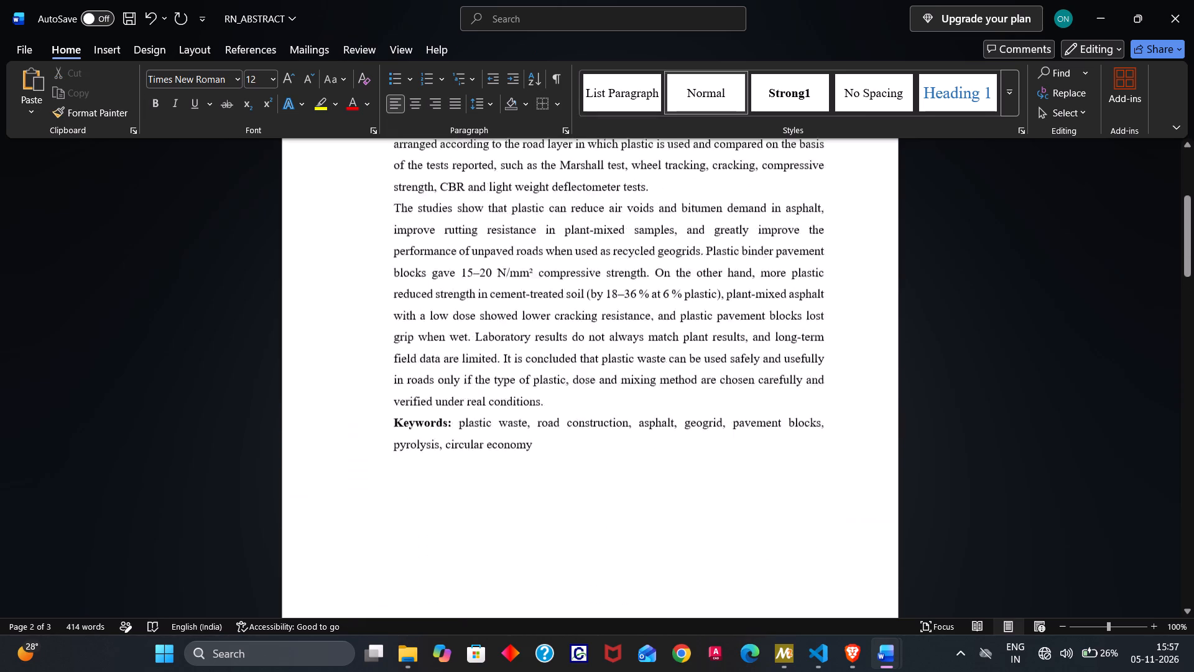
{"action": "key", "text": "Down"}
{"action": "key", "text": "Down"}
{"action": "key", "text": "Down"}
{"action": "key", "text": "Down"}
{"action": "key", "text": "Down"}
{"action": "key", "text": "Down"}
{"action": "key", "text": "Down"}
{"action": "key", "text": "Down"}
{"action": "key", "text": "Down"}
{"action": "key", "text": "Down"}
{"action": "key", "text": "Down"}
{"action": "key", "text": "Down"}
{"action": "key", "text": "Down"}
{"action": "key", "text": "Down"}
{"action": "key", "text": "Down"}
{"action": "key", "text": "Down"}
{"action": "key", "text": "Down"}
{"action": "key", "text": "Down"}
{"action": "key", "text": "Down"}
{"action": "key", "text": "Down"}
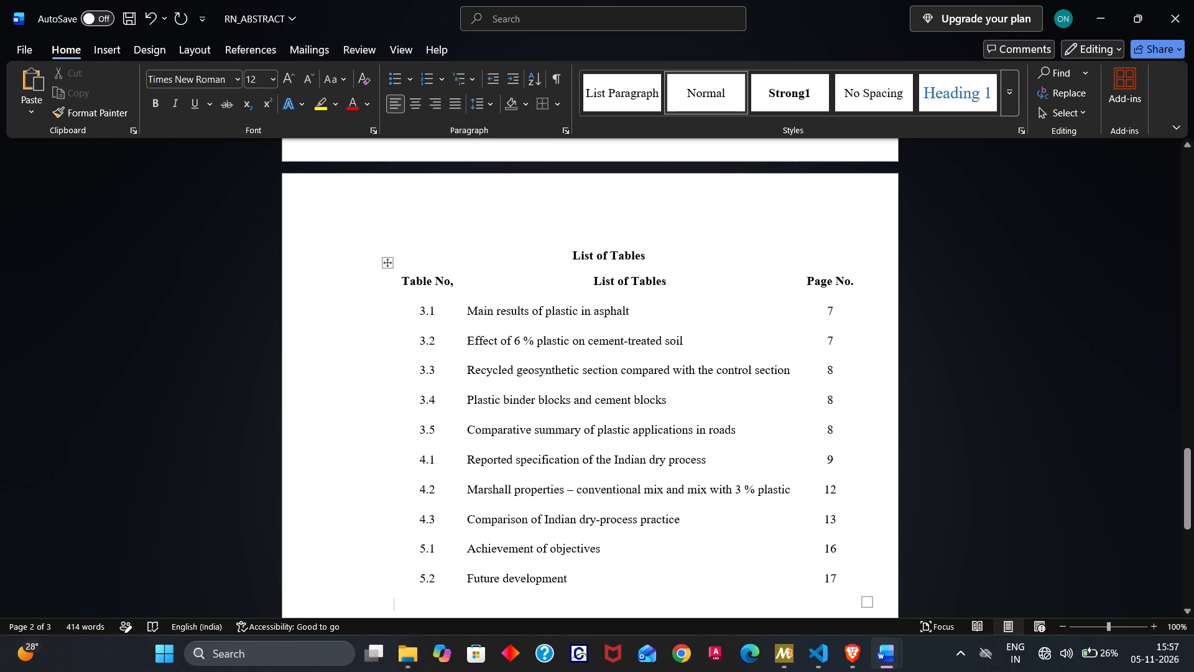
{"action": "key", "text": "Down"}
{"action": "key", "text": "Down"}
{"action": "key", "text": "Down"}
{"action": "triple_click", "coordinate": [1188, 586]}
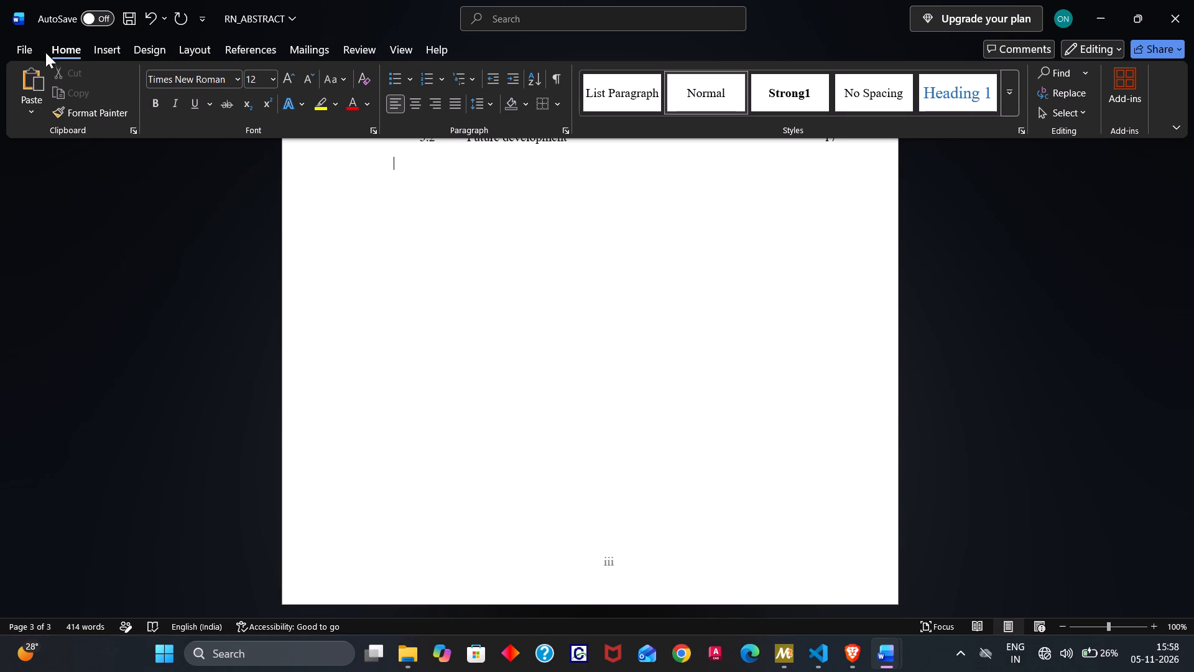
Save the front matter as a new Word document named RN_ABSTRACT 2 in the Downloads folder.
{"action": "left_click", "coordinate": [16, 49]}
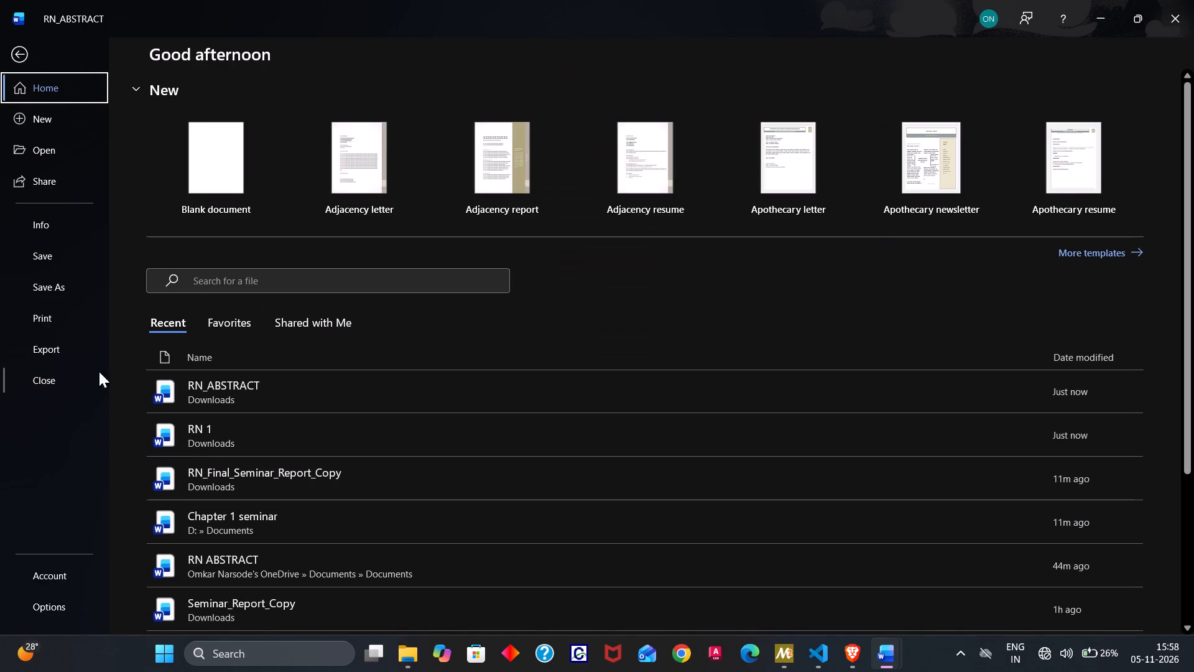
{"action": "left_click", "coordinate": [55, 281]}
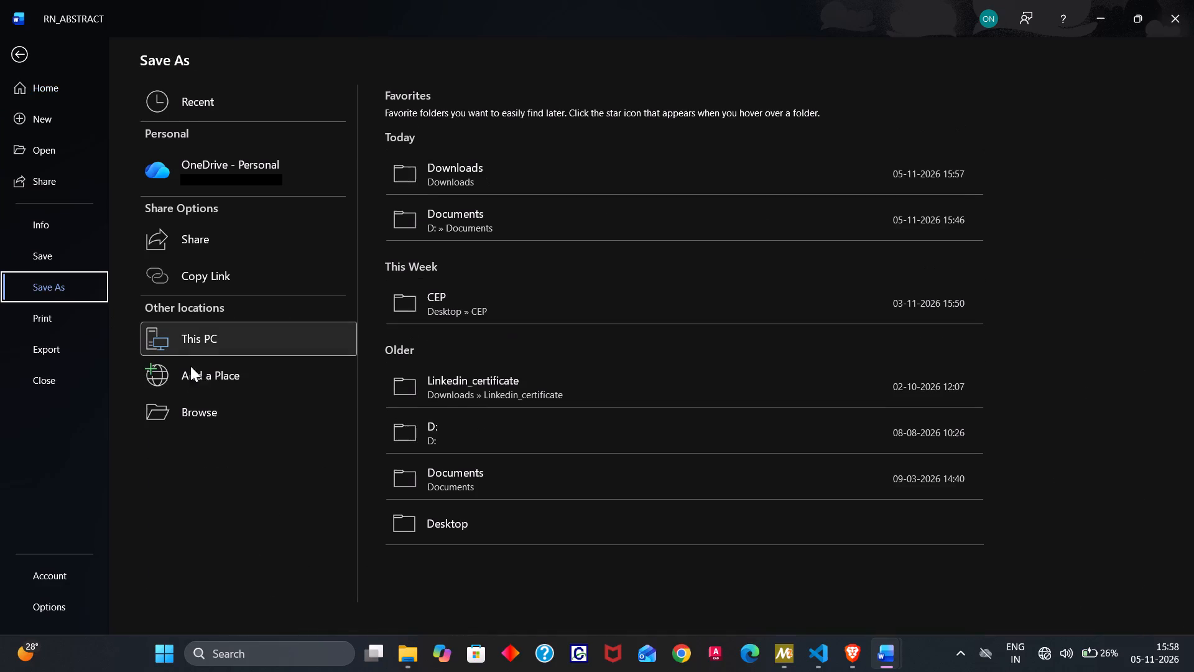
{"action": "left_click", "coordinate": [200, 342]}
{"action": "double_click", "coordinate": [200, 342]}
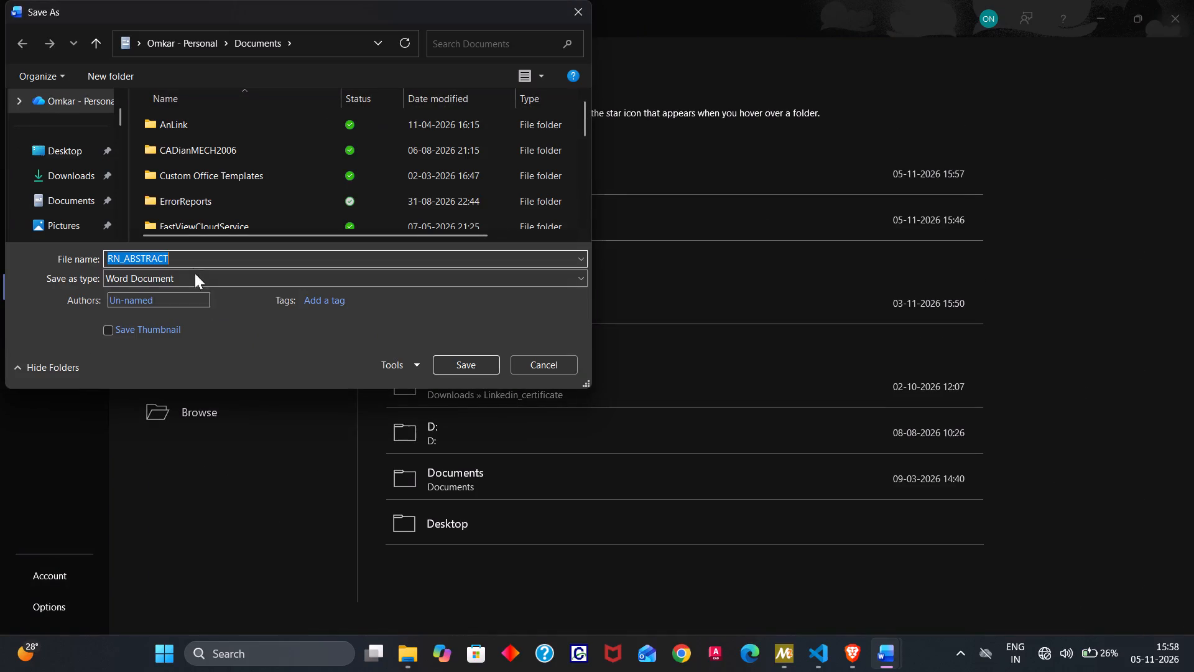
{"action": "left_click", "coordinate": [191, 260]}
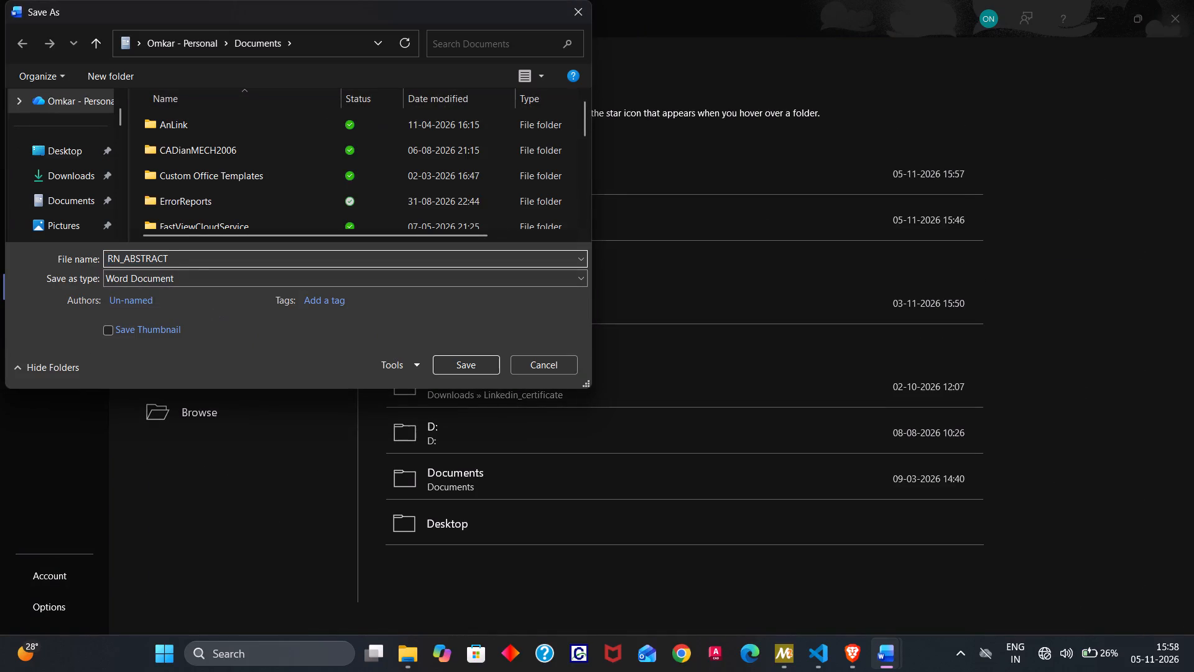
{"action": "key", "text": "space"}
{"action": "type", "text": "2"}
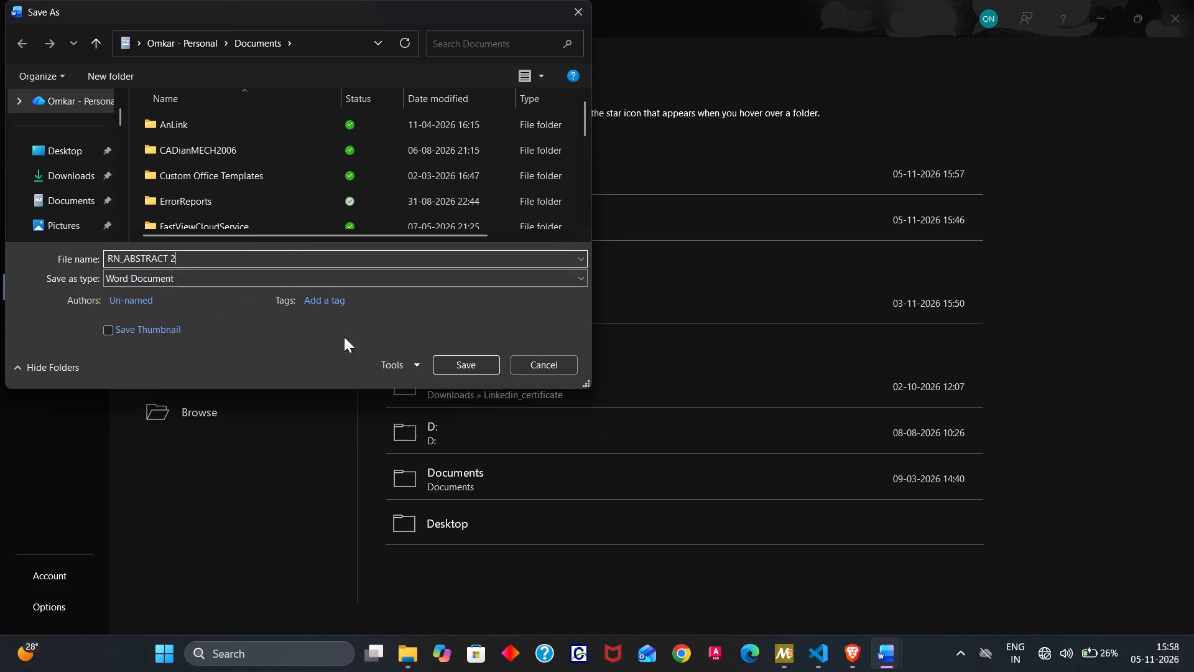
{"action": "left_click", "coordinate": [86, 169]}
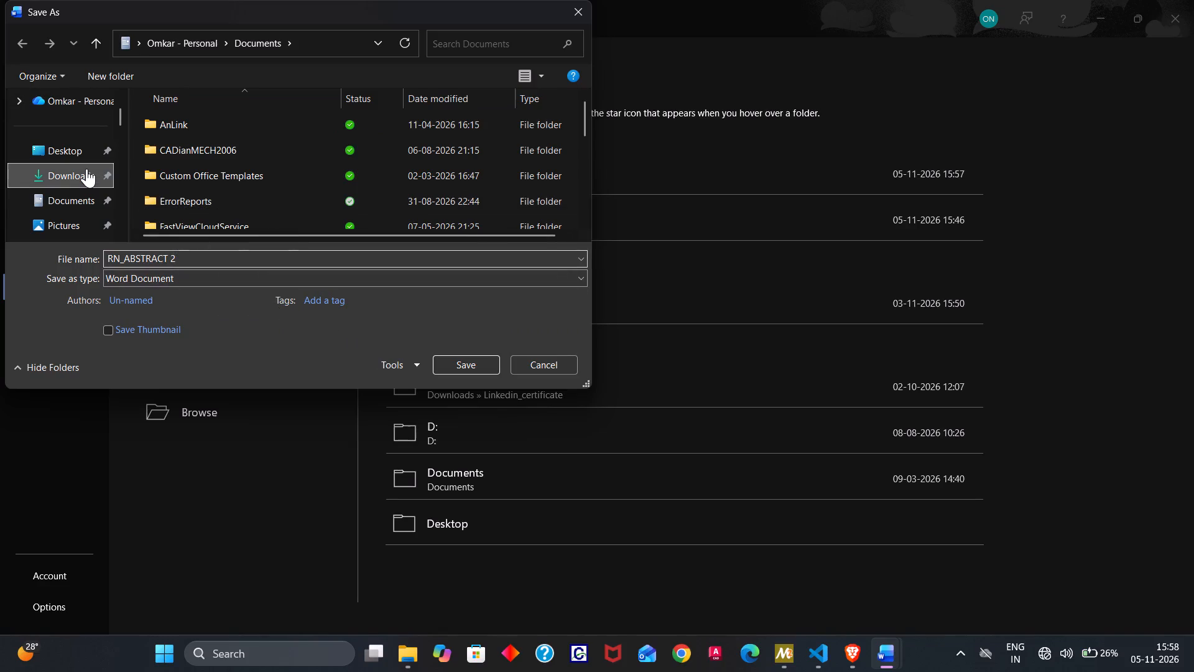
{"action": "left_click", "coordinate": [478, 362]}
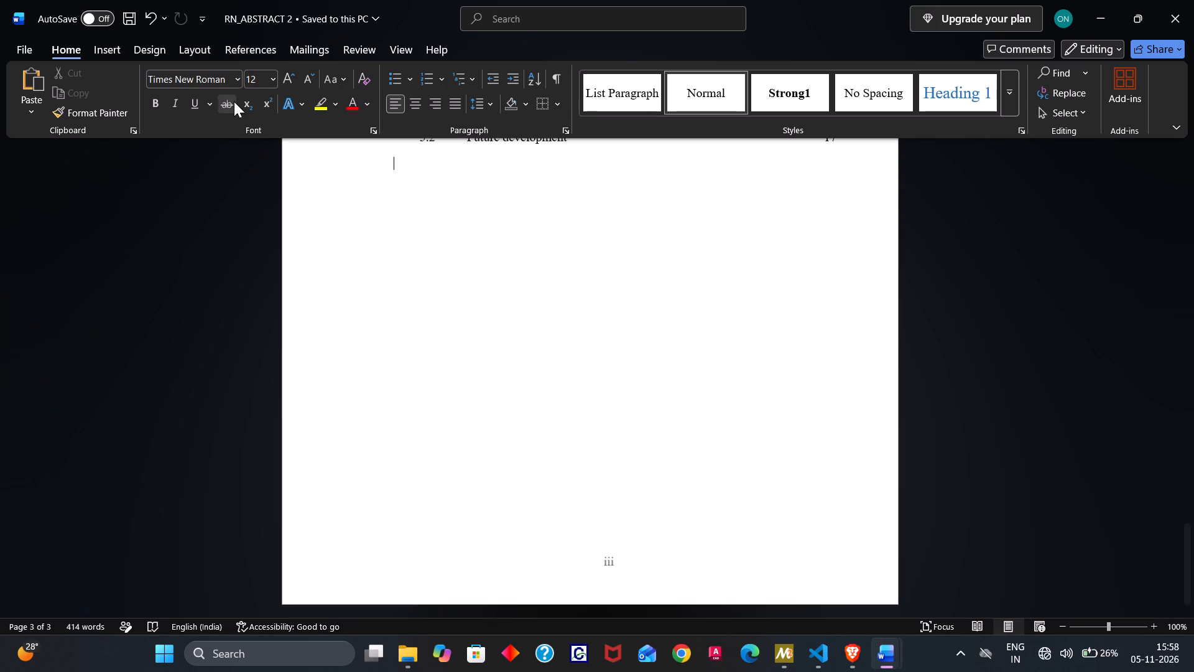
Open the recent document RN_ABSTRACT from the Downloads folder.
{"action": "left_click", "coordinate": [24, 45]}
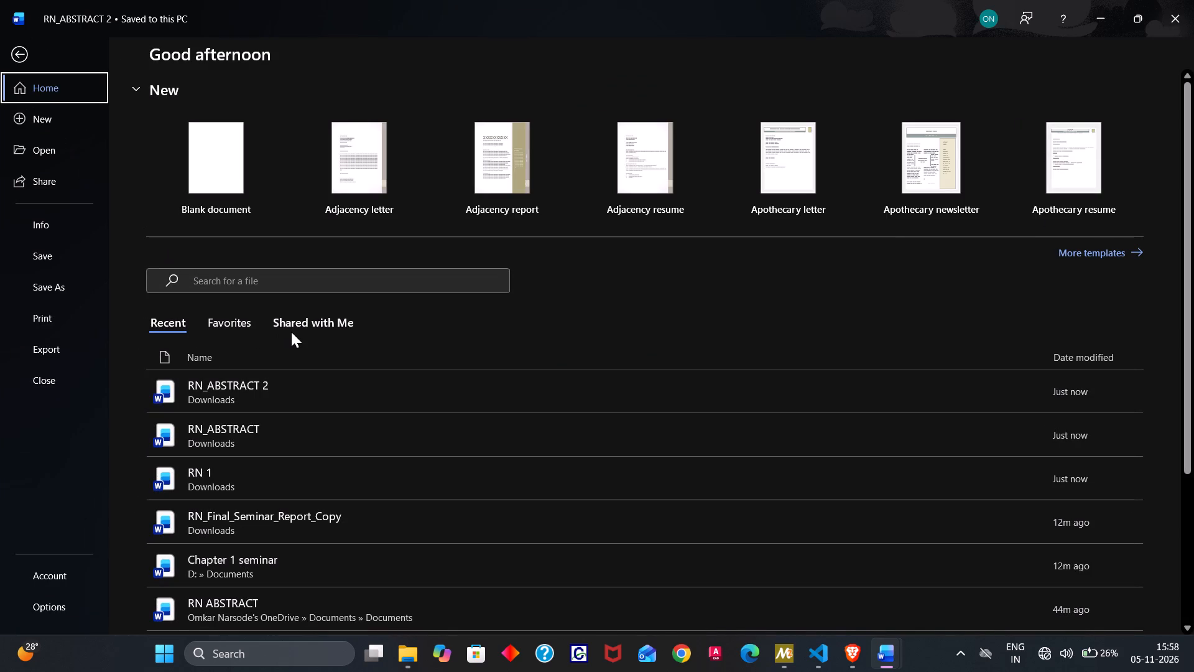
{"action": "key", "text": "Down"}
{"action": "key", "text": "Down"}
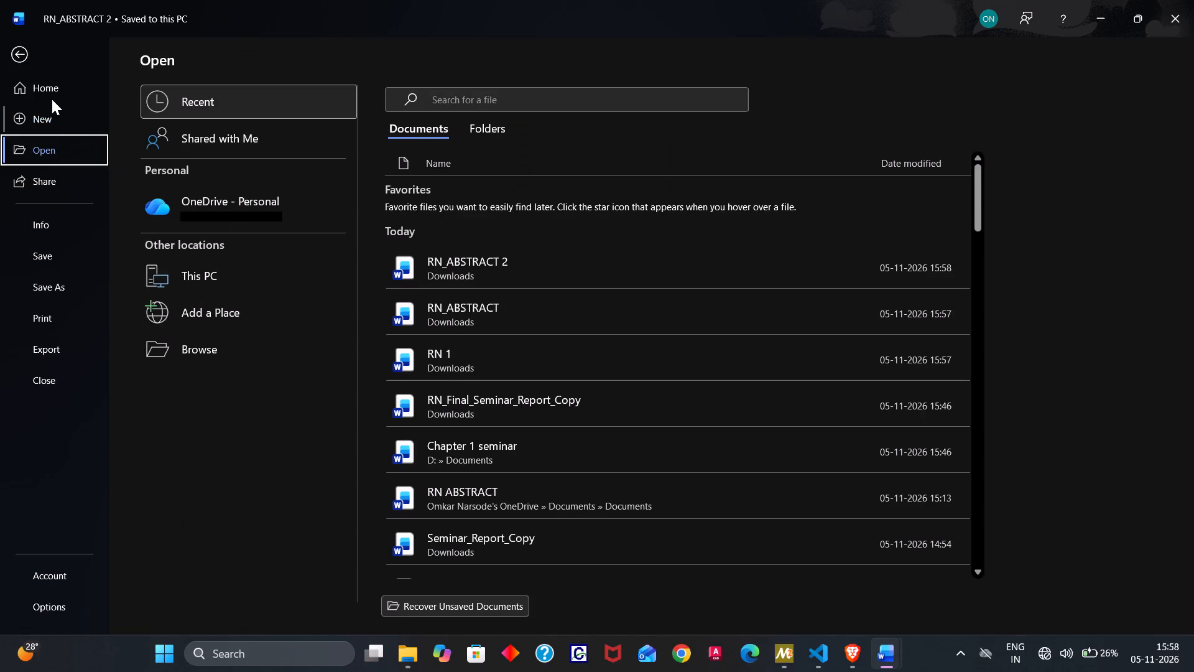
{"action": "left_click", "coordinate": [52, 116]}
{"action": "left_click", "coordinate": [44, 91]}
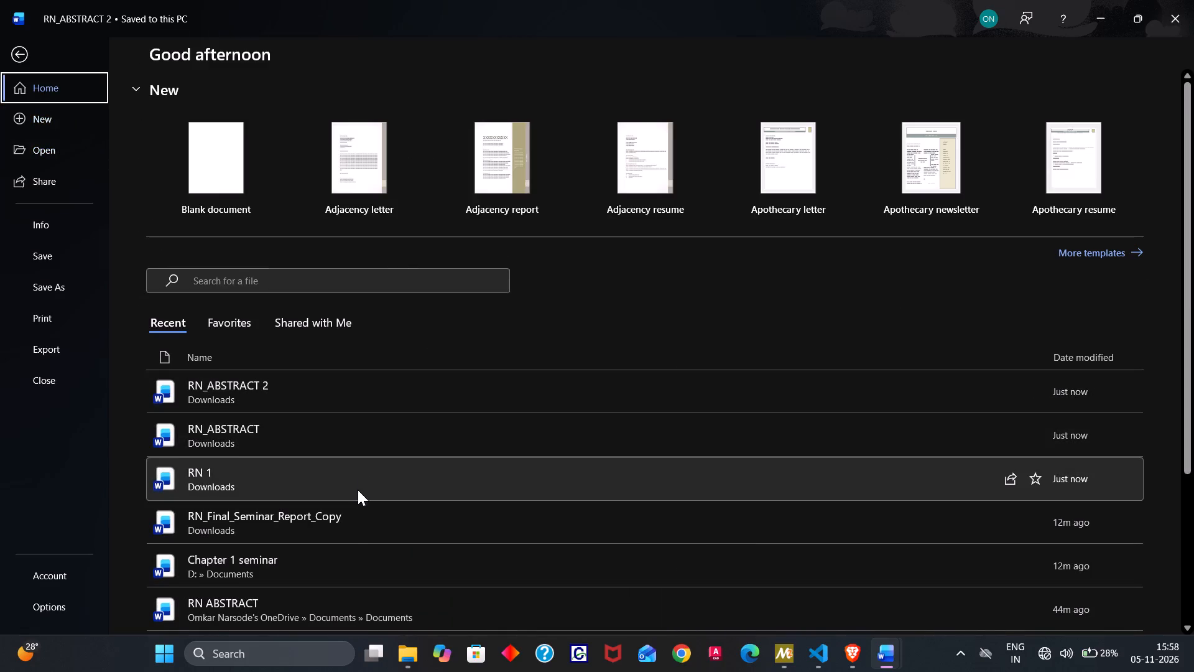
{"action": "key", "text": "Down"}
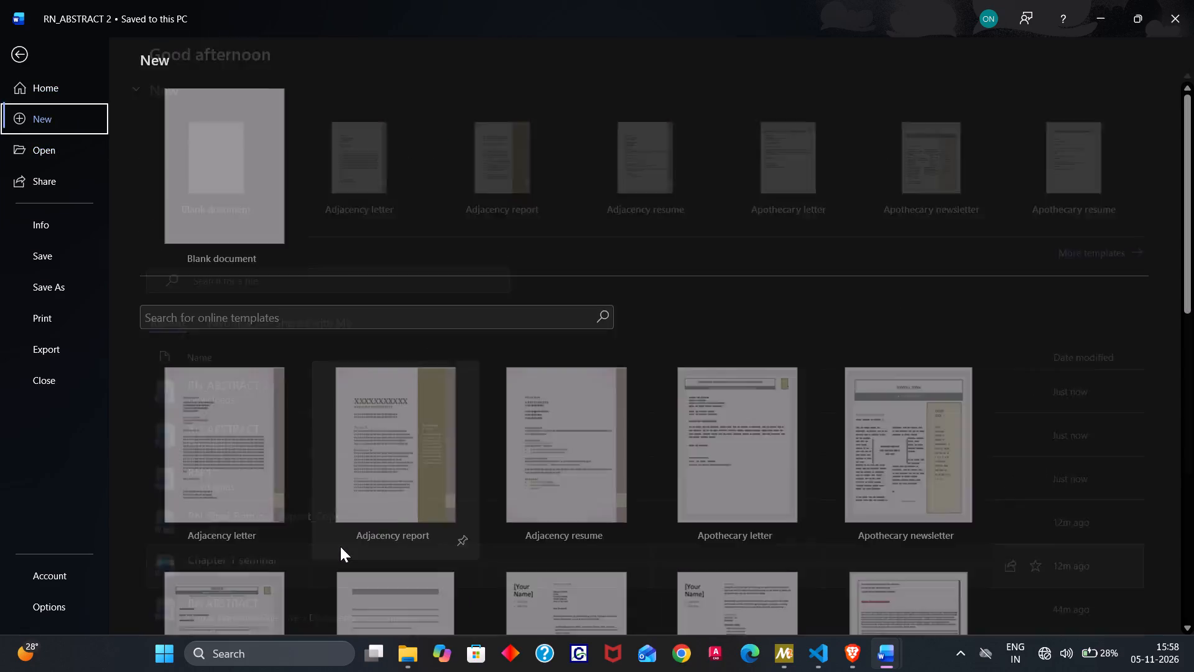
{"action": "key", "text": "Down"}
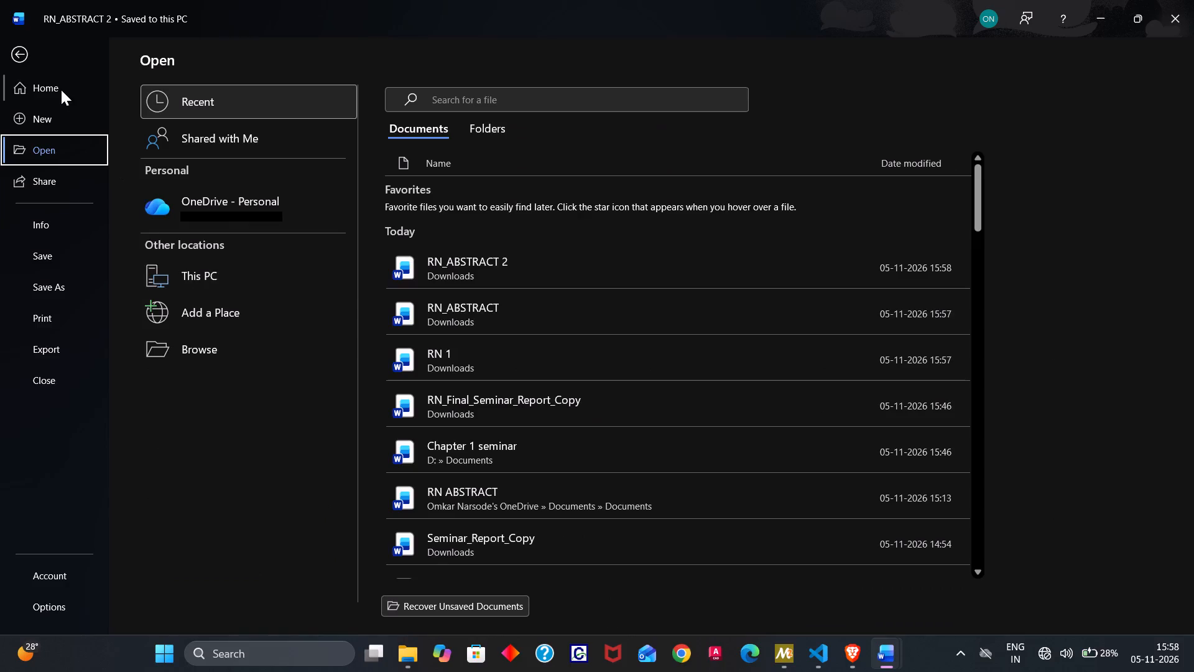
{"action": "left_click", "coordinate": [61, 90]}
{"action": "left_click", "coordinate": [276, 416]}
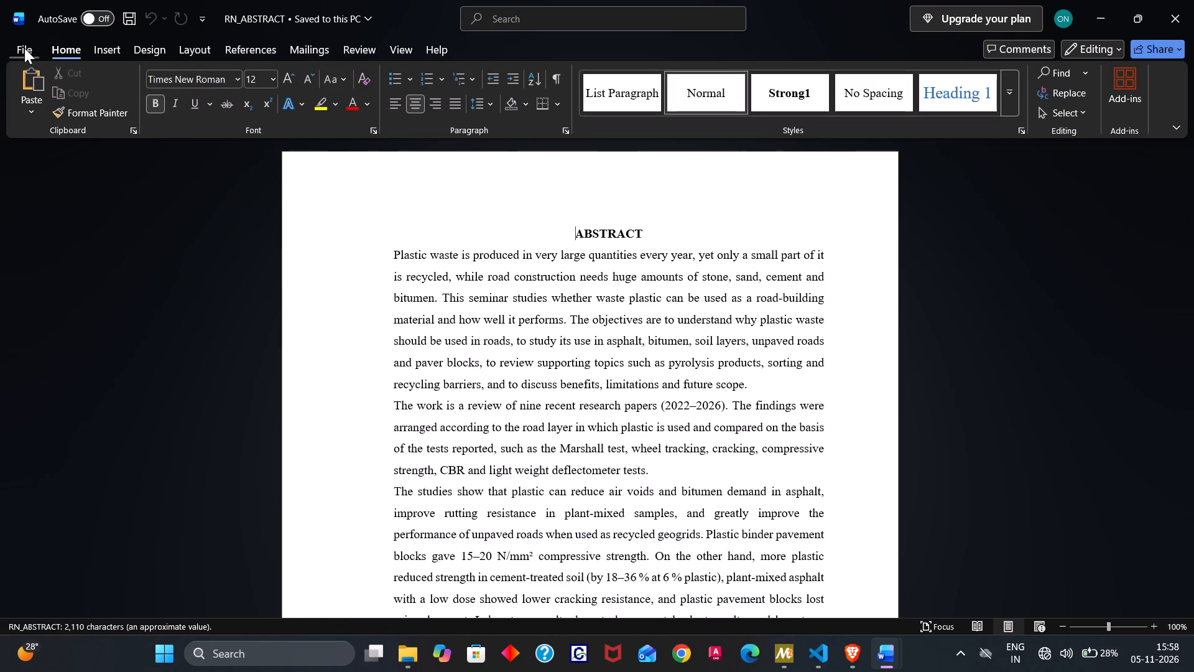
Open the recent document RN first page from the Downloads folder.
{"action": "left_click", "coordinate": [24, 48]}
{"action": "left_click", "coordinate": [557, 274]}
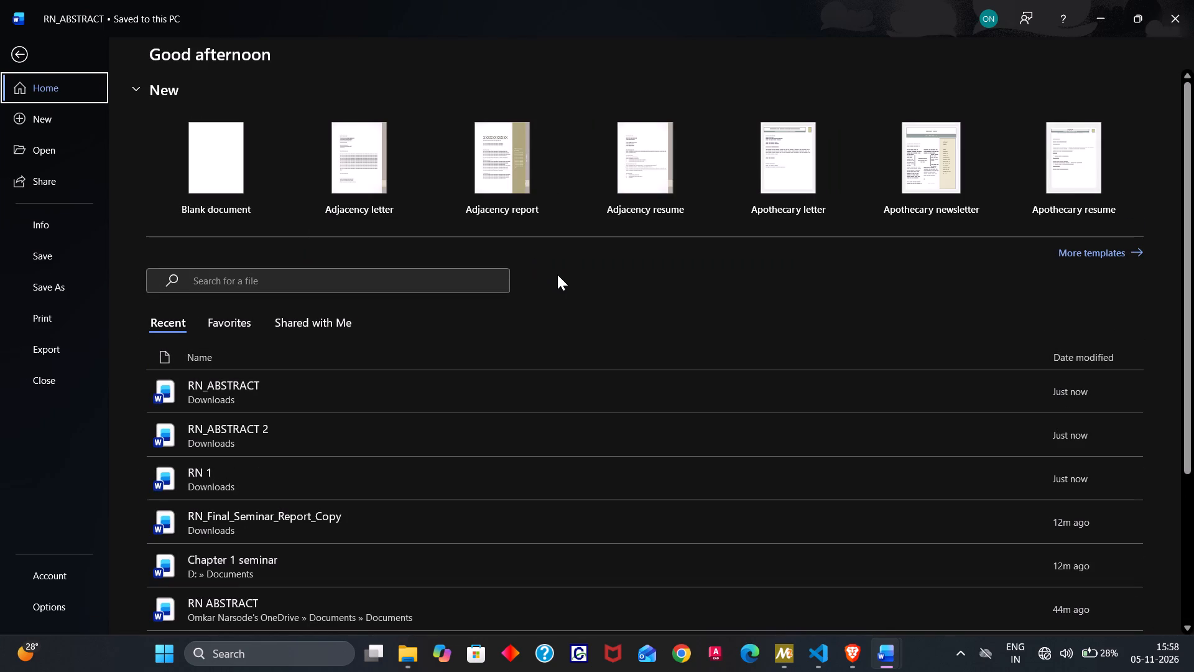
{"action": "double_click", "coordinate": [557, 274]}
{"action": "key", "text": "Down"}
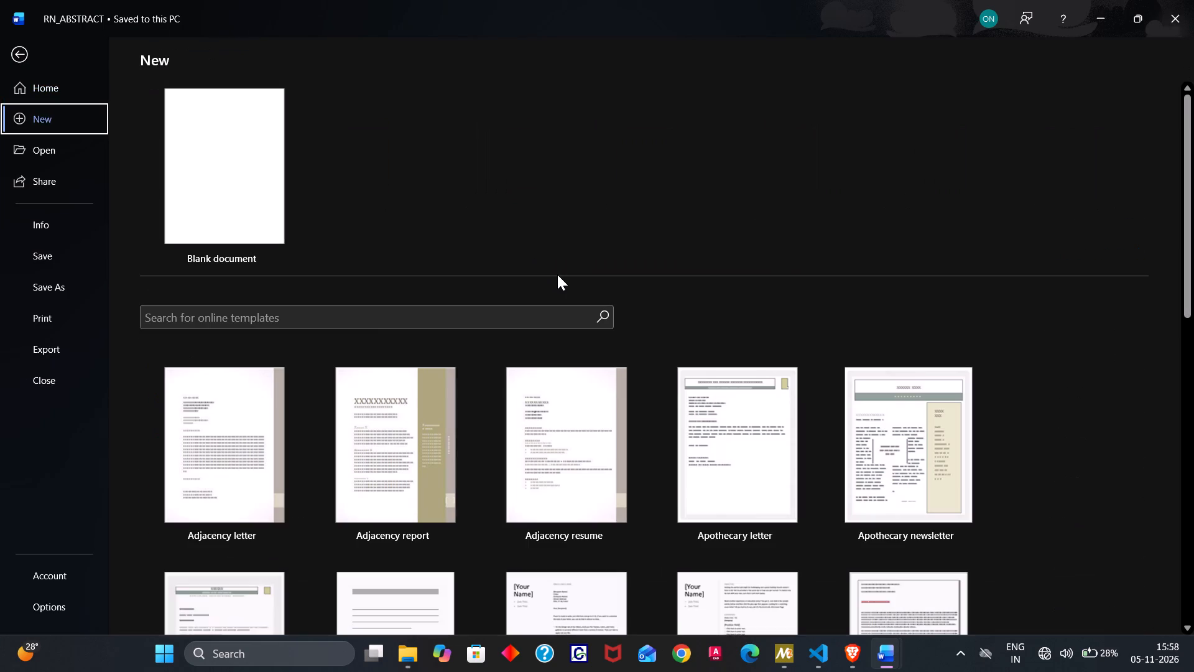
{"action": "left_click", "coordinate": [56, 94]}
{"action": "key", "text": "Left"}
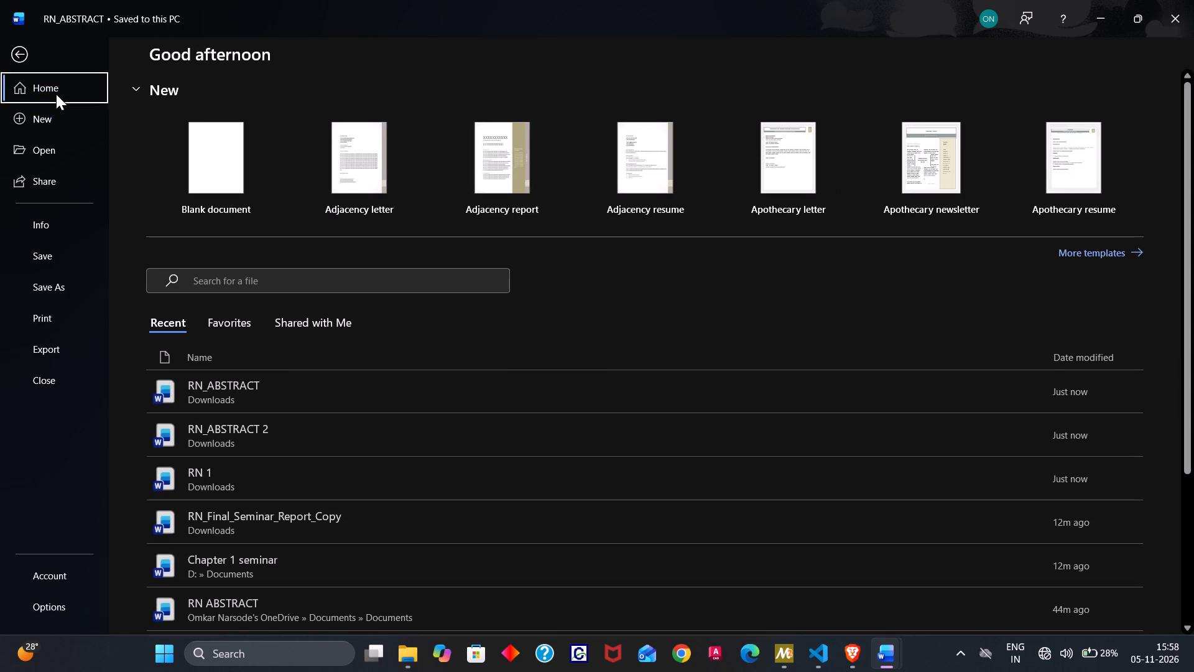
{"action": "key", "text": "Down"}
{"action": "key", "text": "Down"}
{"action": "key", "text": "Down"}
{"action": "key", "text": "Up"}
{"action": "key", "text": "Up"}
{"action": "key", "text": "Up"}
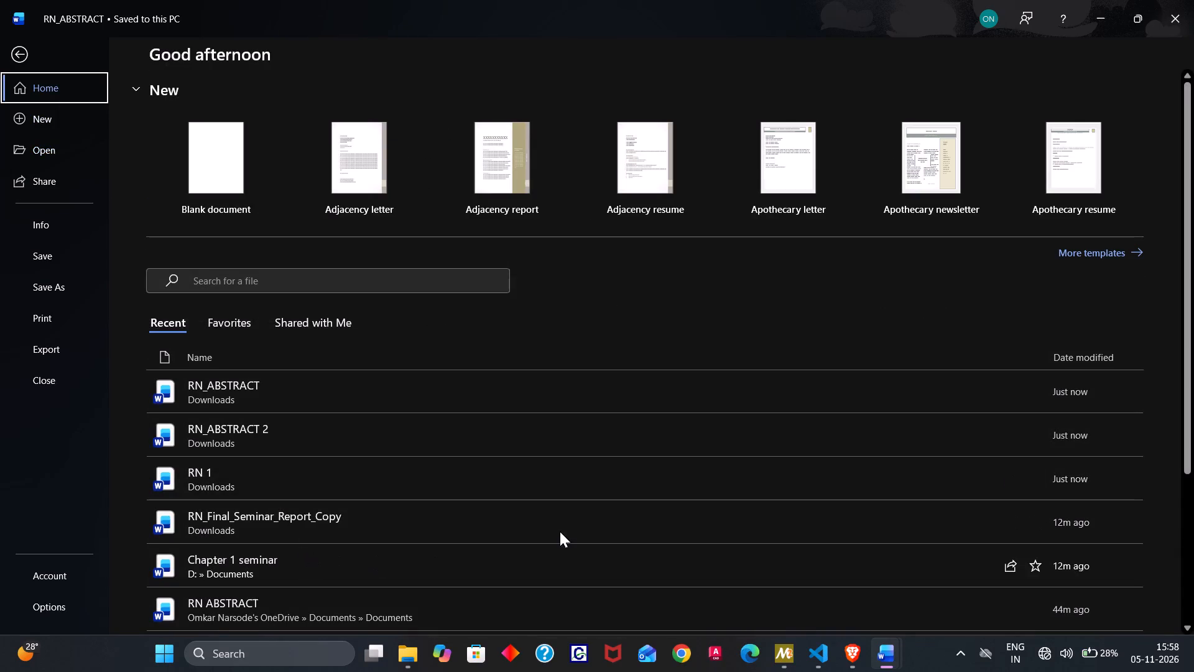
{"action": "scroll", "coordinate": [1193, 500], "scroll_direction": "down", "scroll_amount": 1}
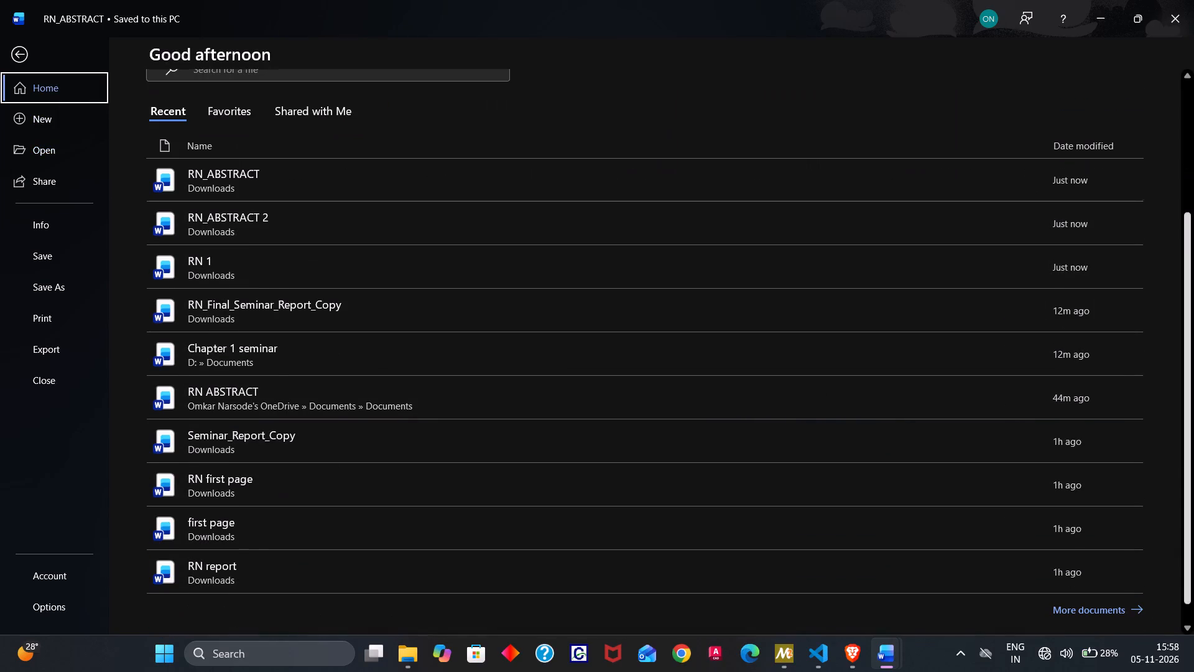
{"action": "scroll", "coordinate": [1193, 500], "scroll_direction": "down", "scroll_amount": 1}
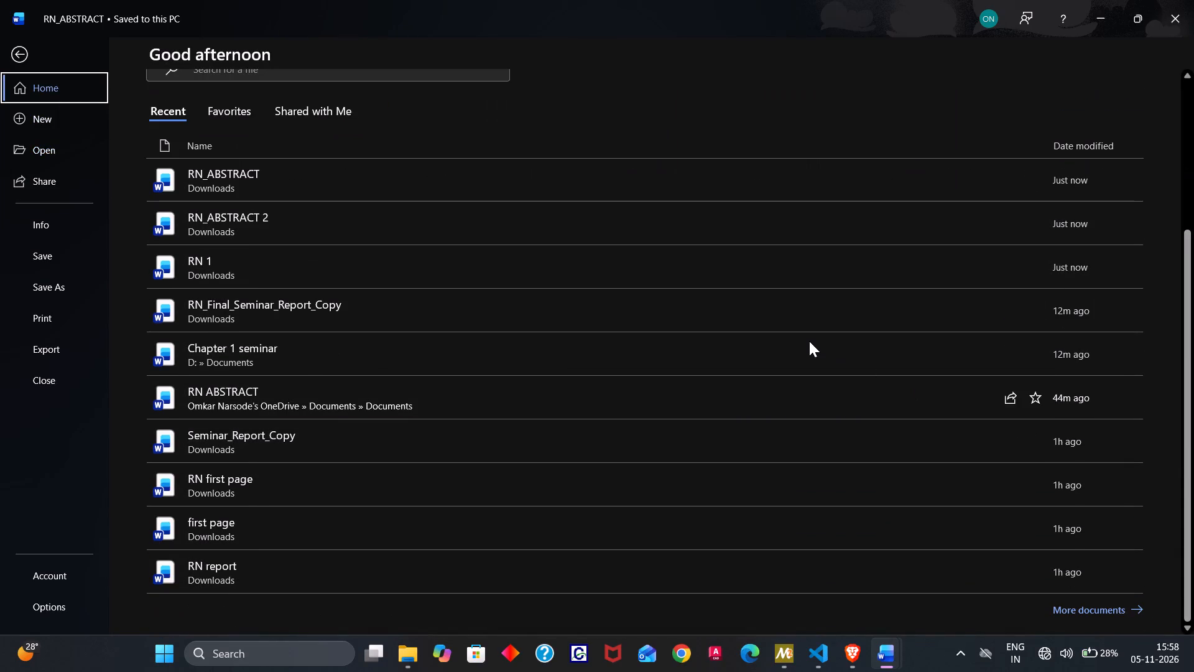
{"action": "double_click", "coordinate": [297, 490]}
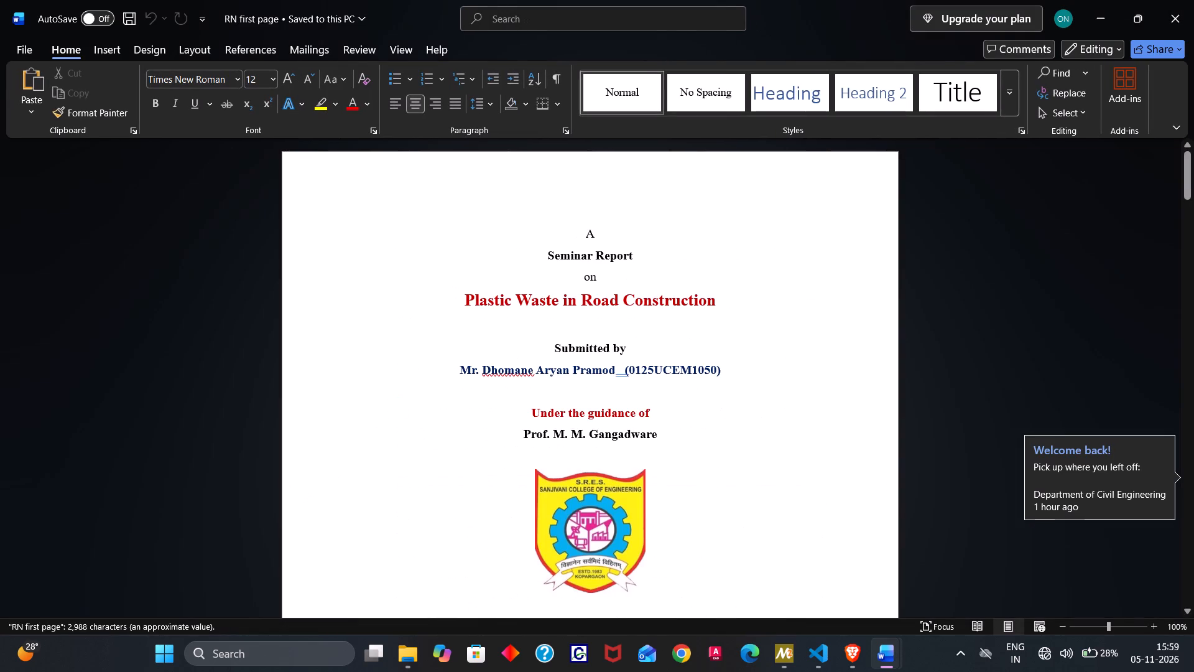
Review the RN first page document from the cover page through the certificate and acknowledgement to the Contents table.
{"action": "key", "text": "Down"}
{"action": "key", "text": "Down"}
{"action": "key", "text": "Down"}
{"action": "key", "text": "Down"}
{"action": "key", "text": "Down"}
{"action": "key", "text": "Down"}
{"action": "key", "text": "Down"}
{"action": "key", "text": "Down"}
{"action": "key", "text": "Down"}
{"action": "key", "text": "Down"}
{"action": "key", "text": "Down"}
{"action": "key", "text": "Down"}
{"action": "key", "text": "Down"}
{"action": "key", "text": "Down"}
{"action": "key", "text": "Down"}
{"action": "key", "text": "Down"}
{"action": "key", "text": "Down"}
{"action": "key", "text": "Down"}
{"action": "key", "text": "Down"}
{"action": "key", "text": "Down"}
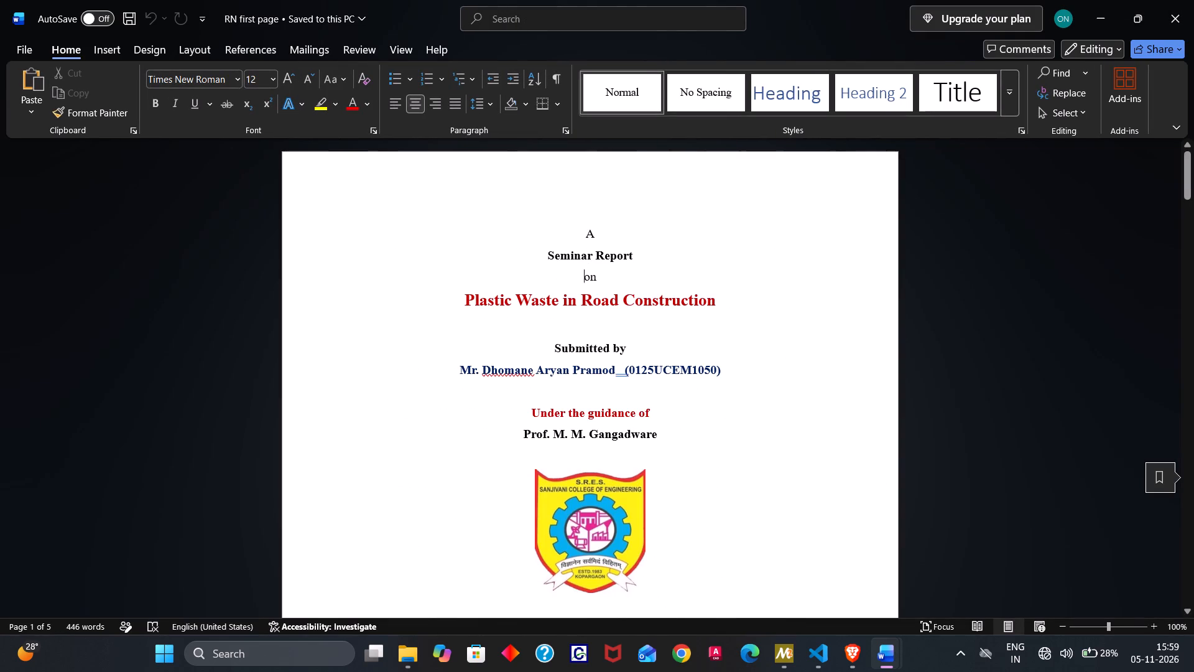
{"action": "scroll", "coordinate": [397, 405], "scroll_direction": "down", "scroll_amount": 1}
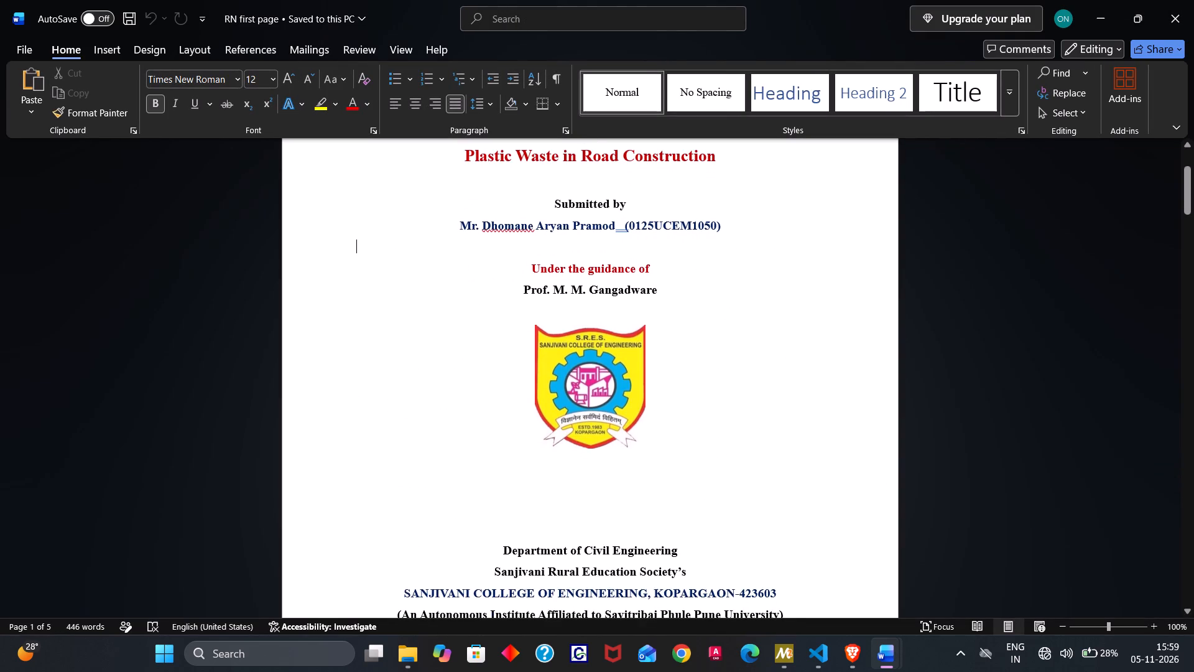
{"action": "scroll", "coordinate": [397, 405], "scroll_direction": "down", "scroll_amount": 4}
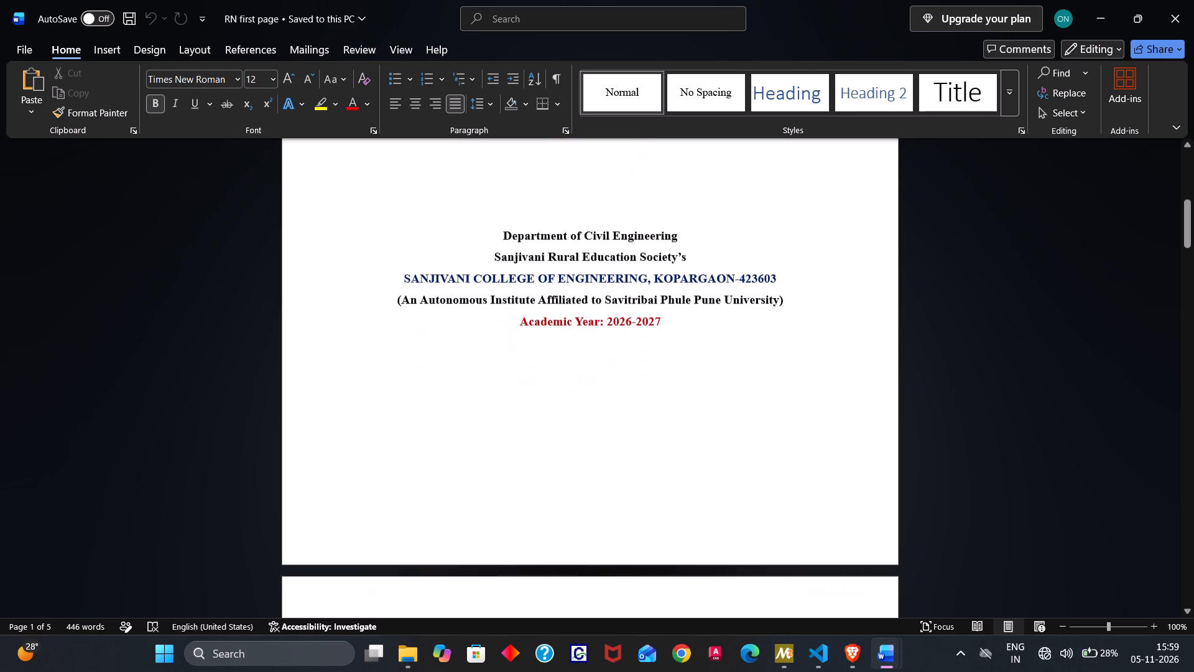
{"action": "scroll", "coordinate": [397, 405], "scroll_direction": "down", "scroll_amount": 3}
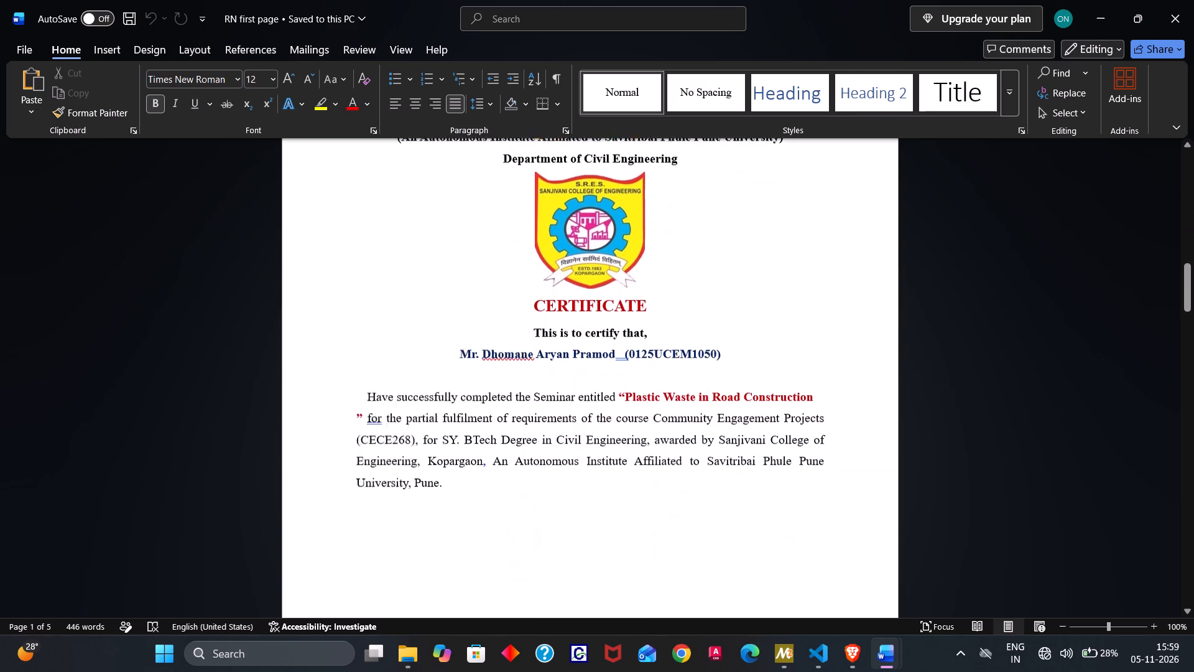
{"action": "scroll", "coordinate": [397, 405], "scroll_direction": "down", "scroll_amount": 4}
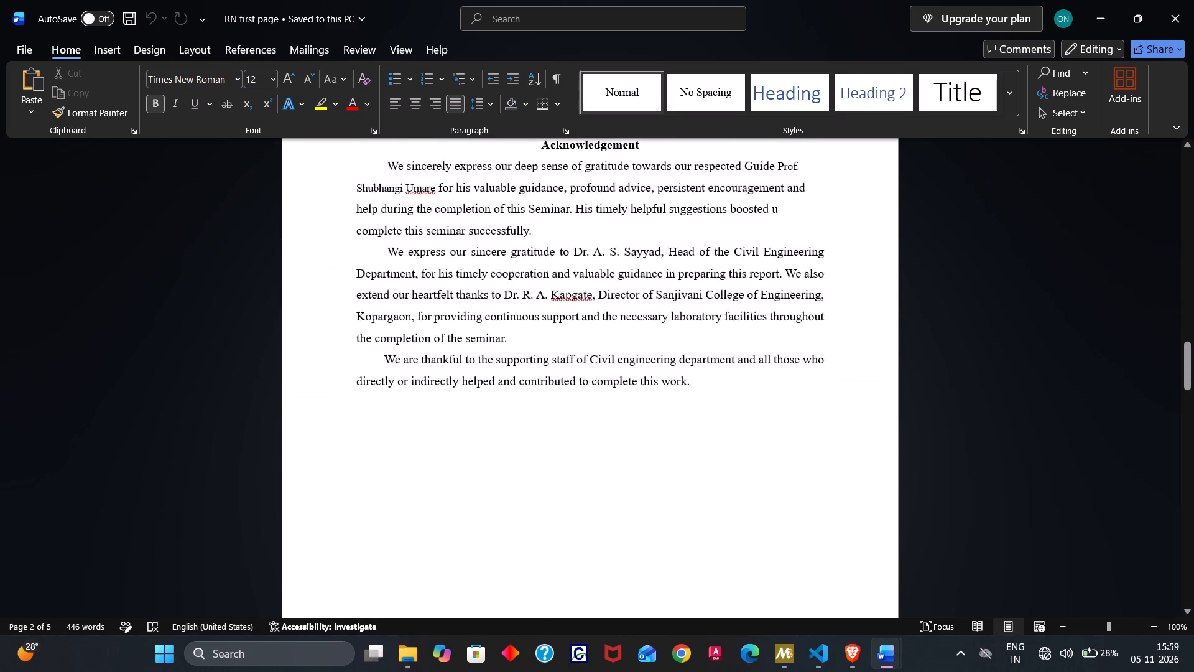
{"action": "scroll", "coordinate": [397, 405], "scroll_direction": "down", "scroll_amount": 3}
Remove all borders from the entire Contents table.
{"action": "scroll", "coordinate": [397, 405], "scroll_direction": "up", "scroll_amount": 2}
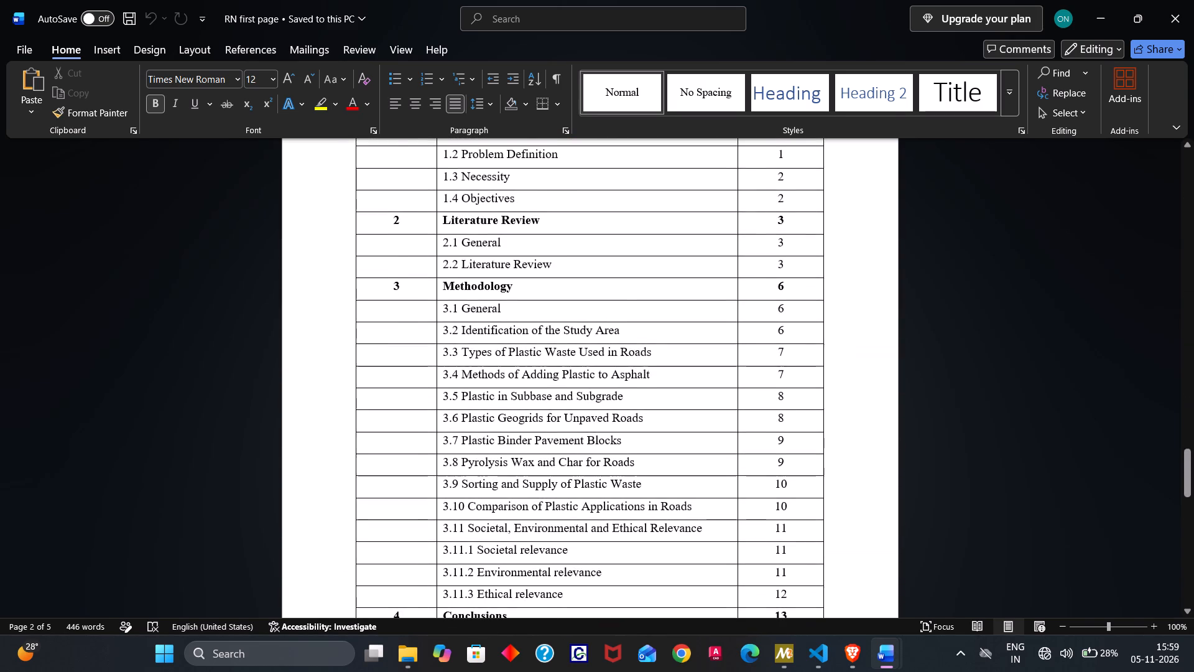
{"action": "scroll", "coordinate": [397, 405], "scroll_direction": "up", "scroll_amount": 1}
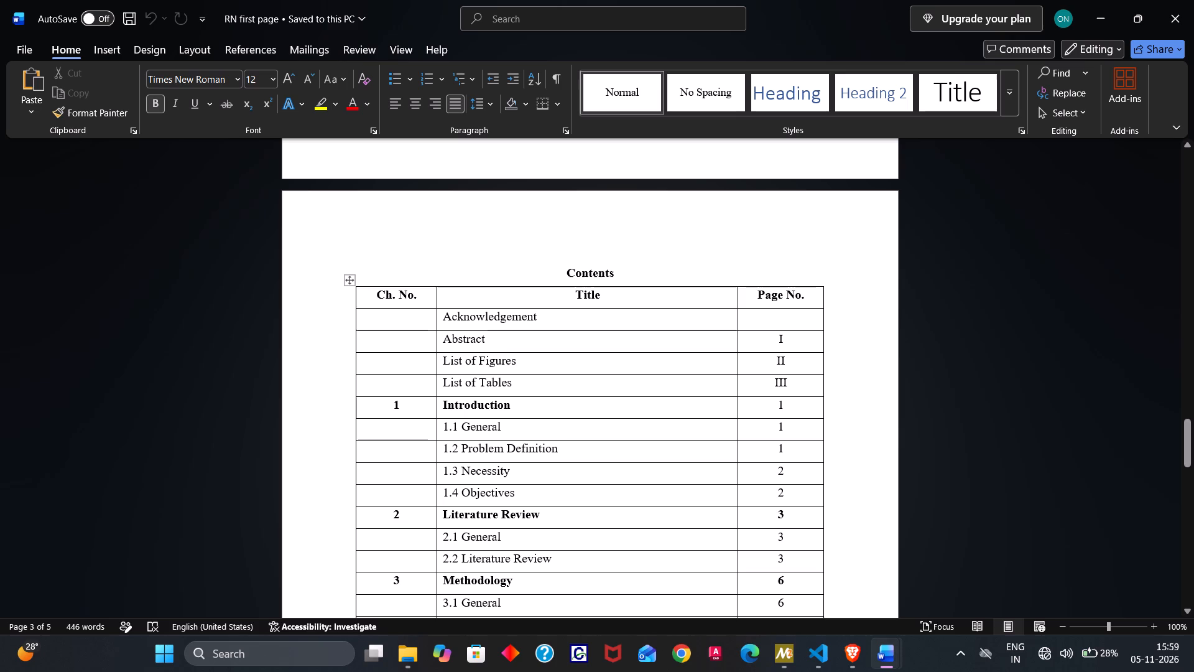
{"action": "left_click", "coordinate": [346, 282]}
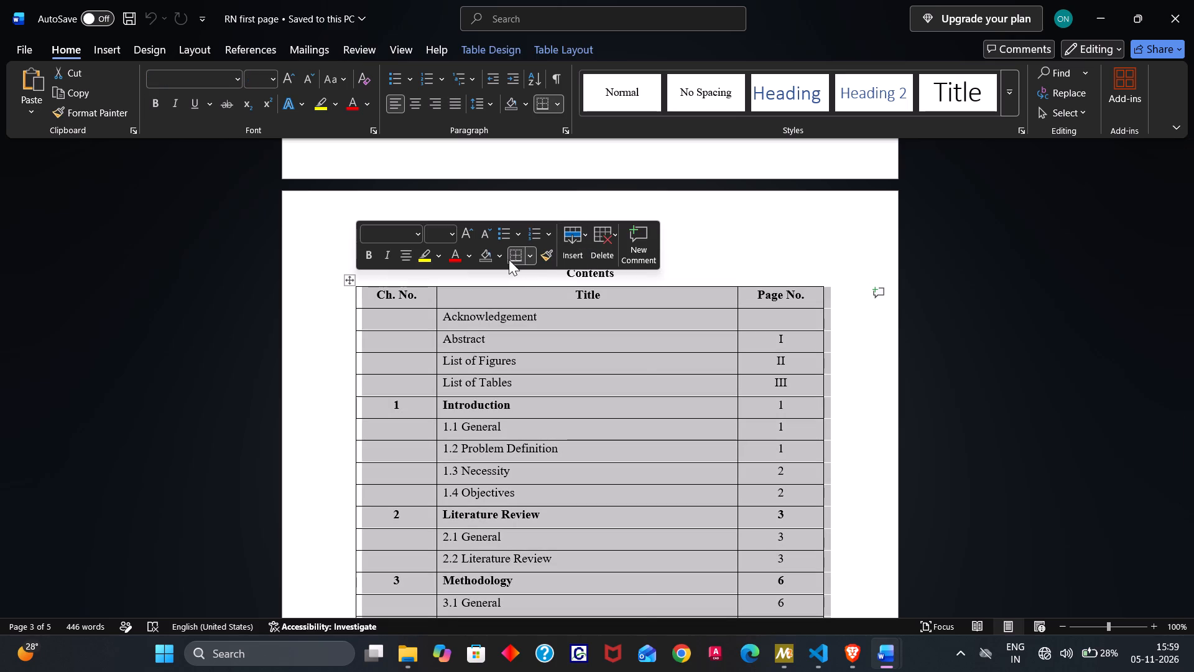
{"action": "left_click", "coordinate": [529, 260]}
{"action": "left_click", "coordinate": [519, 362]}
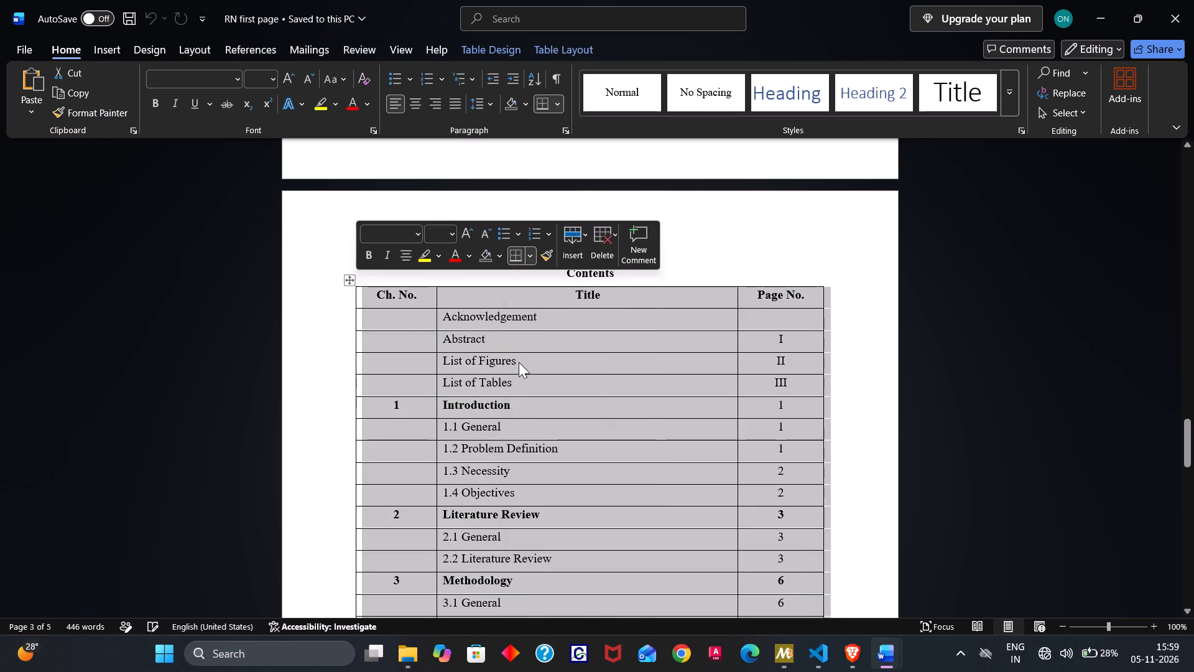
{"action": "left_click", "coordinate": [338, 328]}
Check the Contents table's layout down to its References entry and back at its header row.
{"action": "scroll", "coordinate": [338, 328], "scroll_direction": "down", "scroll_amount": 1}
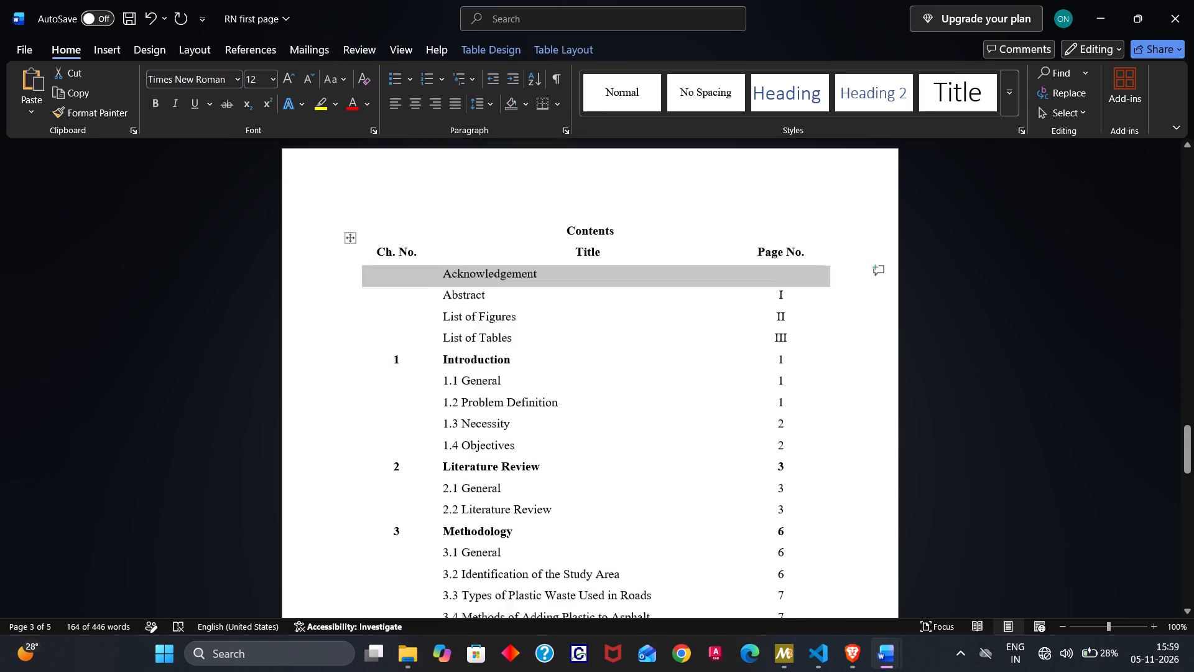
{"action": "scroll", "coordinate": [338, 328], "scroll_direction": "down", "scroll_amount": 4}
{"action": "scroll", "coordinate": [338, 328], "scroll_direction": "up", "scroll_amount": 2}
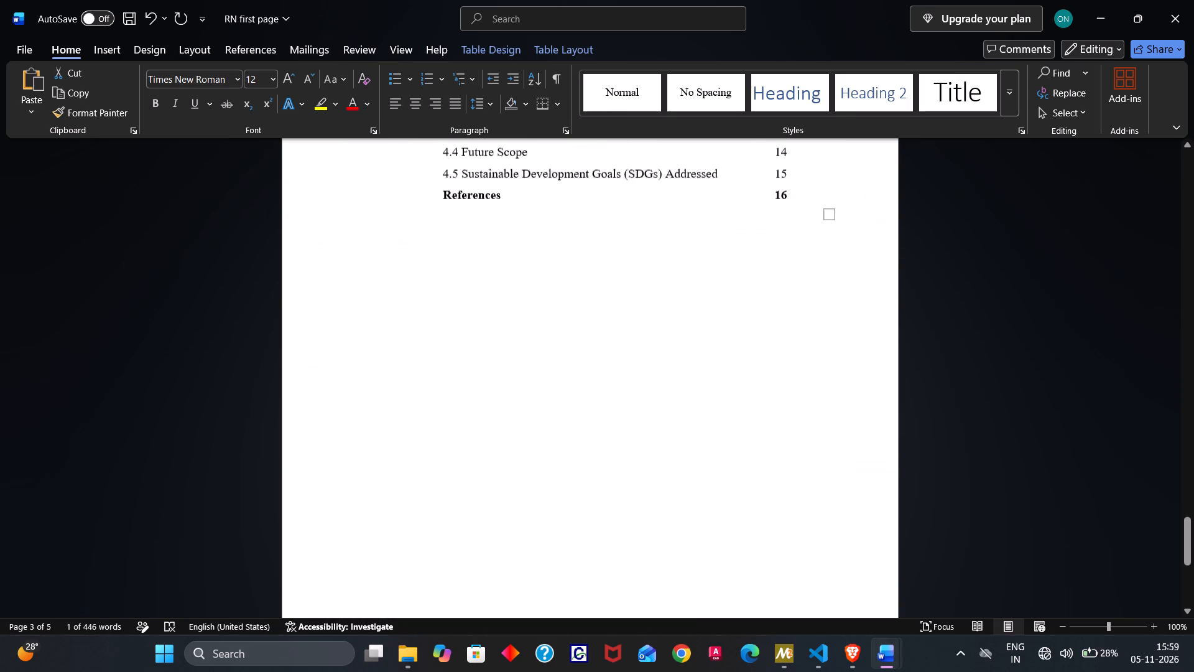
{"action": "scroll", "coordinate": [338, 328], "scroll_direction": "up", "scroll_amount": 2}
{"action": "scroll", "coordinate": [338, 328], "scroll_direction": "down", "scroll_amount": 1}
{"action": "left_click", "coordinate": [334, 341]}
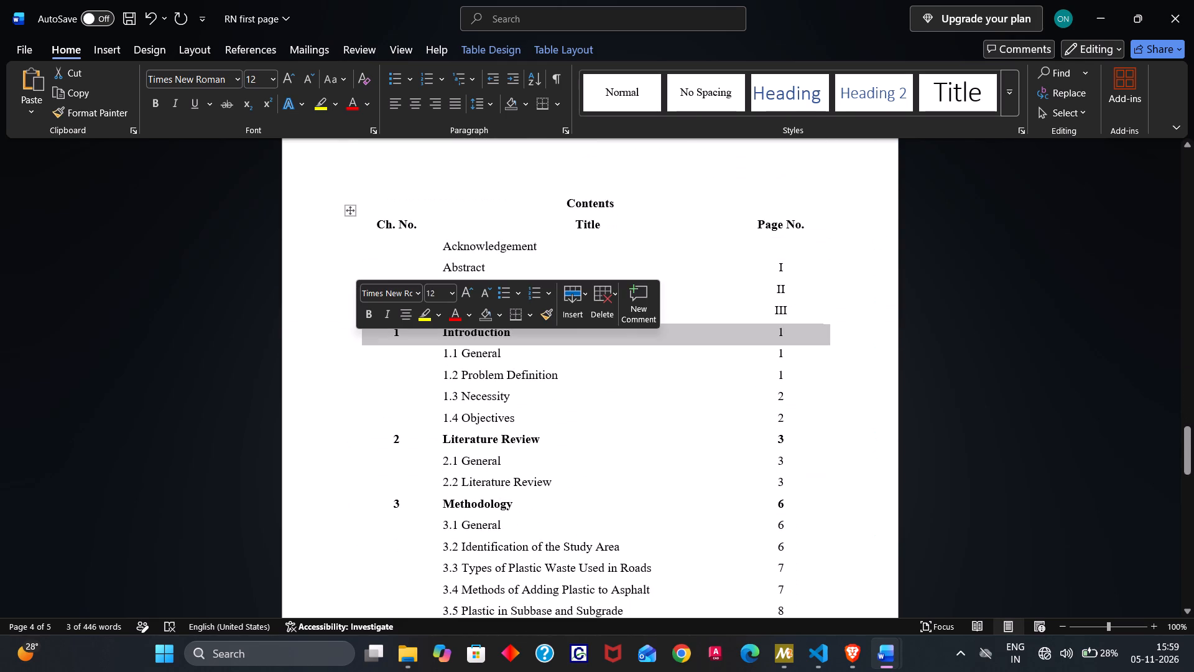
{"action": "left_click", "coordinate": [454, 231]}
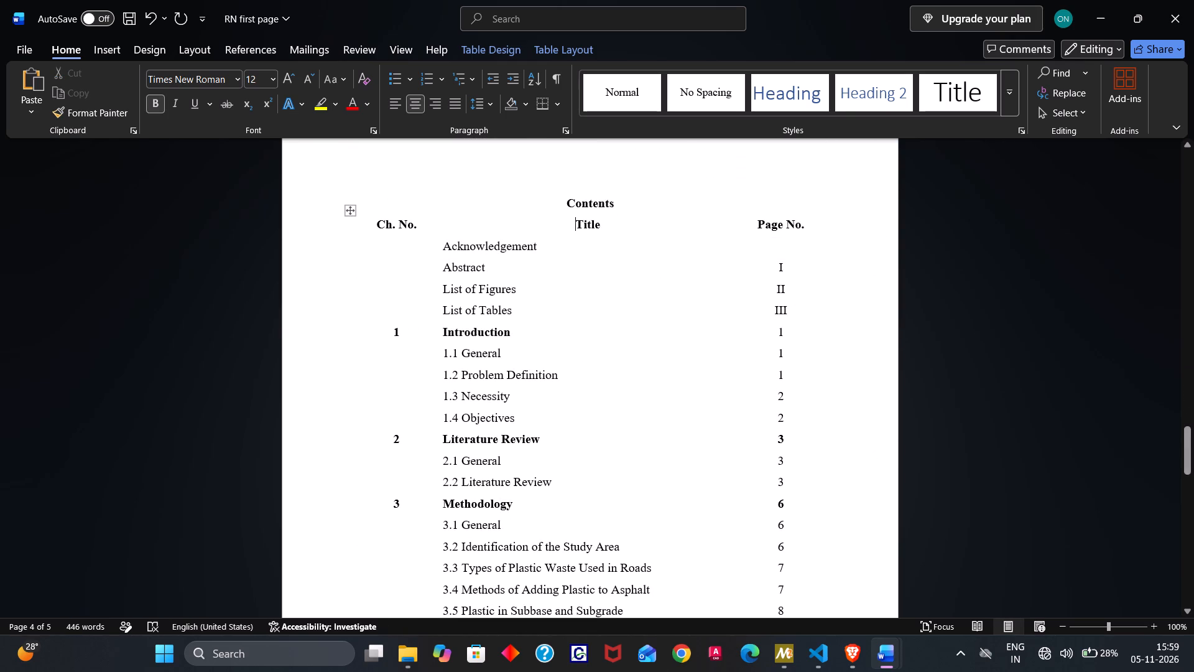
Review the pages backwards from the Contents through the acknowledgement and certificate to the cover page.
{"action": "key", "text": "Up"}
{"action": "key", "text": "Up"}
{"action": "key", "text": "Up"}
{"action": "key", "text": "Up"}
{"action": "key", "text": "Up"}
{"action": "key", "text": "Up"}
{"action": "key", "text": "Up"}
{"action": "key", "text": "Up"}
{"action": "key", "text": "Up"}
{"action": "key", "text": "Up"}
{"action": "key", "text": "Up"}
{"action": "key", "text": "Up"}
{"action": "key", "text": "Up"}
{"action": "key", "text": "Up"}
{"action": "key", "text": "Up"}
{"action": "key", "text": "Up"}
{"action": "key", "text": "Up"}
{"action": "key", "text": "Up"}
{"action": "key", "text": "Up"}
{"action": "key", "text": "Up"}
{"action": "key", "text": "Up"}
{"action": "key", "text": "Up"}
{"action": "key", "text": "Up"}
{"action": "key", "text": "Up"}
{"action": "key", "text": "Up"}
{"action": "key", "text": "Up"}
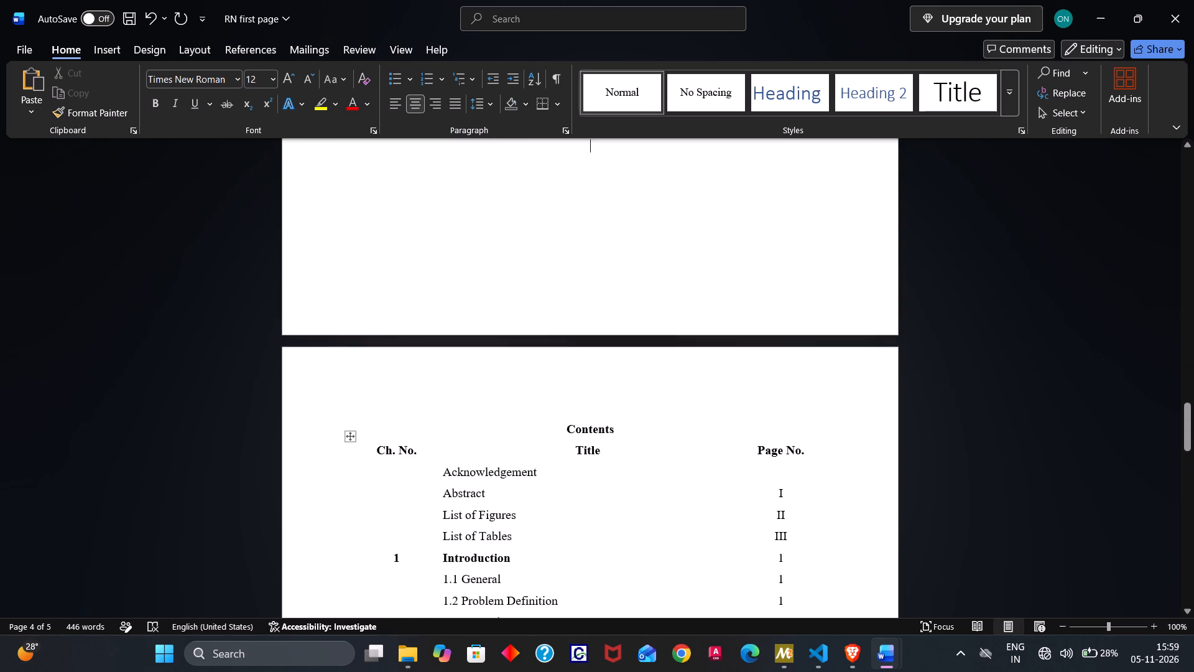
{"action": "key", "text": "Up"}
{"action": "key", "text": "Up"}
{"action": "key", "text": "Up"}
{"action": "key", "text": "Up"}
{"action": "key", "text": "Up"}
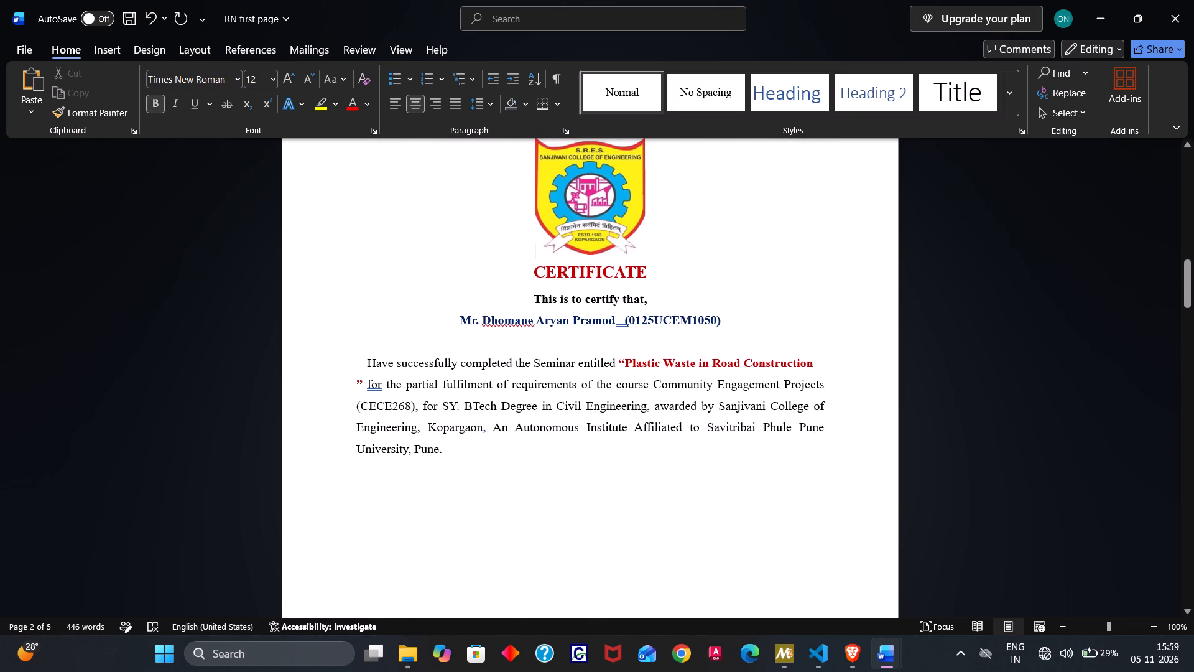
{"action": "left_click", "coordinate": [392, 358]}
{"action": "key", "text": "Up"}
{"action": "key", "text": "Up"}
{"action": "key", "text": "Up"}
{"action": "key", "text": "Up"}
{"action": "key", "text": "Up"}
{"action": "key", "text": "Up"}
{"action": "key", "text": "Up"}
{"action": "key", "text": "Up"}
{"action": "key", "text": "Up"}
{"action": "key", "text": "Up"}
{"action": "key", "text": "Up"}
{"action": "key", "text": "Up"}
{"action": "key", "text": "Up"}
{"action": "key", "text": "Up"}
{"action": "key", "text": "Up"}
{"action": "key", "text": "Up"}
{"action": "key", "text": "Up"}
{"action": "key", "text": "Up"}
{"action": "key", "text": "Up"}
{"action": "key", "text": "Up"}
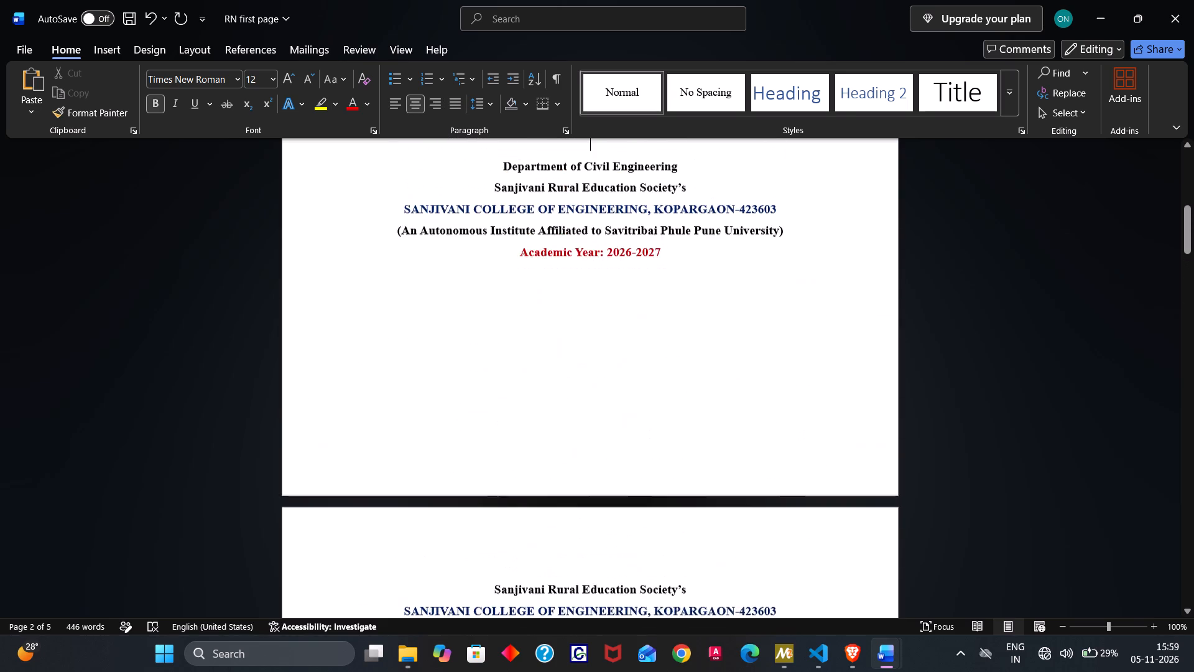
{"action": "key", "text": "Up"}
{"action": "key", "text": "Up"}
{"action": "key", "text": "Up"}
{"action": "key", "text": "Up"}
{"action": "key", "text": "Up"}
{"action": "key", "text": "Up"}
{"action": "key", "text": "Up"}
{"action": "key", "text": "Up"}
{"action": "key", "text": "Up"}
{"action": "key", "text": "Up"}
{"action": "key", "text": "Up"}
{"action": "key", "text": "Up"}
{"action": "key", "text": "Up"}
{"action": "key", "text": "Up"}
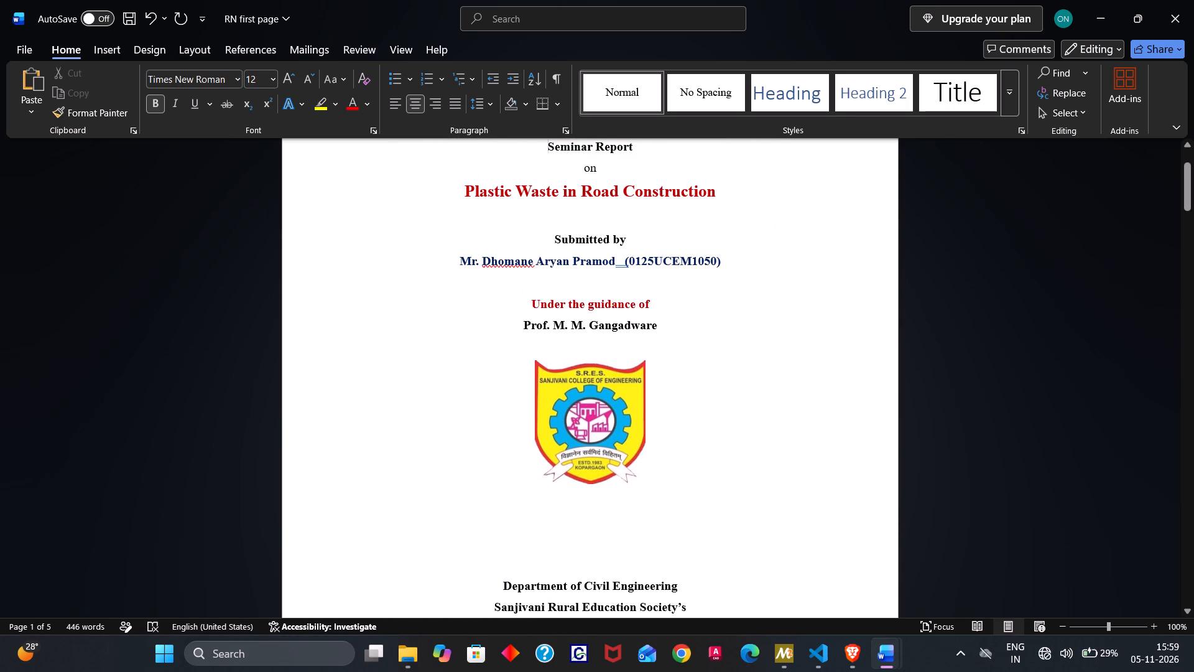
Enlarge the college logo on the cover page slightly, keeping its proportions.
{"action": "left_click", "coordinate": [561, 432]}
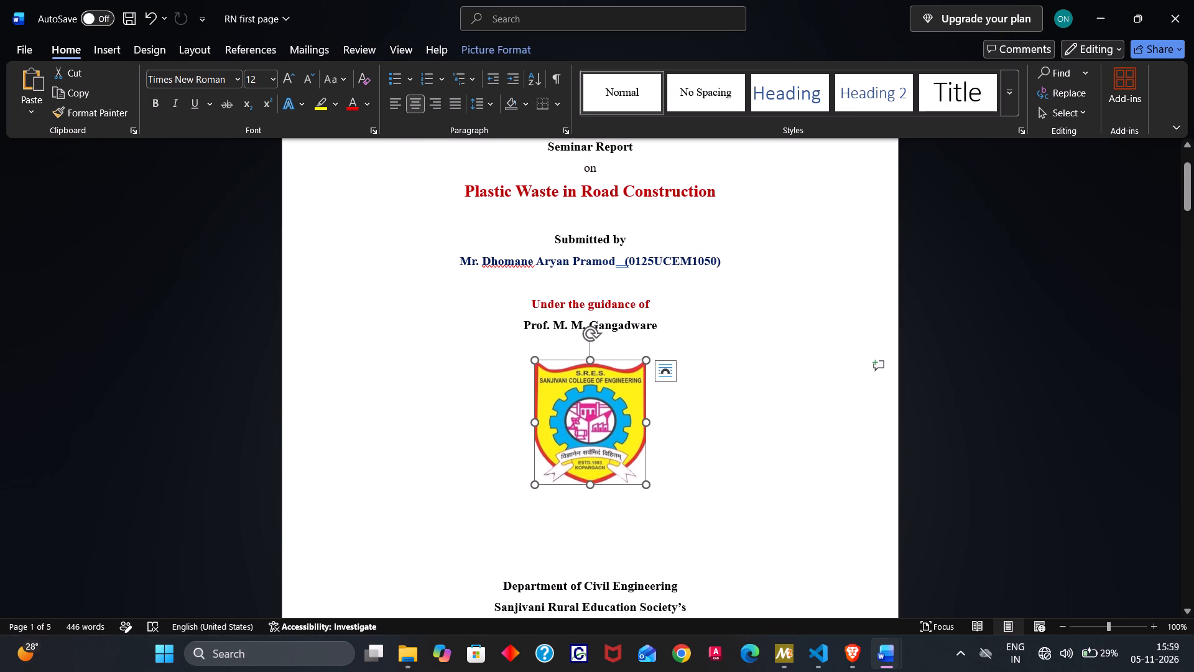
{"action": "left_click_drag", "start_coordinate": [643, 485], "coordinate": [653, 497]}
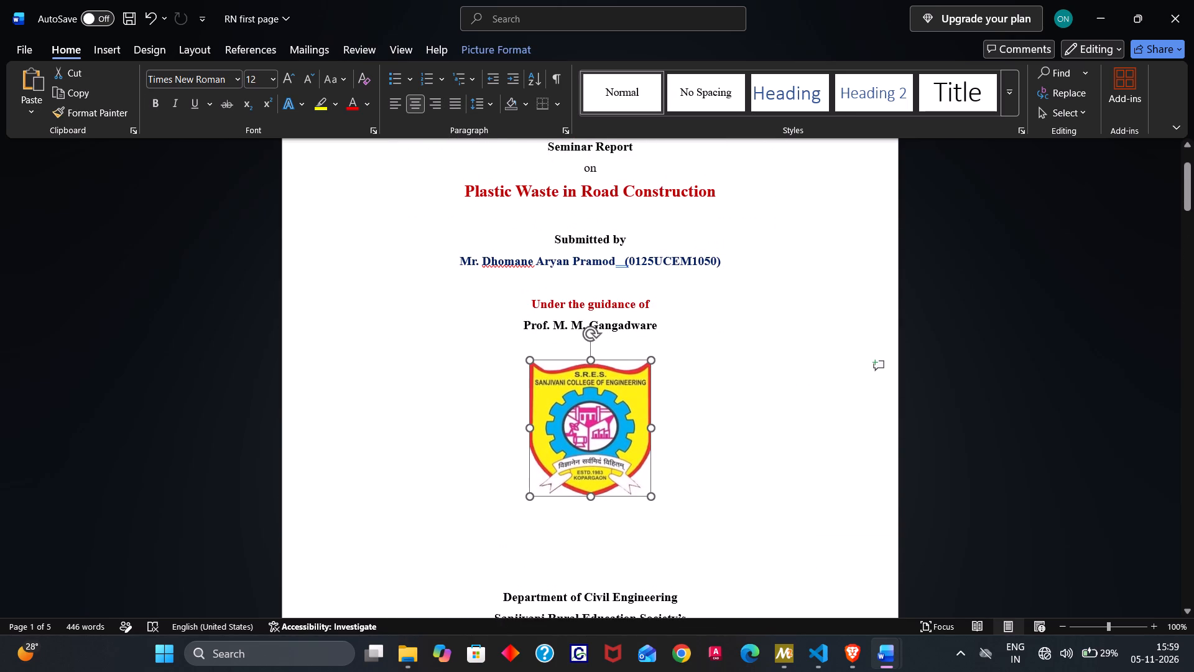
{"action": "left_click_drag", "start_coordinate": [653, 497], "coordinate": [661, 510]}
{"action": "left_click", "coordinate": [668, 489]}
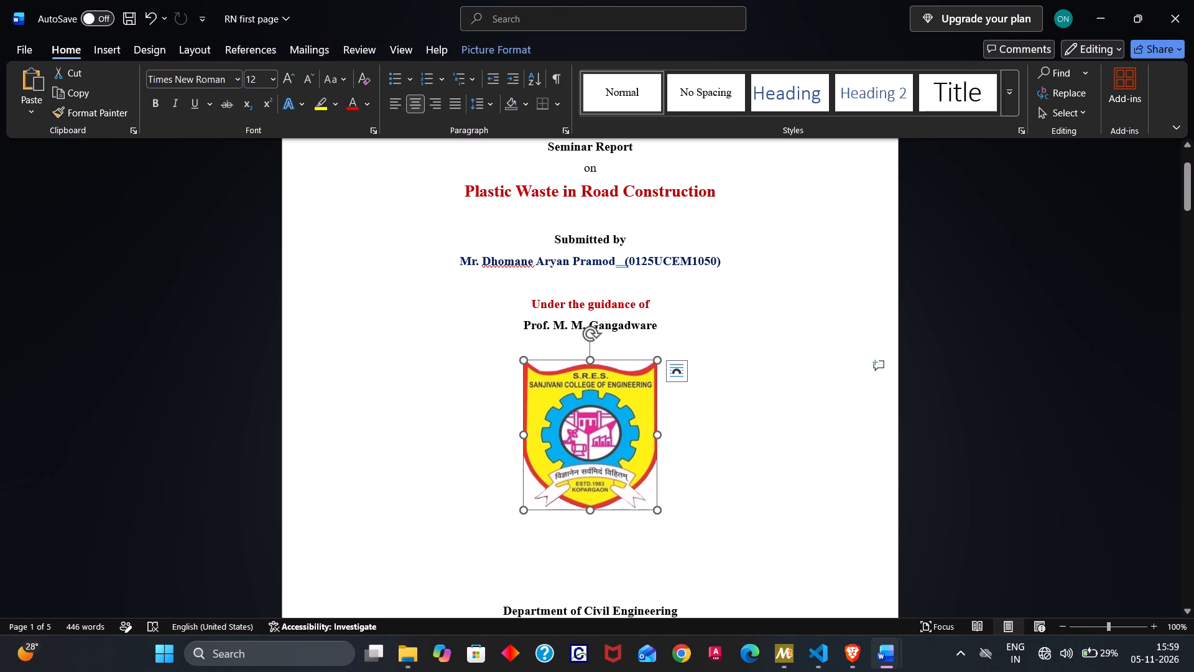
Review the rest of the cover page and the certificate page down to the Acknowledgement.
{"action": "key", "text": "Down"}
{"action": "key", "text": "Down"}
{"action": "key", "text": "Down"}
{"action": "key", "text": "Down"}
{"action": "key", "text": "Down"}
{"action": "key", "text": "Down"}
{"action": "key", "text": "Down"}
{"action": "key", "text": "Down"}
{"action": "key", "text": "Down"}
{"action": "key", "text": "Down"}
{"action": "key", "text": "Down"}
{"action": "key", "text": "Down"}
{"action": "key", "text": "Down"}
{"action": "key", "text": "Down"}
{"action": "key", "text": "Down"}
{"action": "key", "text": "Down"}
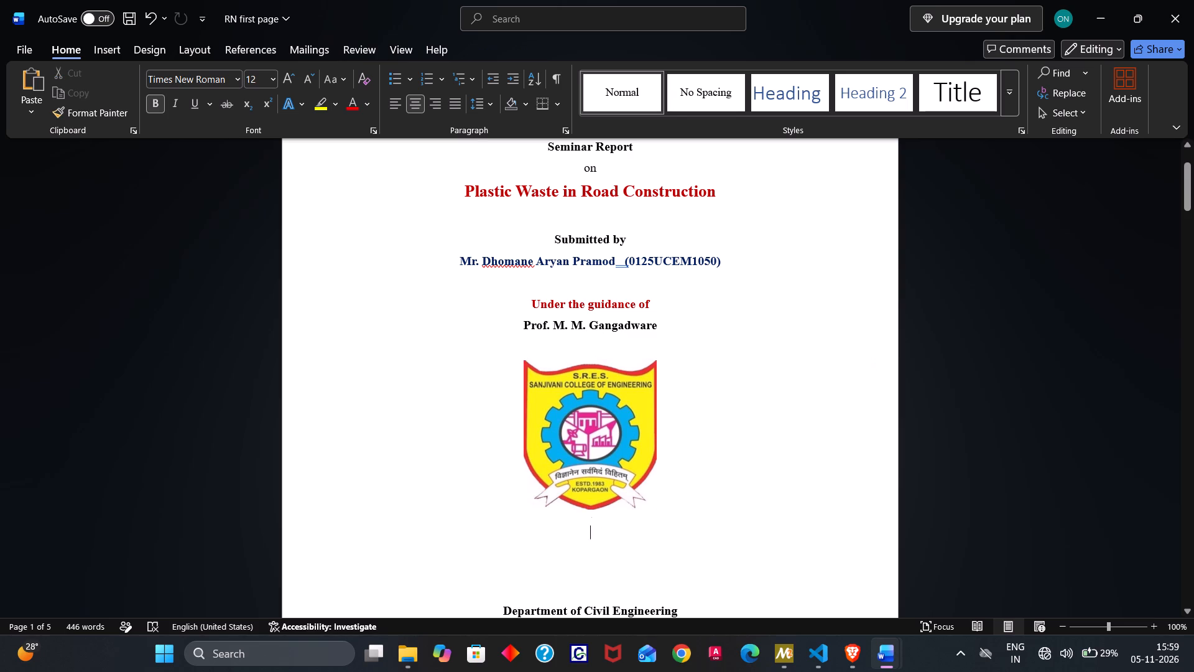
{"action": "key", "text": "Down"}
{"action": "key", "text": "Down"}
{"action": "key", "text": "Down"}
{"action": "key", "text": "Down"}
{"action": "key", "text": "Down"}
{"action": "key", "text": "Down"}
{"action": "key", "text": "Down"}
{"action": "key", "text": "Down"}
{"action": "key", "text": "Down"}
{"action": "key", "text": "Down"}
{"action": "key", "text": "Down"}
{"action": "key", "text": "Down"}
{"action": "key", "text": "Down"}
{"action": "key", "text": "Down"}
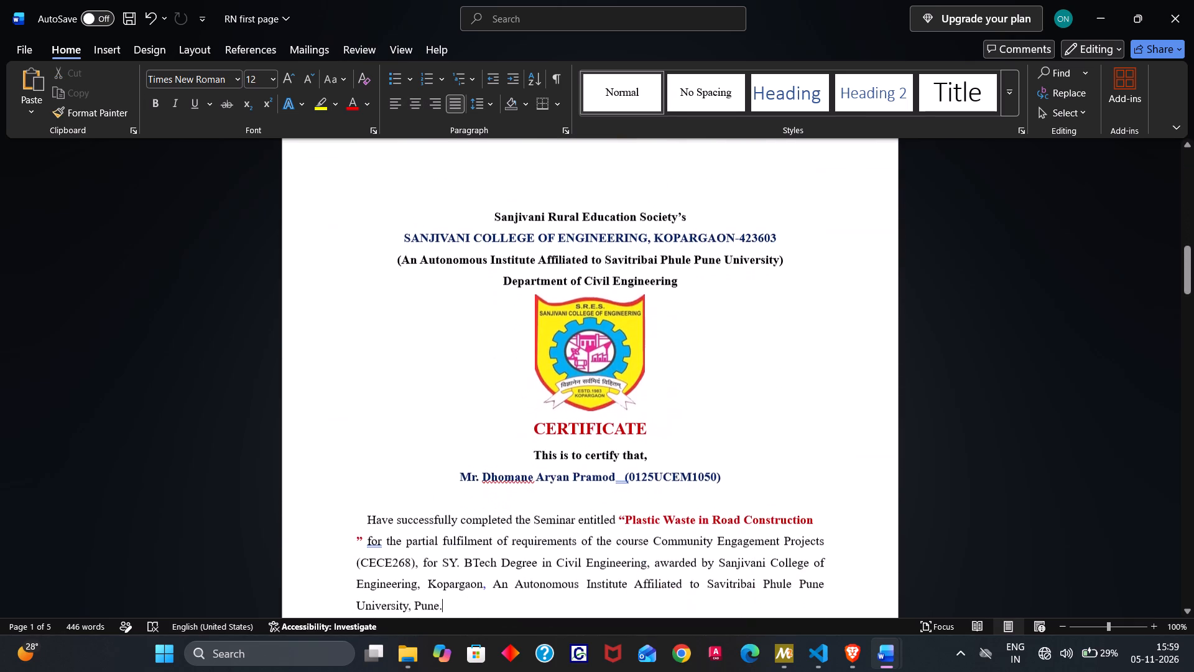
{"action": "key", "text": "Down"}
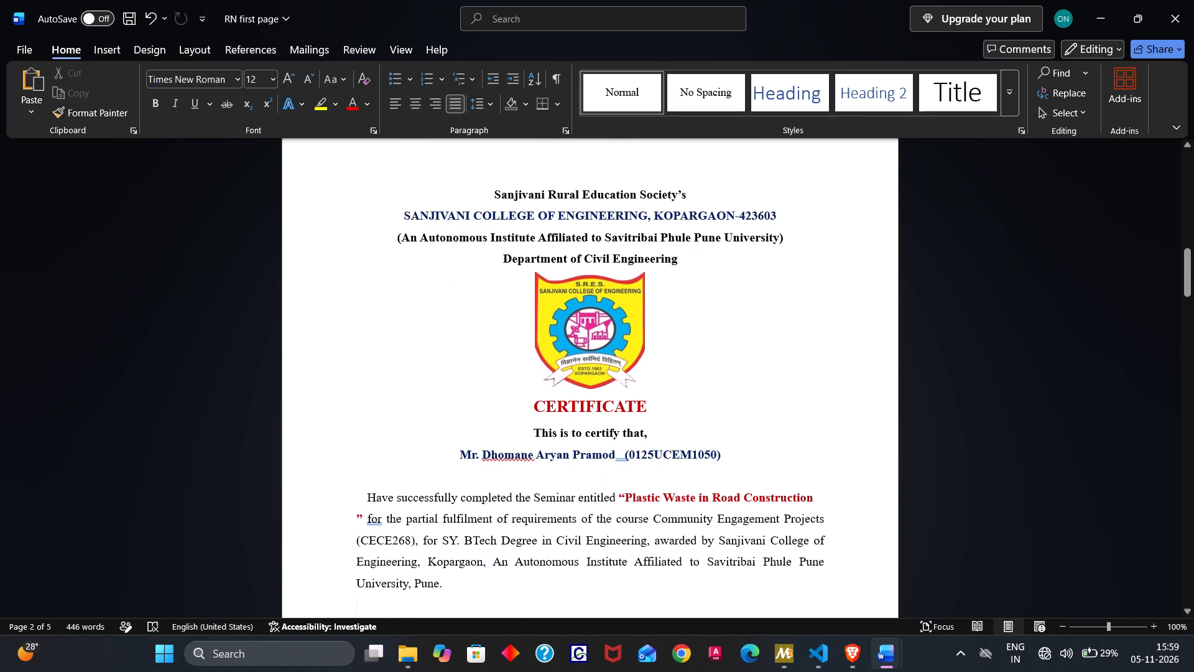
{"action": "scroll", "coordinate": [570, 493], "scroll_direction": "down", "scroll_amount": 3}
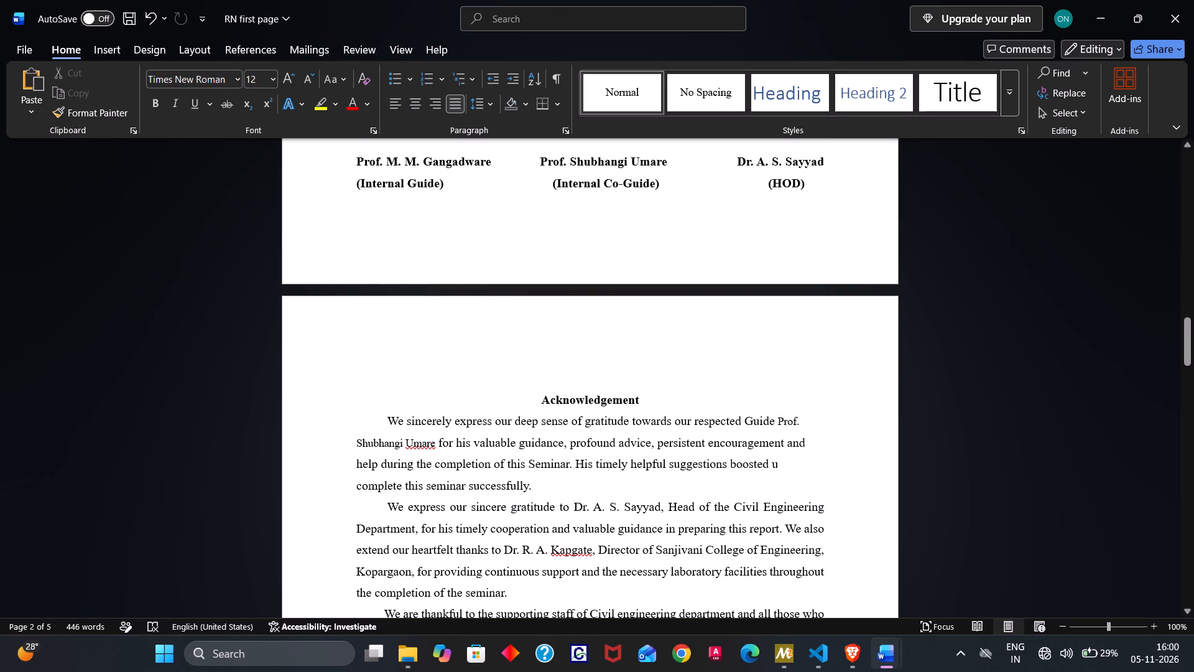
Make the guide's name bold in the first paragraph of the Acknowledgement.
{"action": "left_click_drag", "start_coordinate": [744, 420], "coordinate": [844, 425]}
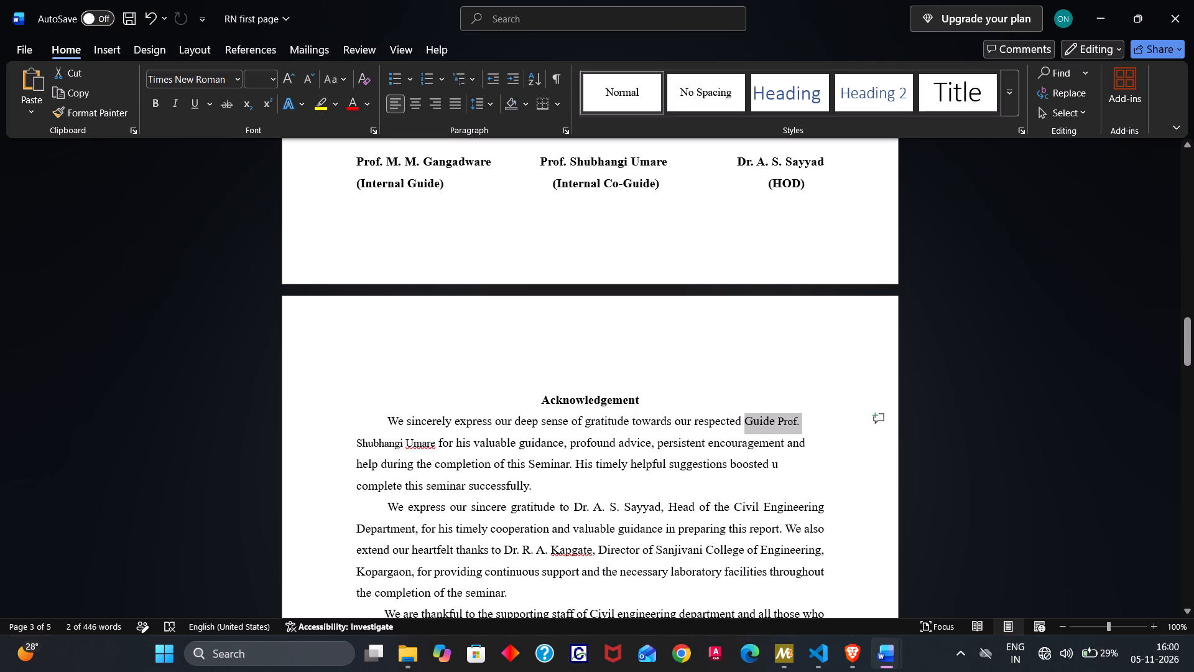
{"action": "left_click_drag", "start_coordinate": [359, 435], "coordinate": [427, 451]}
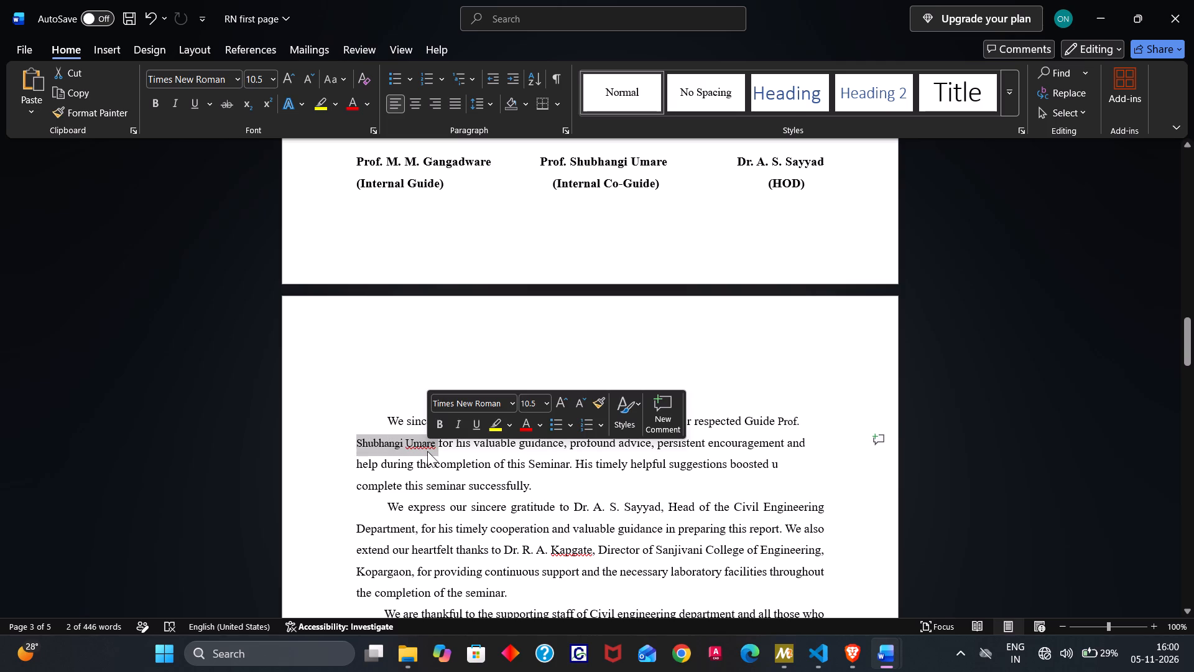
{"action": "left_click", "coordinate": [435, 422]}
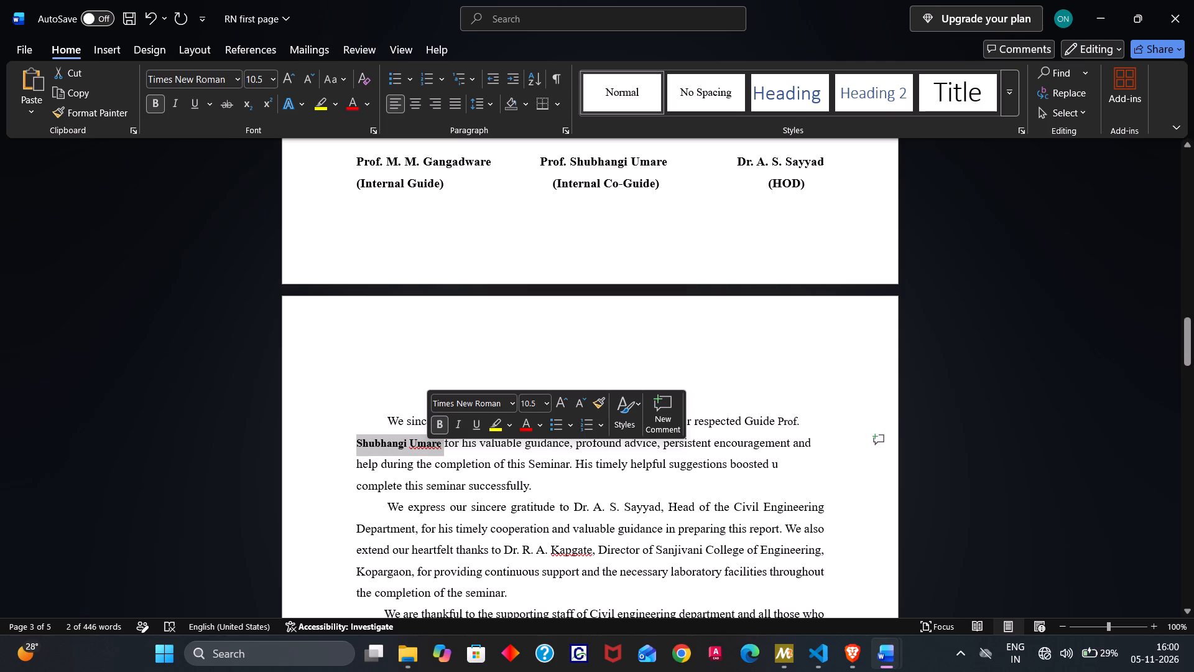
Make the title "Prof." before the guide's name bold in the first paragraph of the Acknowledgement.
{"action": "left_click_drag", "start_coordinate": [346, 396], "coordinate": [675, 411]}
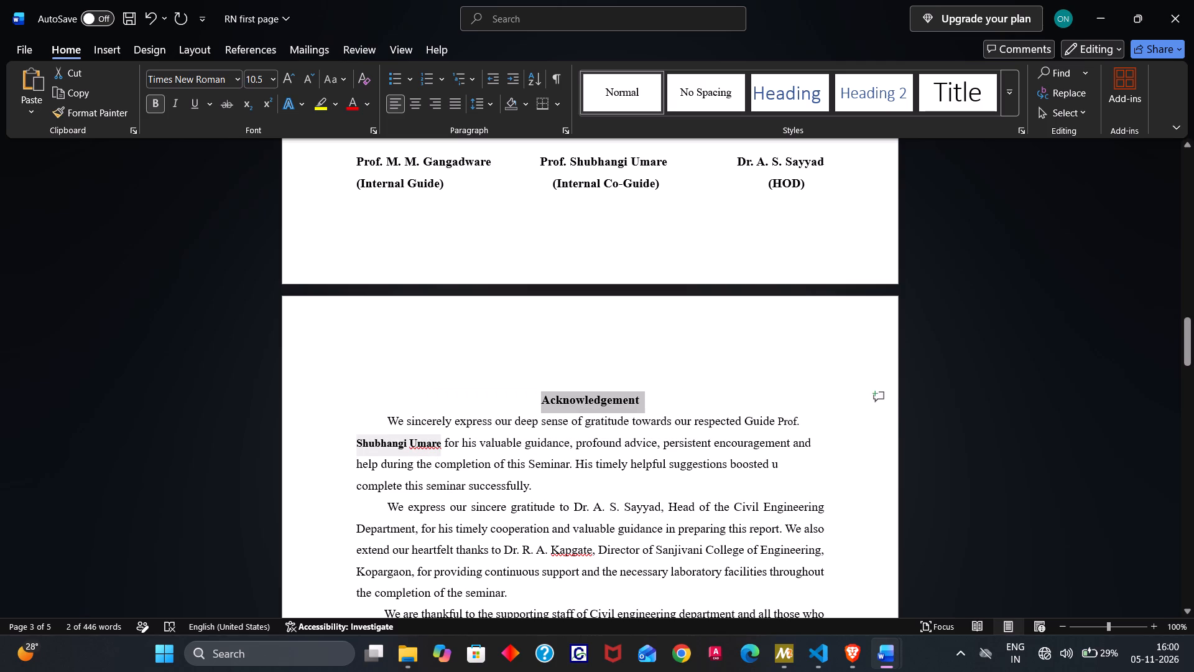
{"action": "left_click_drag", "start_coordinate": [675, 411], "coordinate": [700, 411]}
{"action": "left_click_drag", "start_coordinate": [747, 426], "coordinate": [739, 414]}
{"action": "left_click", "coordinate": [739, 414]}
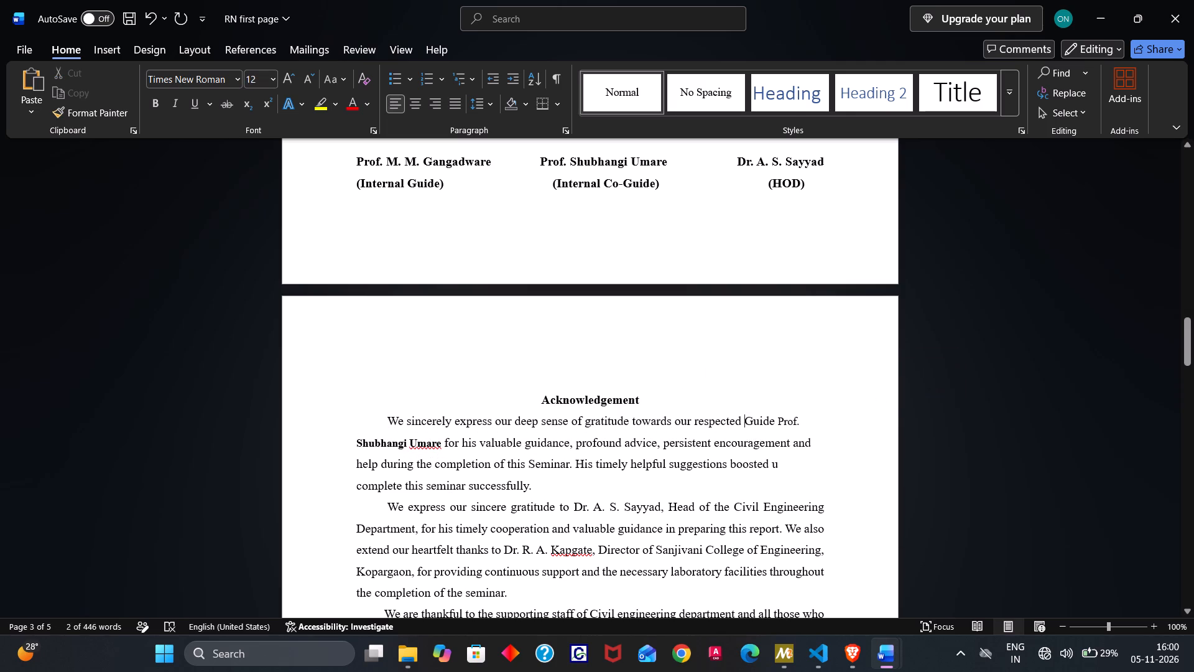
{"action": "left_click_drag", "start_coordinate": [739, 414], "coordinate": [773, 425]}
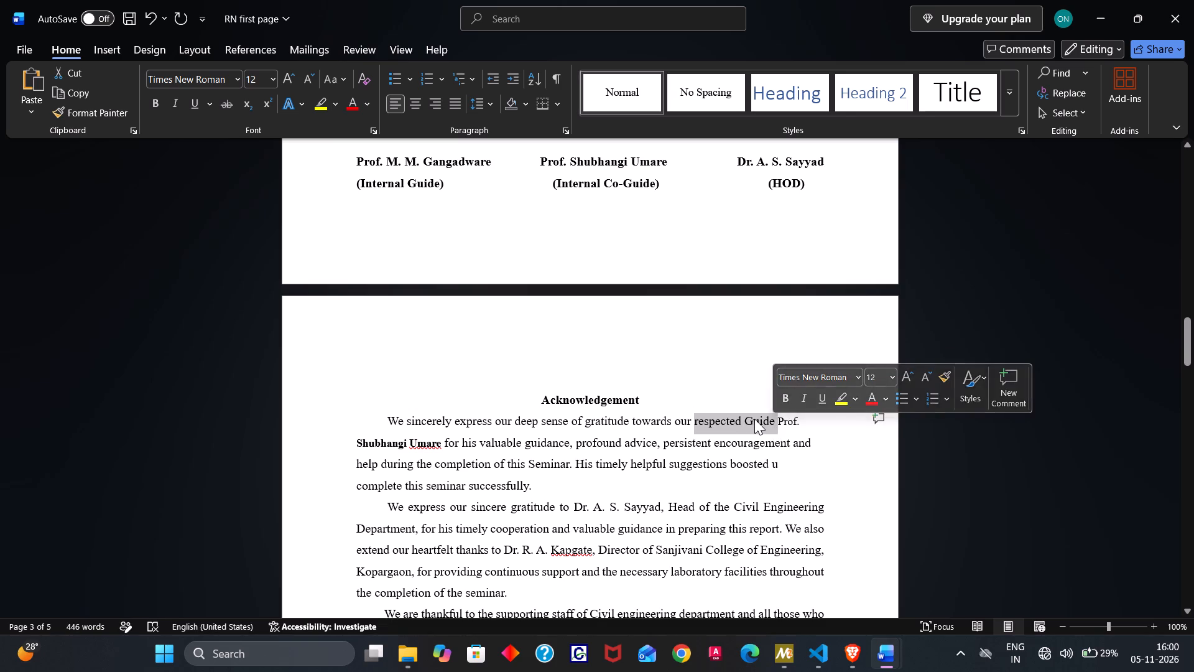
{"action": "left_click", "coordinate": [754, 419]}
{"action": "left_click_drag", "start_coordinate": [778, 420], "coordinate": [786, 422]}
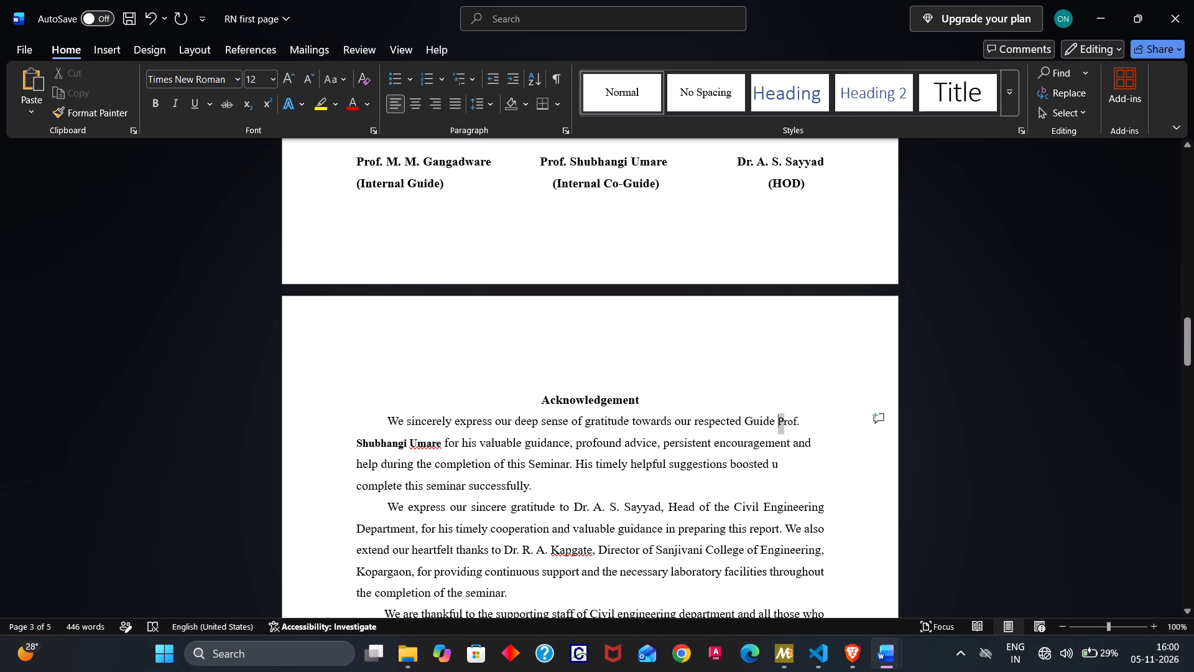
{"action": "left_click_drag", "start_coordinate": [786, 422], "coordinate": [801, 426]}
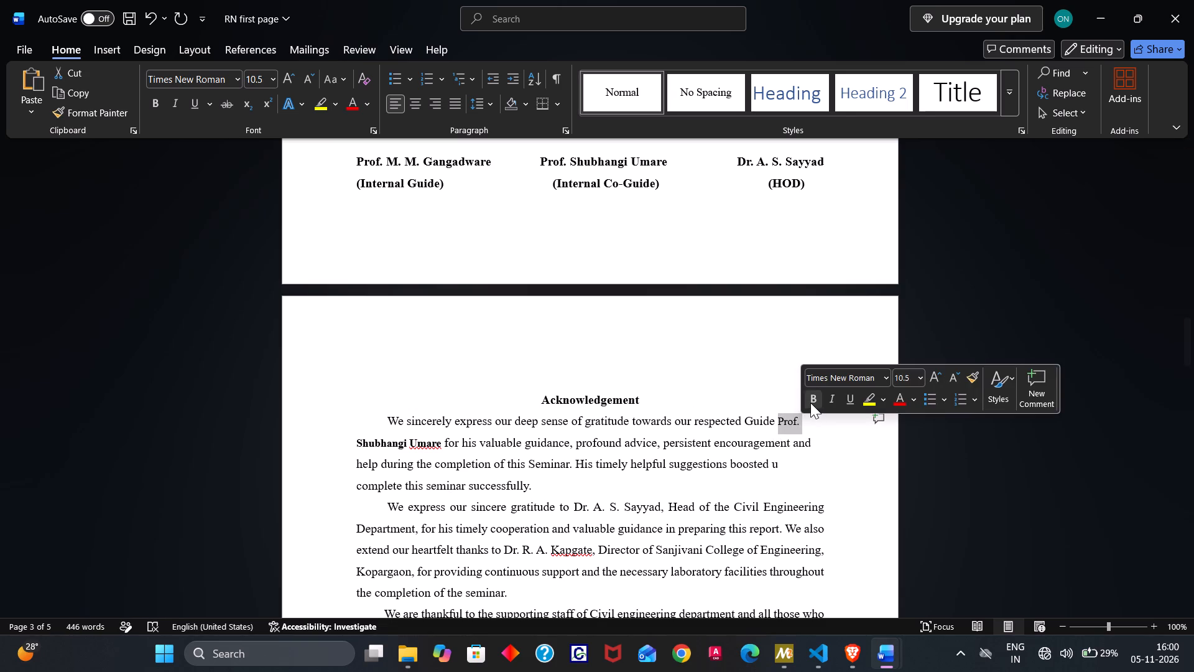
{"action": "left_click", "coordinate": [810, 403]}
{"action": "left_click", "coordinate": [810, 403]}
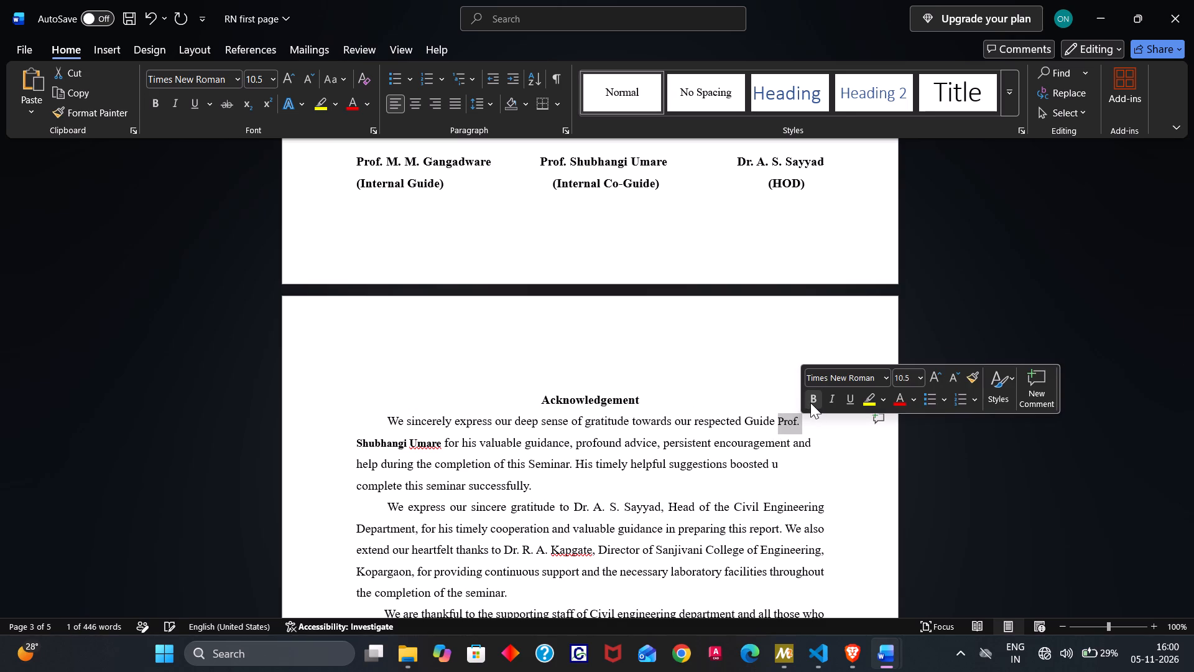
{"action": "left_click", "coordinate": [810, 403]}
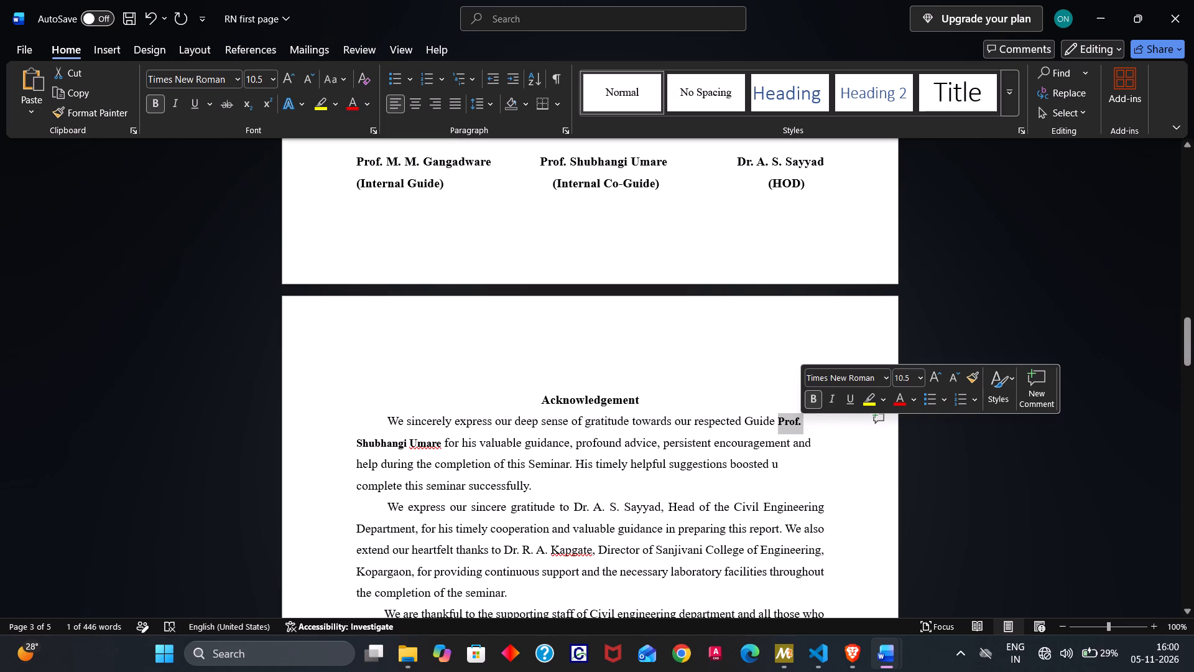
Replace the guide's title and name in the first Acknowledgement paragraph with the internal guide's, copied from the certificate's signature line.
{"action": "left_click_drag", "start_coordinate": [355, 163], "coordinate": [462, 170]}
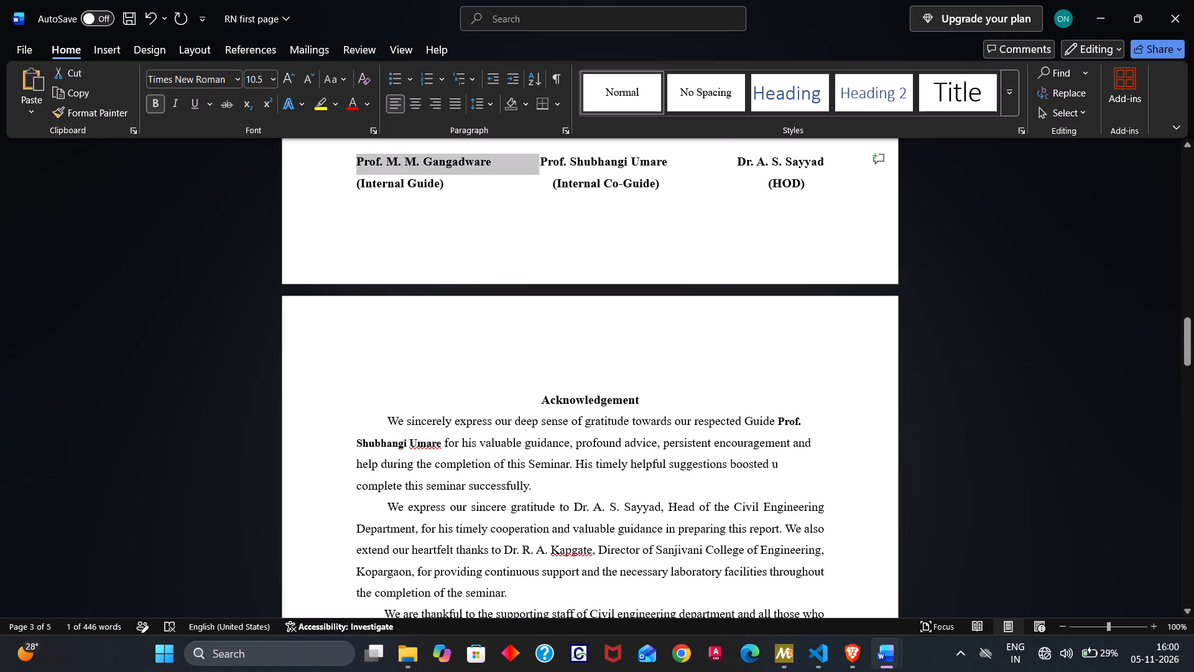
{"action": "left_click_drag", "start_coordinate": [462, 170], "coordinate": [462, 170]}
{"action": "key", "text": "ctrl+c"}
{"action": "left_click_drag", "start_coordinate": [779, 418], "coordinate": [805, 429]}
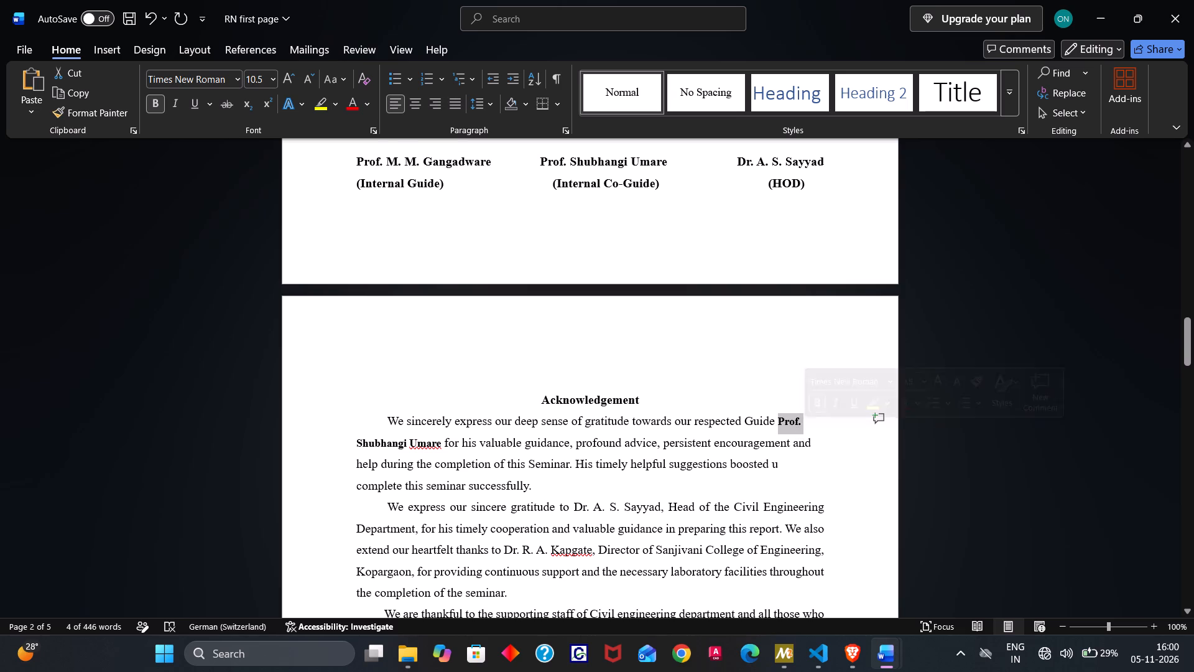
{"action": "left_click_drag", "start_coordinate": [438, 444], "coordinate": [387, 445]}
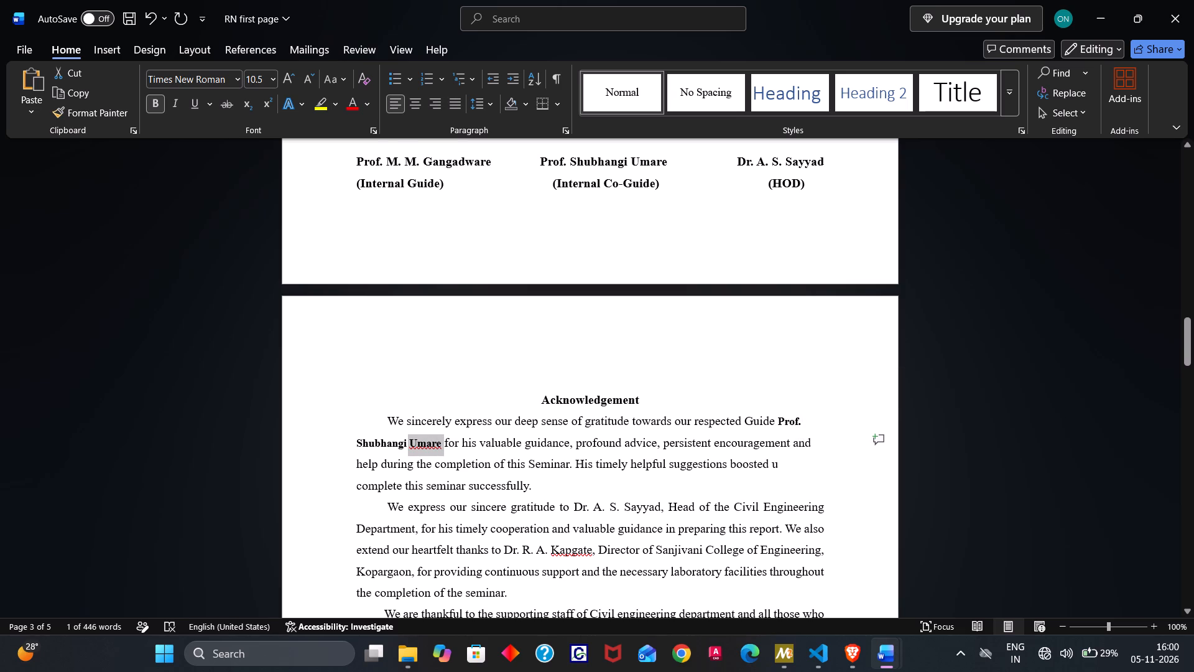
{"action": "left_click_drag", "start_coordinate": [387, 445], "coordinate": [384, 444]}
{"action": "key", "text": "Delete"}
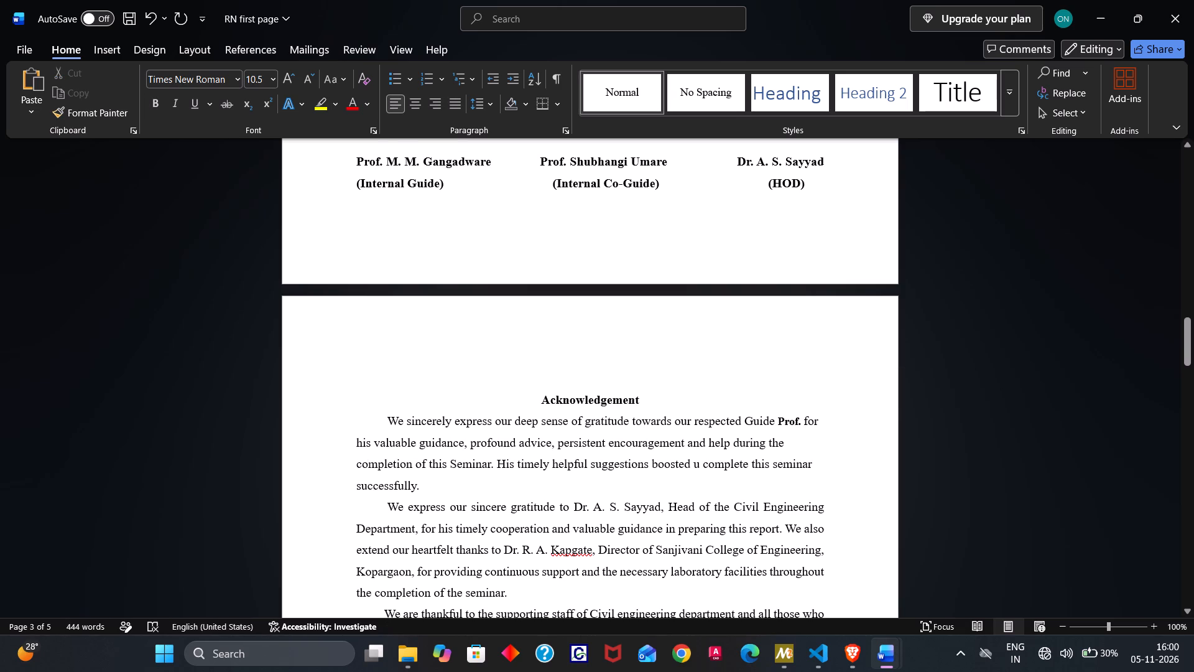
{"action": "key", "text": "BackSpace"}
{"action": "key", "text": "BackSpace"}
{"action": "key", "text": "BackSpace"}
{"action": "key", "text": "BackSpace"}
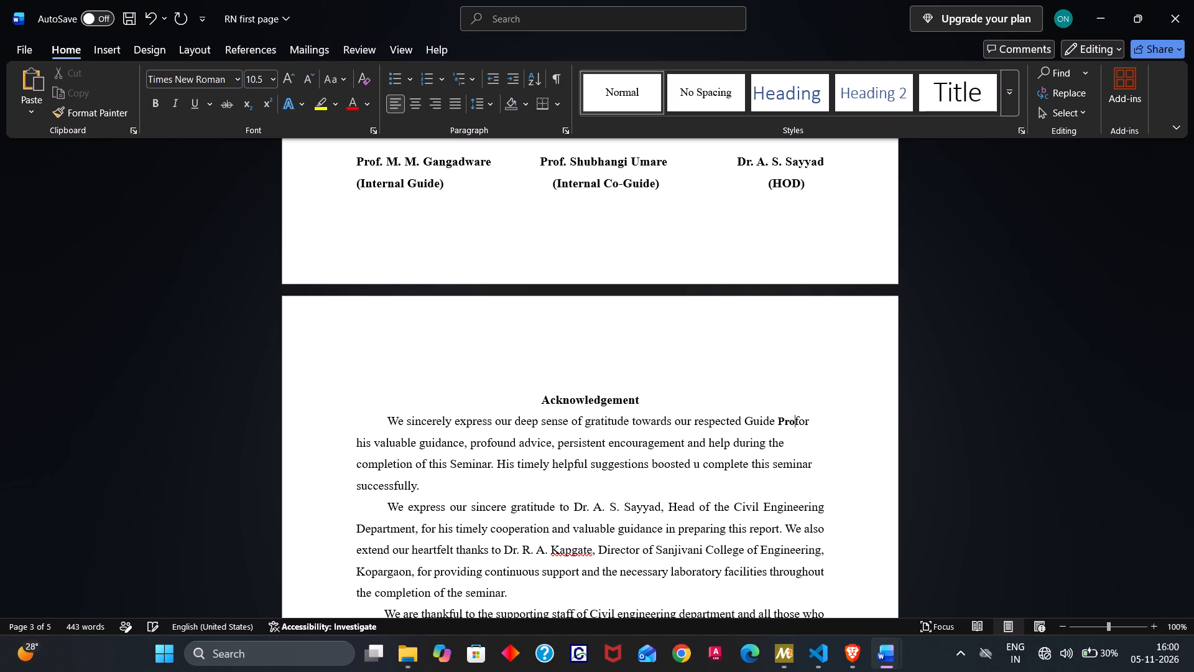
{"action": "key", "text": "BackSpace"}
{"action": "key", "text": "BackSpace"}
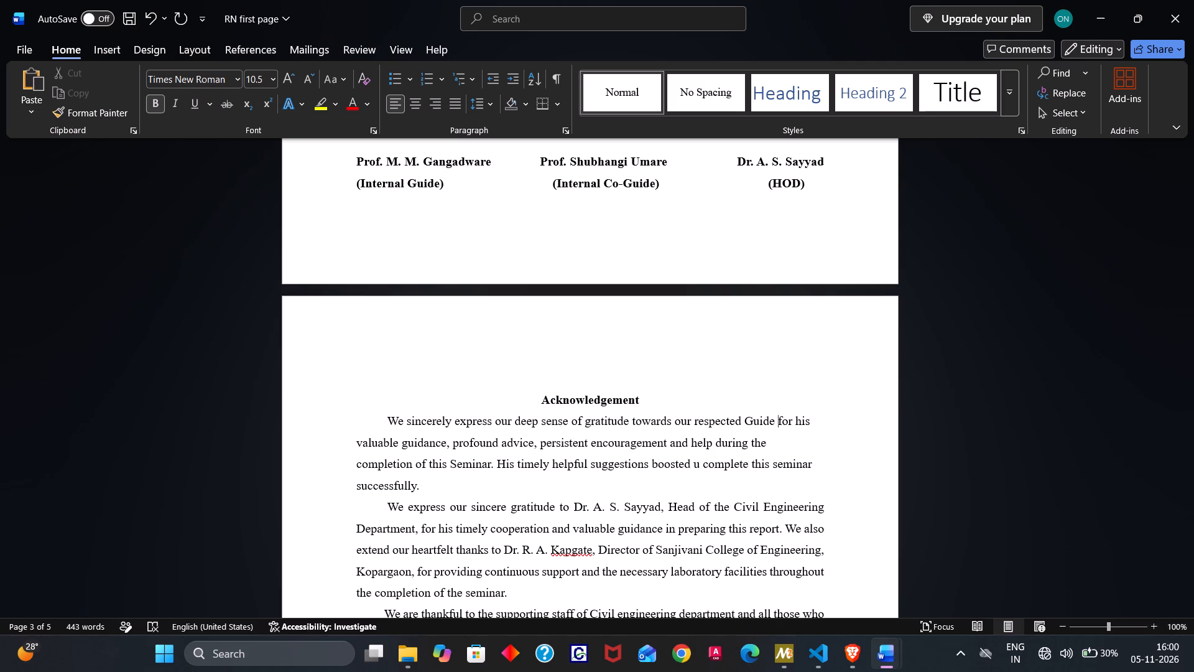
{"action": "key", "text": "ctrl+v"}
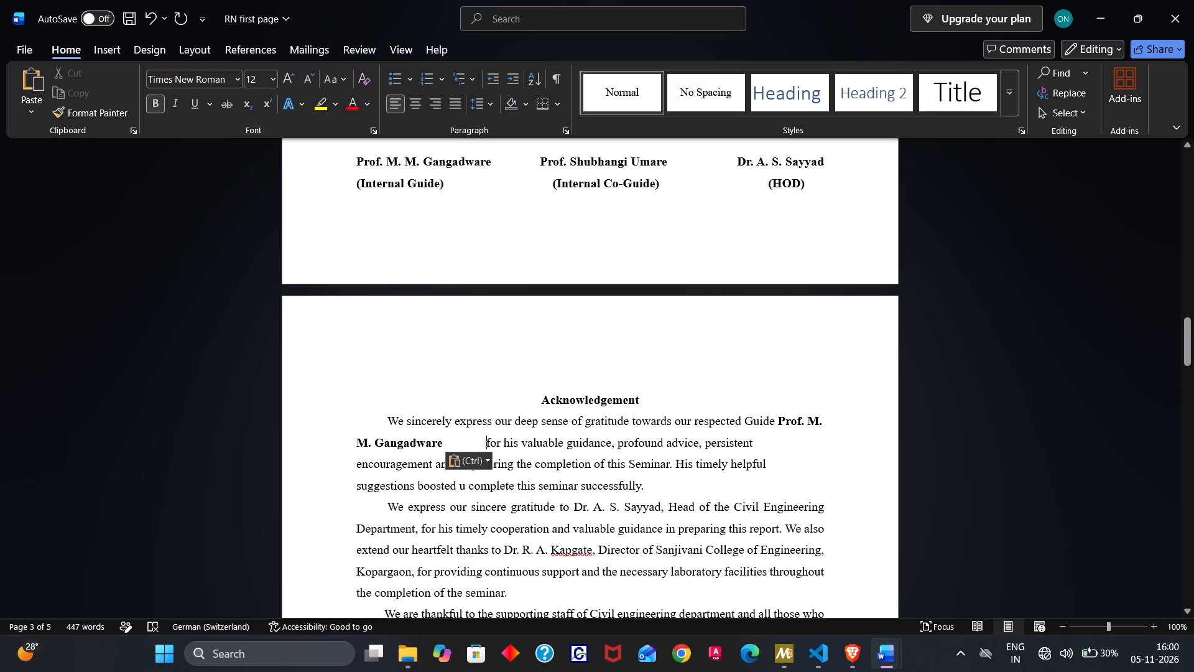
Reduce the gap after the pasted guide's name to a single space before "for his valuable guidance".
{"action": "left_click", "coordinate": [485, 446]}
{"action": "key", "text": "BackSpace"}
{"action": "key", "text": "BackSpace"}
{"action": "key", "text": "BackSpace"}
{"action": "key", "text": "BackSpace"}
{"action": "key", "text": "BackSpace"}
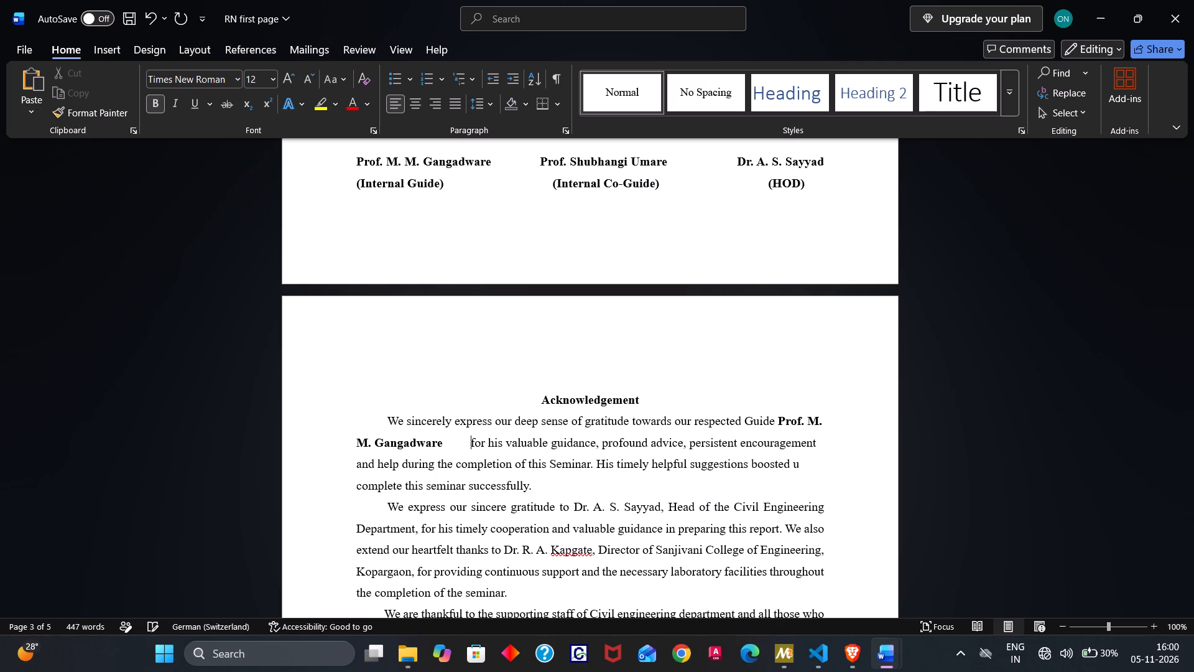
{"action": "key", "text": "BackSpace"}
{"action": "key", "text": "BackSpace"}
{"action": "key", "text": "BackSpace"}
{"action": "key", "text": "BackSpace"}
{"action": "key", "text": "BackSpace"}
{"action": "key", "text": "BackSpace"}
{"action": "key", "text": "BackSpace"}
{"action": "key", "text": "BackSpace"}
{"action": "key", "text": "BackSpace"}
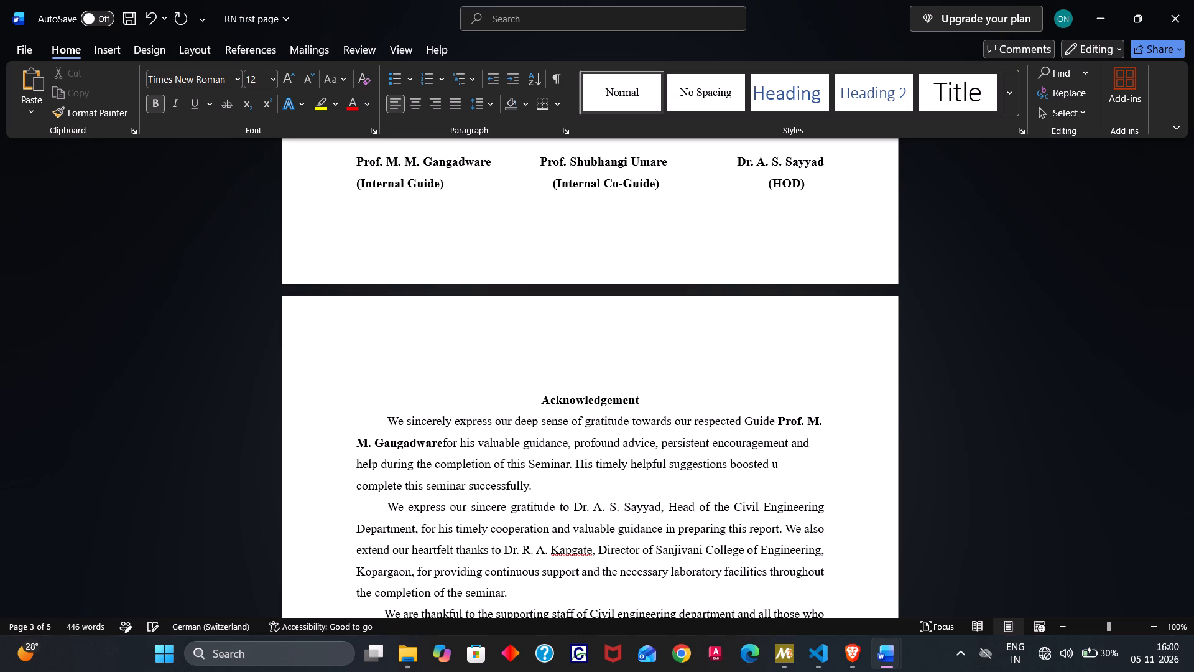
{"action": "key", "text": "space"}
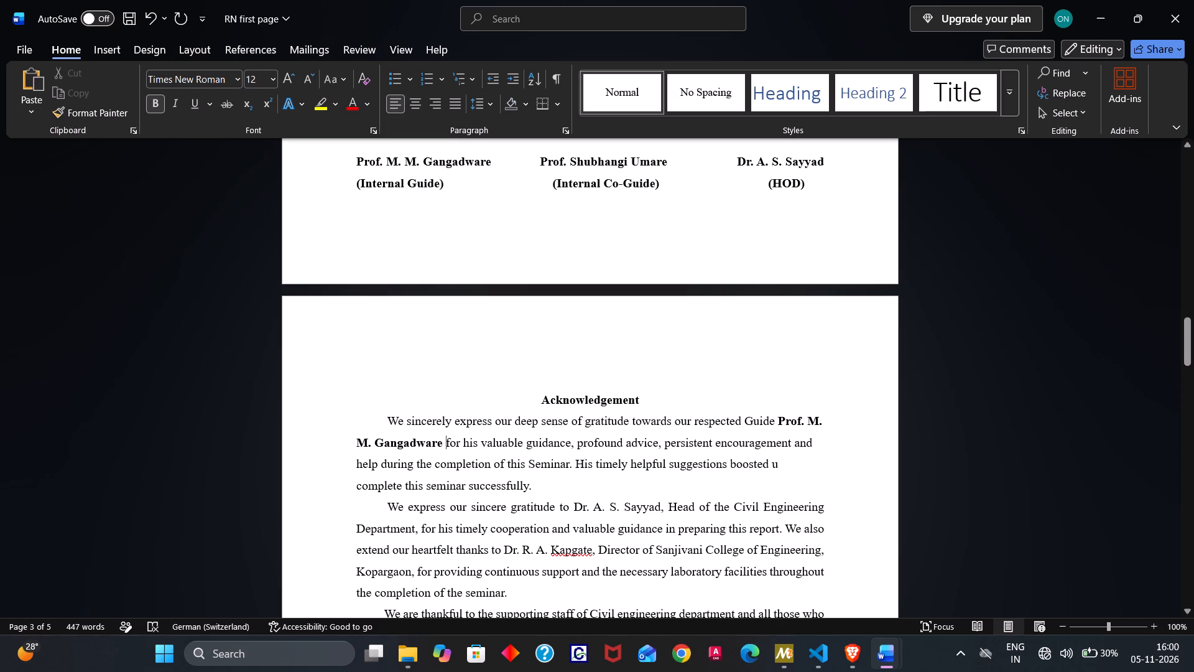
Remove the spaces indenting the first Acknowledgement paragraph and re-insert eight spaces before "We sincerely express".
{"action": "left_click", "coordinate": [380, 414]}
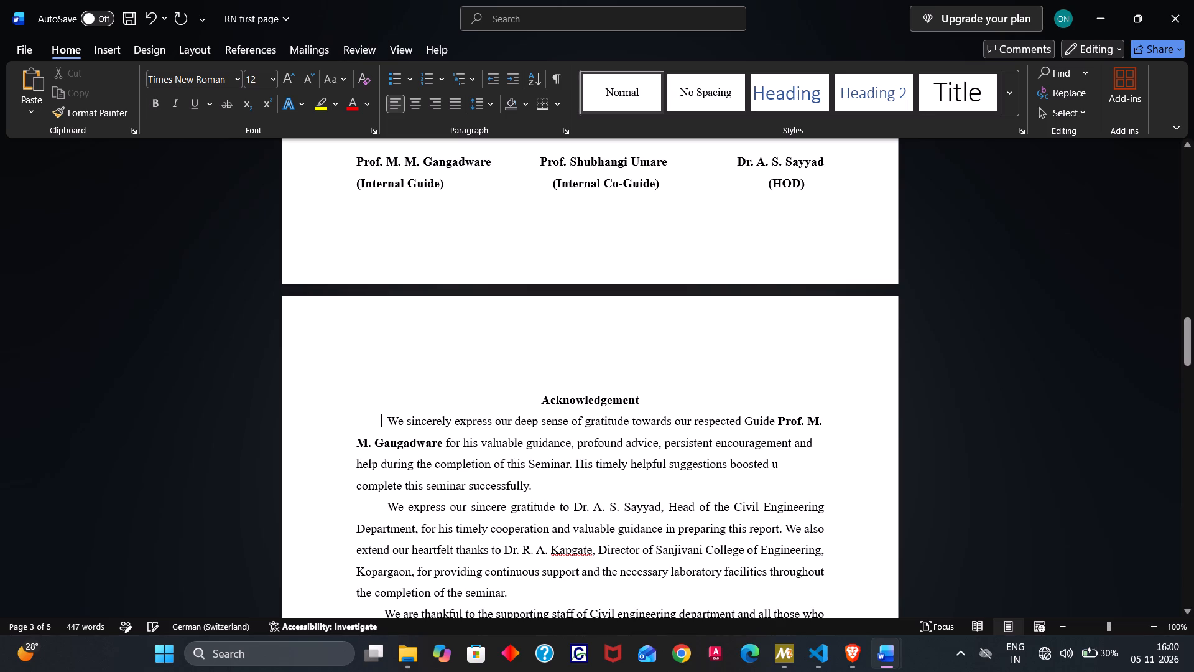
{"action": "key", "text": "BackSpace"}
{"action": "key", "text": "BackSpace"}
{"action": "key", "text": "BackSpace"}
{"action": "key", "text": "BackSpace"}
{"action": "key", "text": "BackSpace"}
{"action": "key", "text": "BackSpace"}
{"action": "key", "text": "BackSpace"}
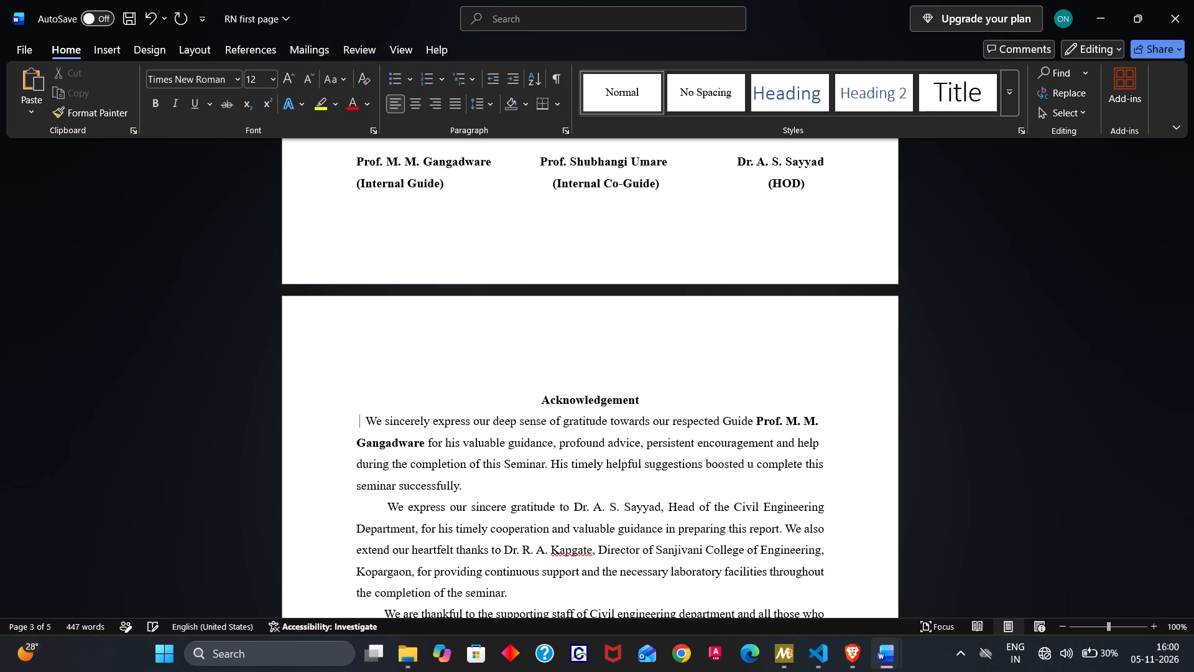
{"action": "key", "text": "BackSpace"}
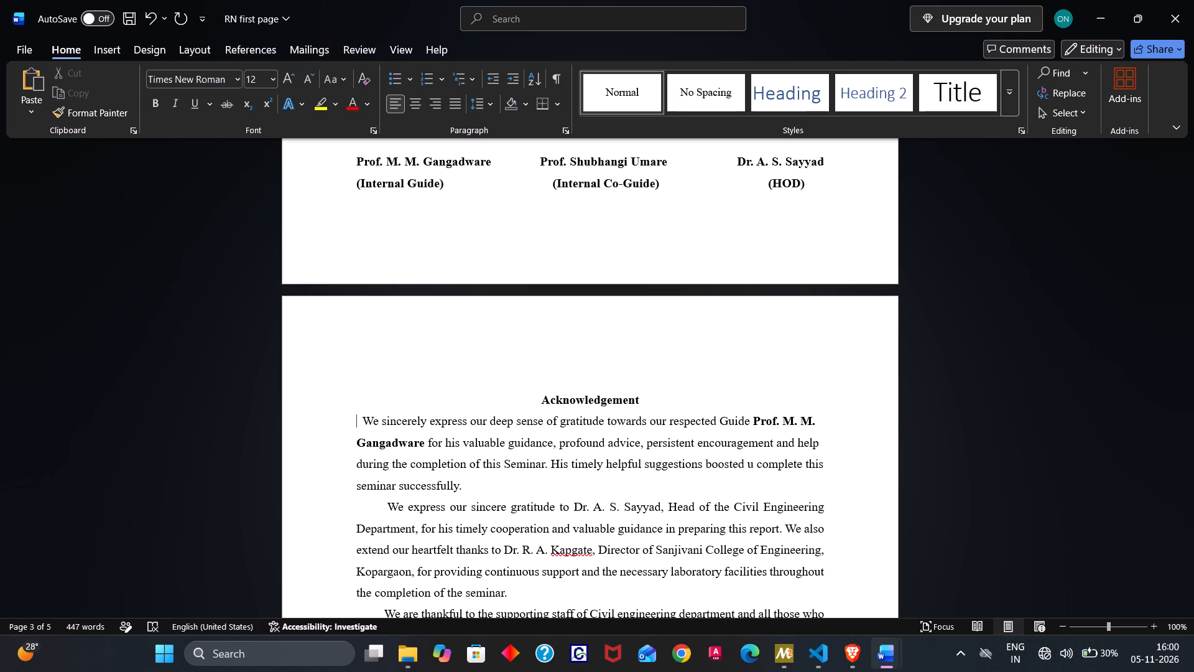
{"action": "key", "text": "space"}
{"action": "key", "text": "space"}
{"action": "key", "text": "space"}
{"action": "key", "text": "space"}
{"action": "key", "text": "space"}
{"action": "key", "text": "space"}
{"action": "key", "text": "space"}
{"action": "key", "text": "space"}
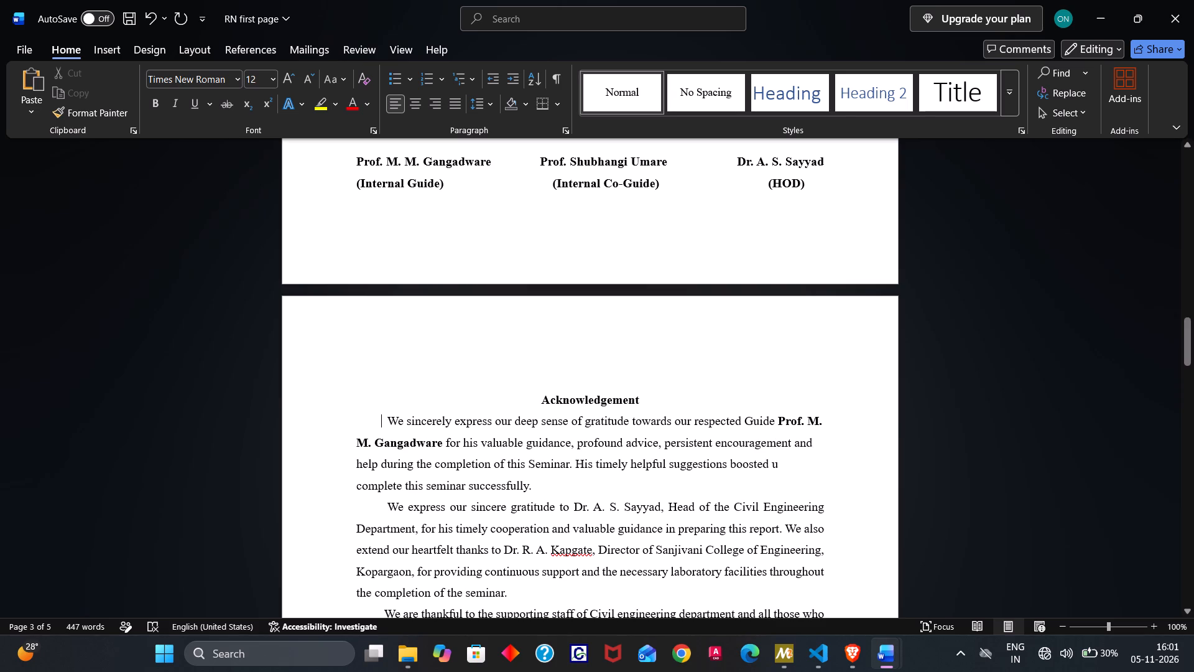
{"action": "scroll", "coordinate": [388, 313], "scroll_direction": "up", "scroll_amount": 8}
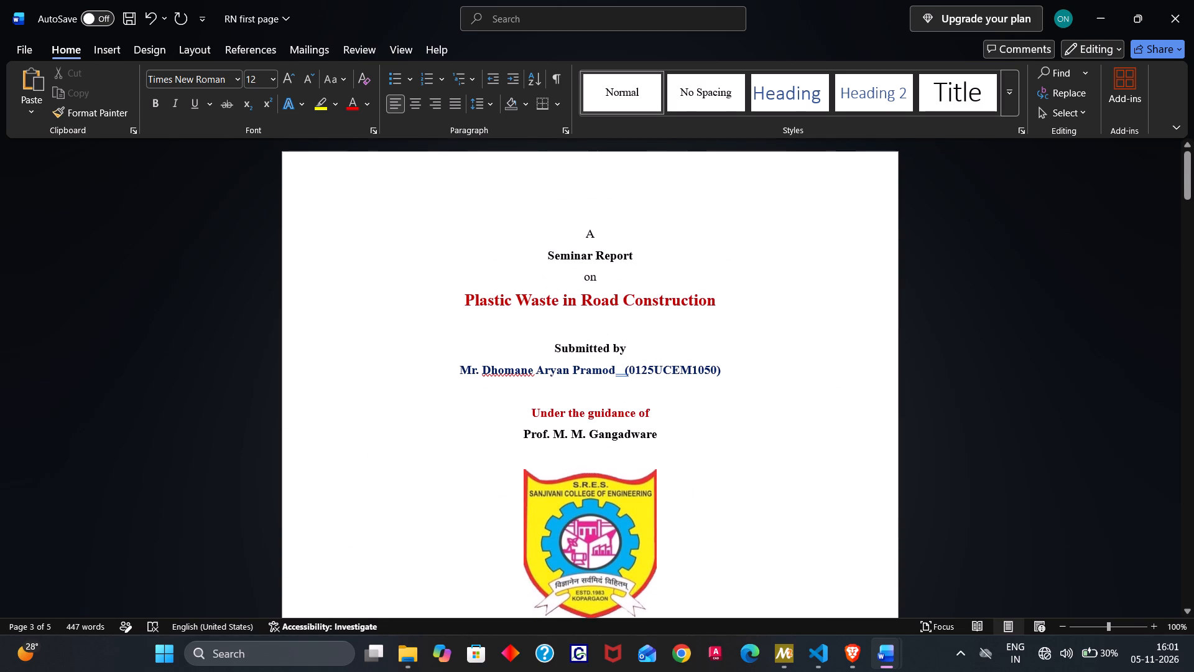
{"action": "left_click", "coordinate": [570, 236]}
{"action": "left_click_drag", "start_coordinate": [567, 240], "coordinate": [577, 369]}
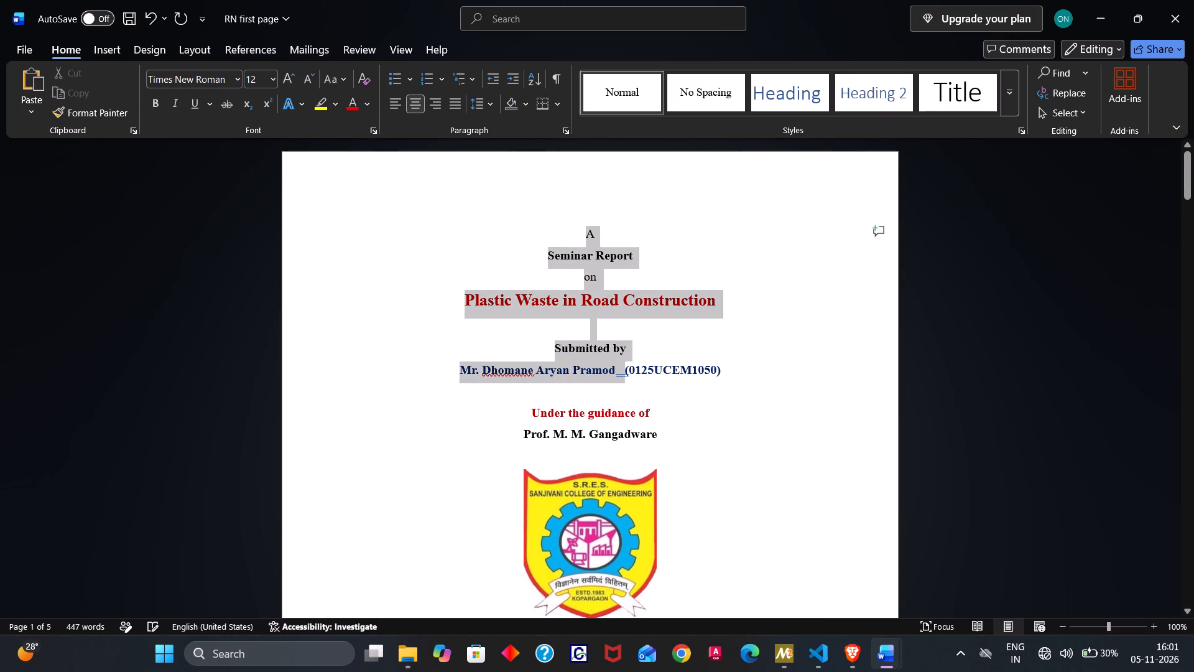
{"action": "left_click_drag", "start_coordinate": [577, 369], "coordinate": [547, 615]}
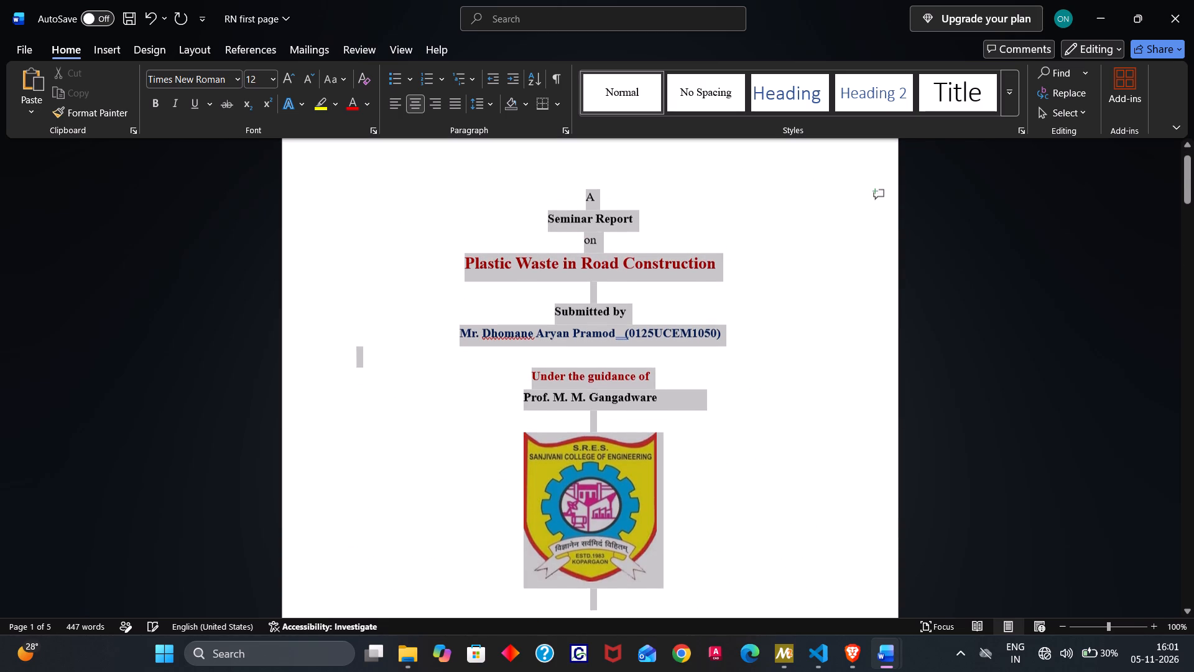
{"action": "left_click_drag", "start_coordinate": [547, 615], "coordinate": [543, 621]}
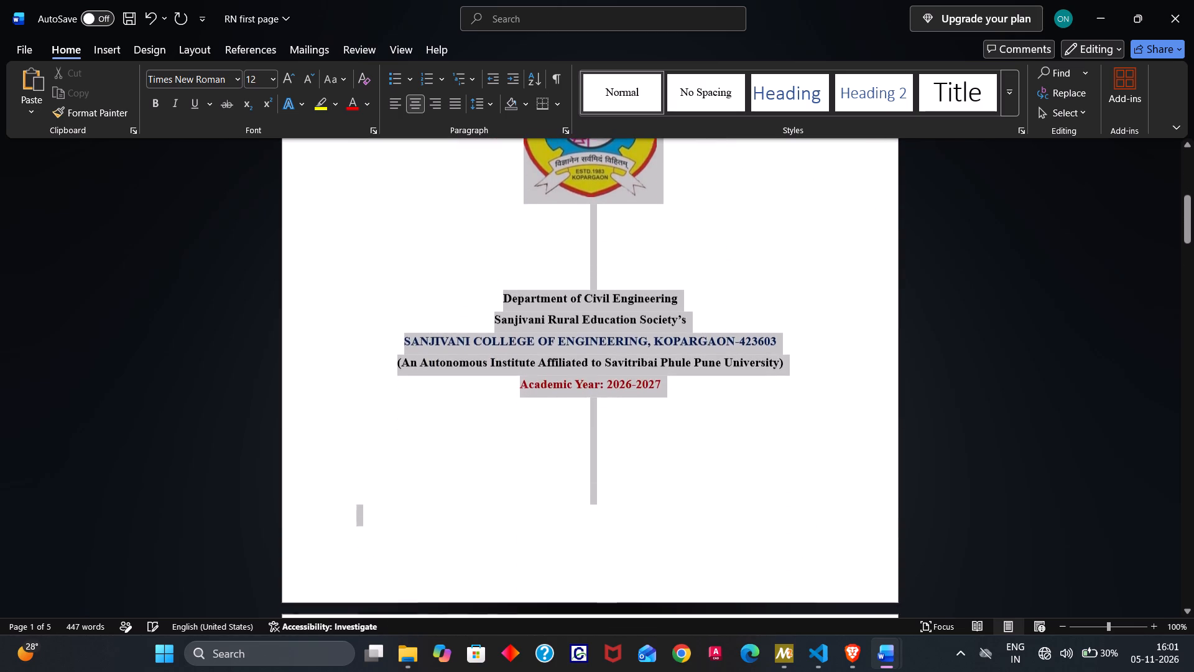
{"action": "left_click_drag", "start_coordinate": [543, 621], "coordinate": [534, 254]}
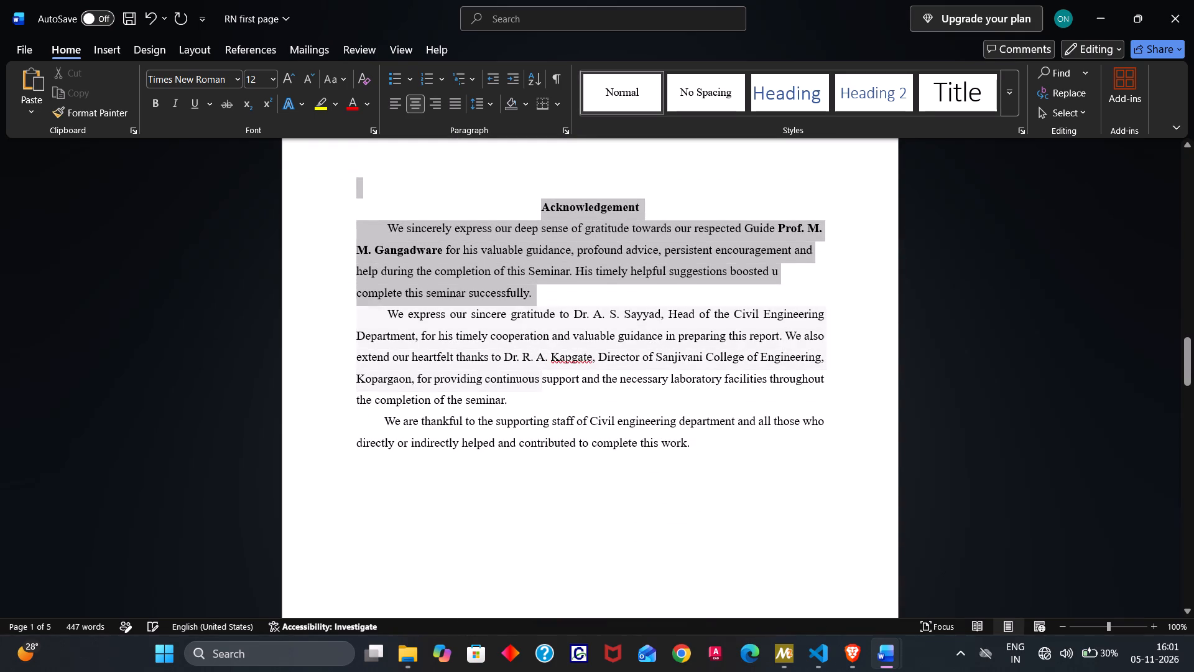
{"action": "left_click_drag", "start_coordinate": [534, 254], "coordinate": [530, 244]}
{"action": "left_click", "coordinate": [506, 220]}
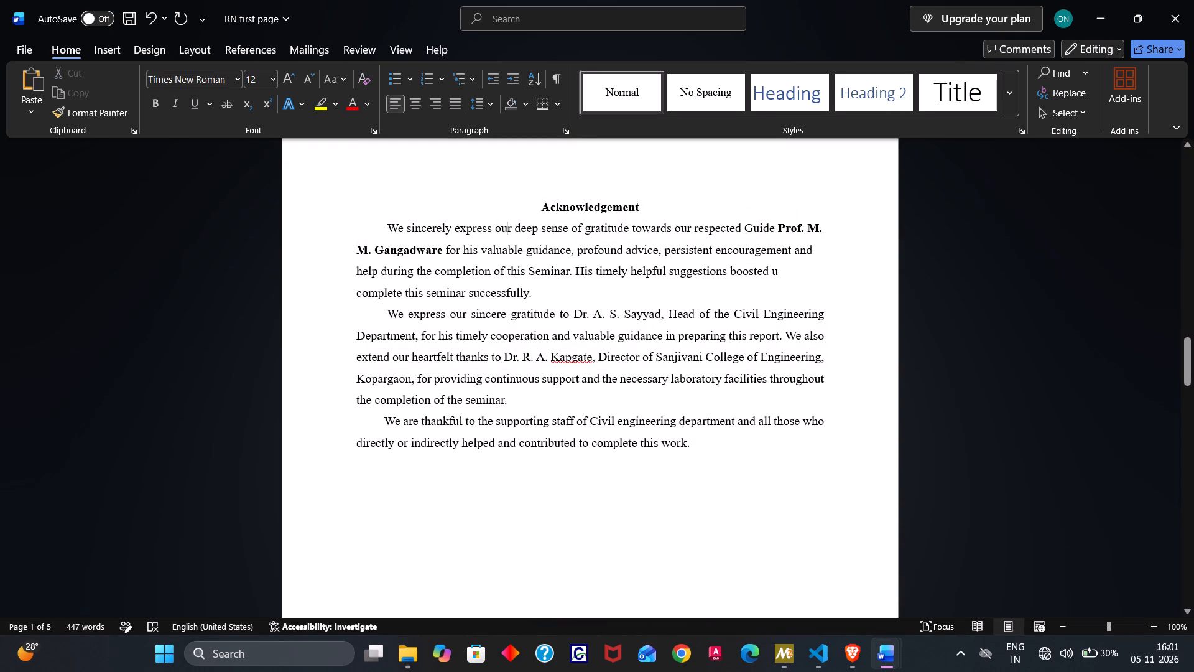
Review the layout of the cover page and the certificate page.
{"action": "scroll", "coordinate": [506, 225], "scroll_direction": "up", "scroll_amount": 4}
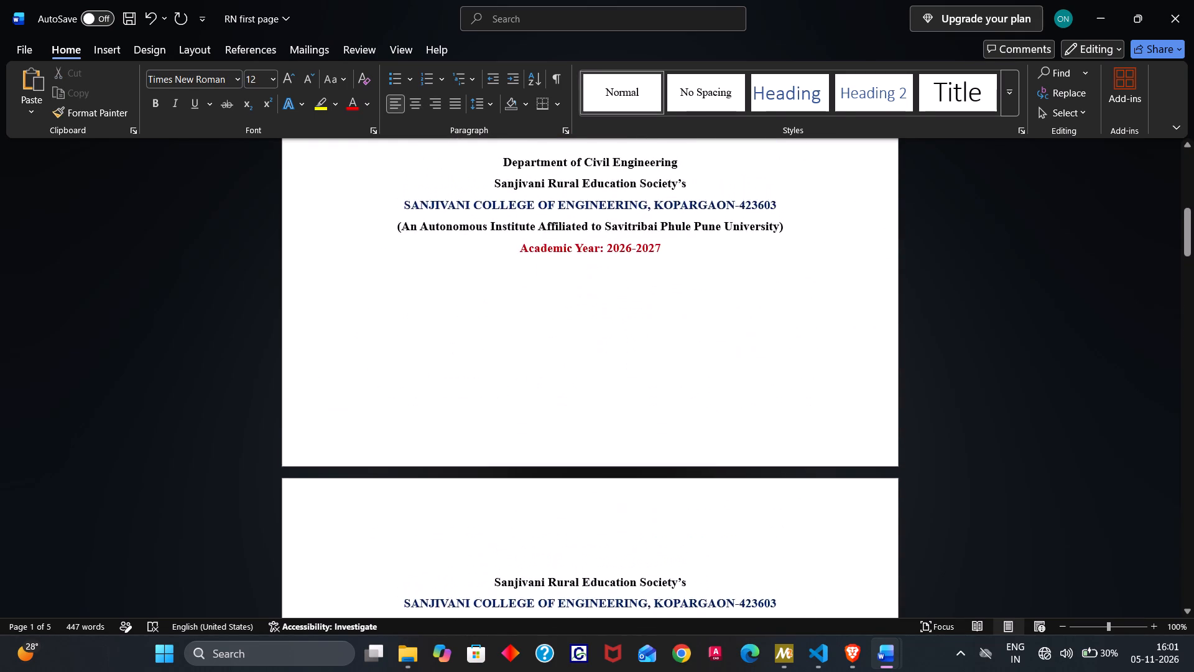
{"action": "scroll", "coordinate": [506, 225], "scroll_direction": "up", "scroll_amount": 3}
{"action": "scroll", "coordinate": [506, 225], "scroll_direction": "down", "scroll_amount": 1}
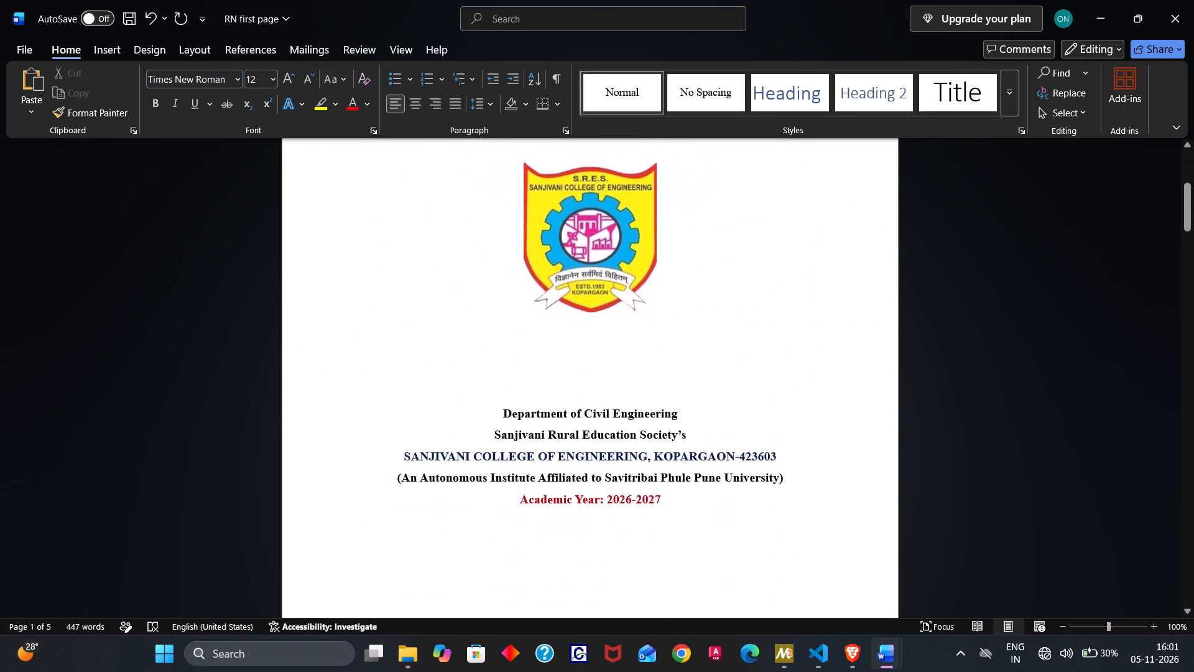
{"action": "scroll", "coordinate": [506, 225], "scroll_direction": "down", "scroll_amount": 2}
{"action": "scroll", "coordinate": [506, 225], "scroll_direction": "up", "scroll_amount": 2}
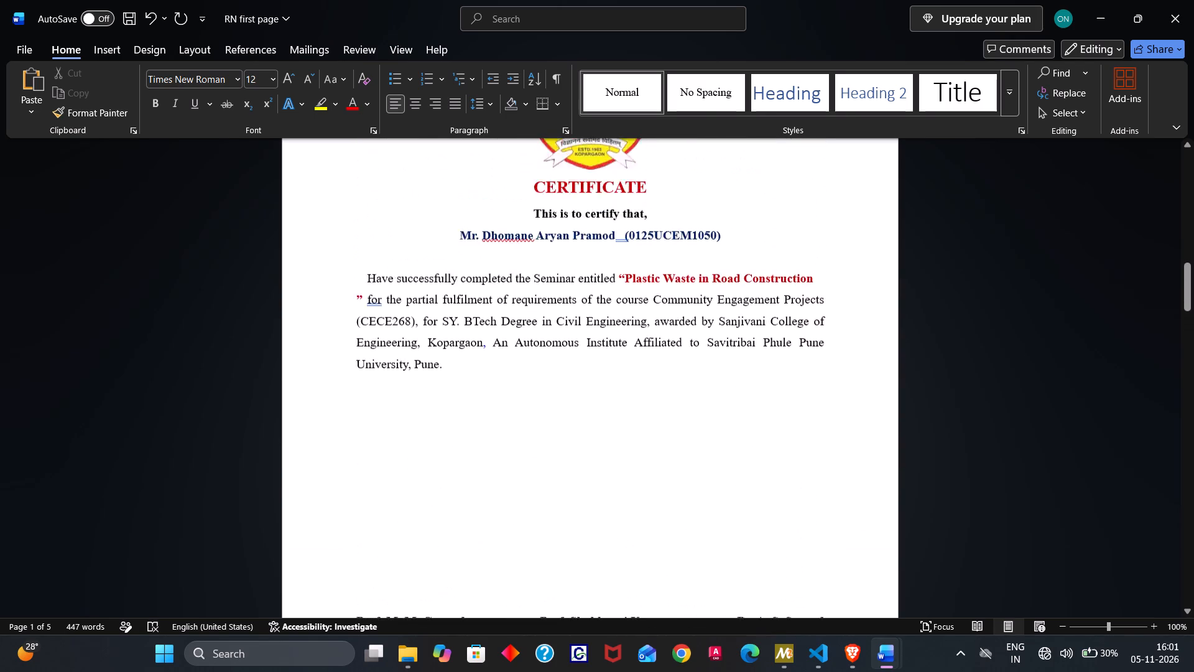
{"action": "scroll", "coordinate": [506, 225], "scroll_direction": "up", "scroll_amount": 2}
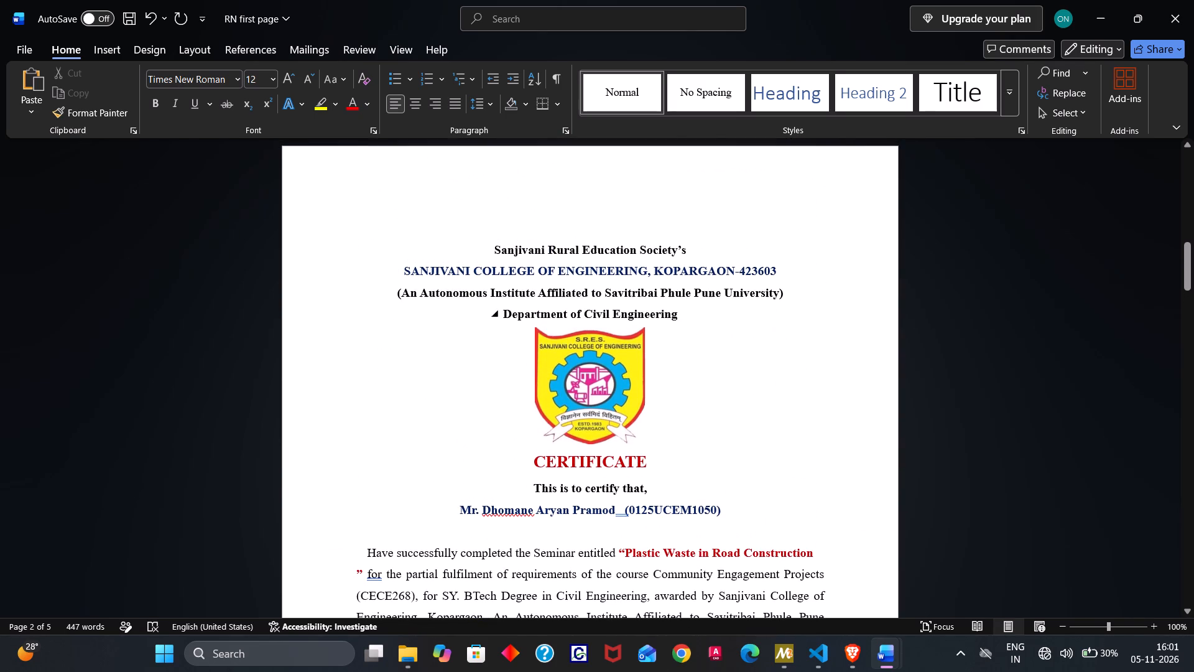
{"action": "scroll", "coordinate": [511, 390], "scroll_direction": "down", "scroll_amount": 1}
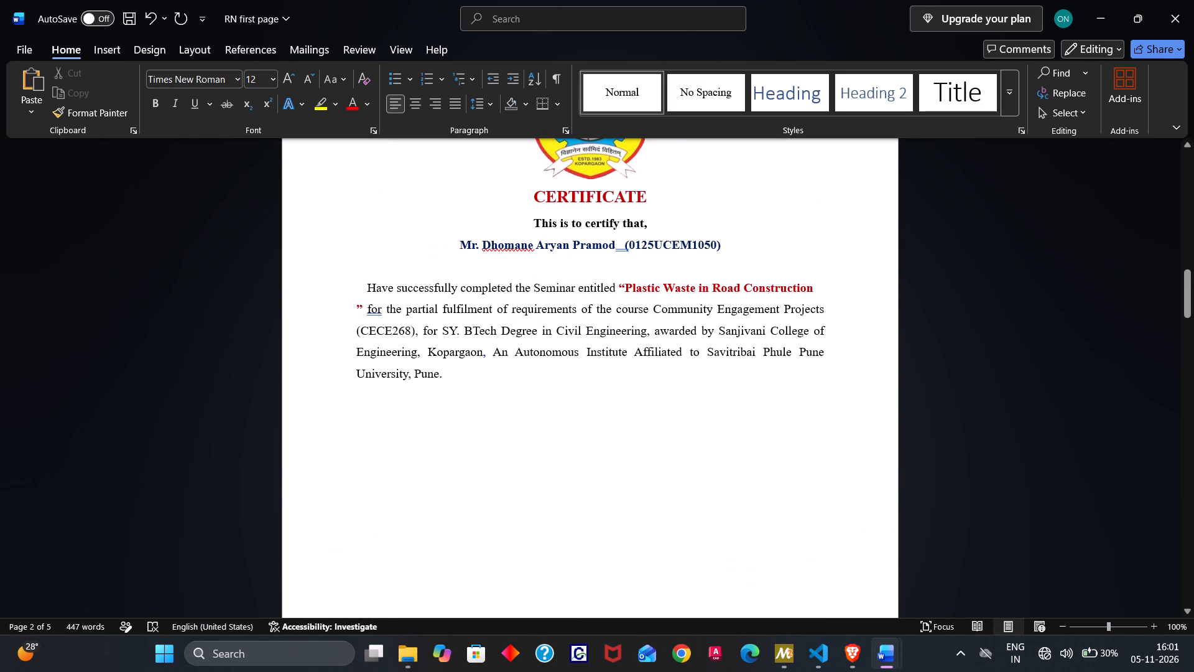
Set the certificate's body paragraph, from "Have successfully completed" to "University, Pune.", to Justified alignment.
{"action": "left_click", "coordinate": [365, 284]}
{"action": "left_click_drag", "start_coordinate": [365, 284], "coordinate": [420, 516]}
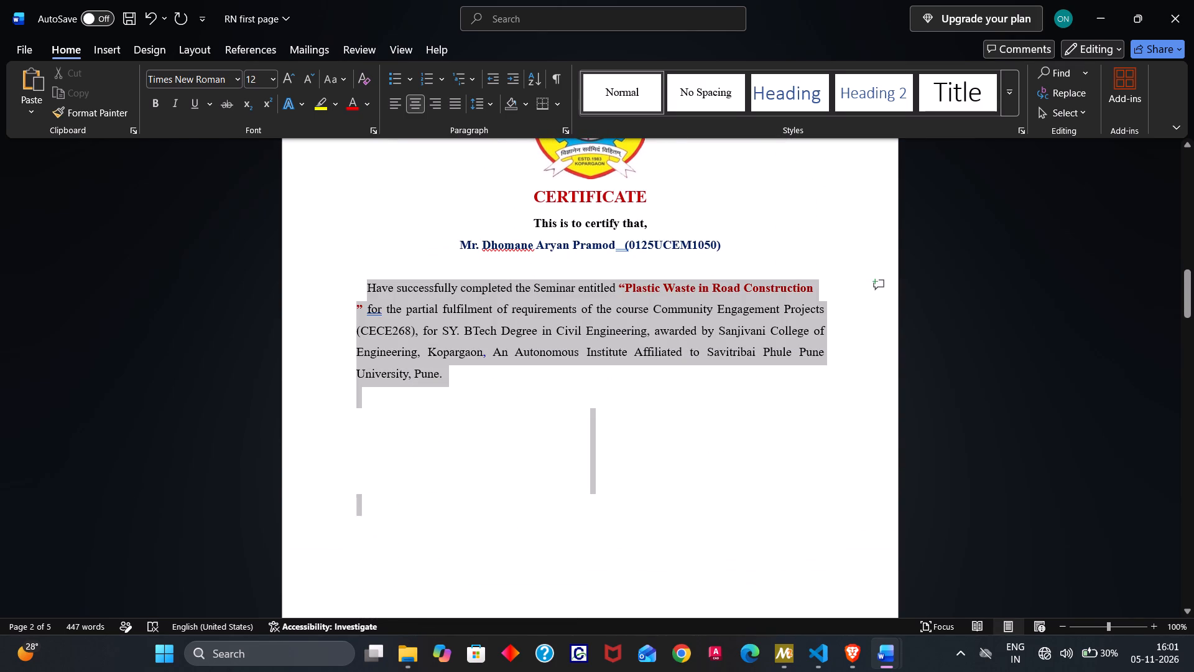
{"action": "left_click_drag", "start_coordinate": [420, 516], "coordinate": [428, 441]}
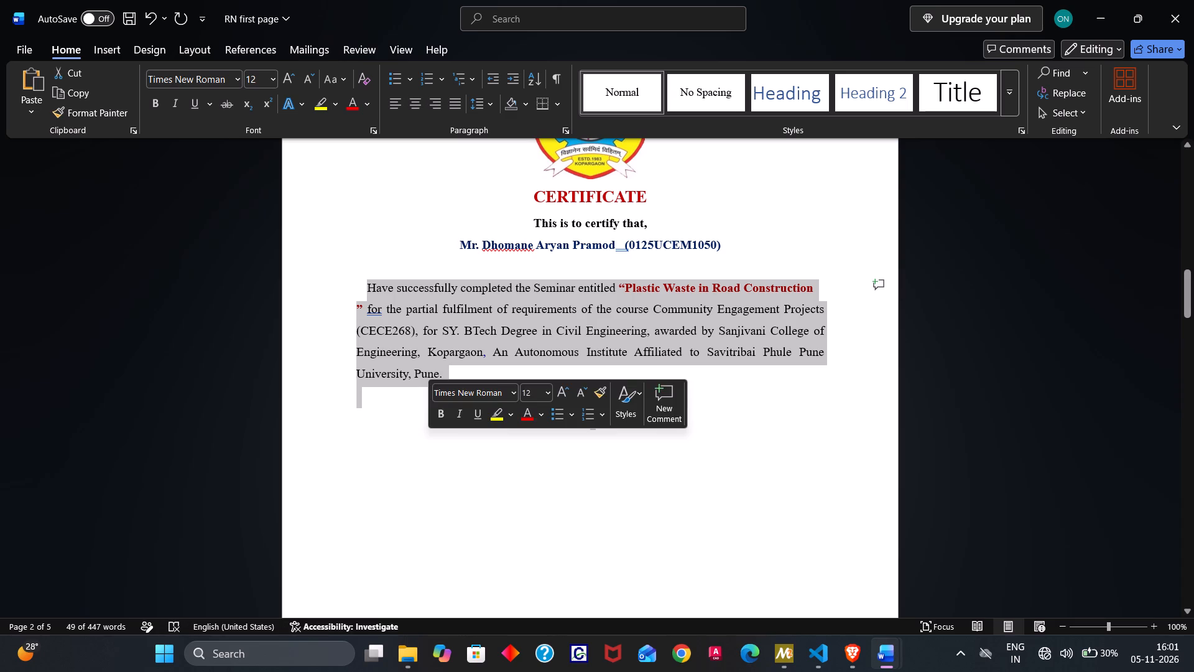
{"action": "left_click", "coordinate": [569, 128]}
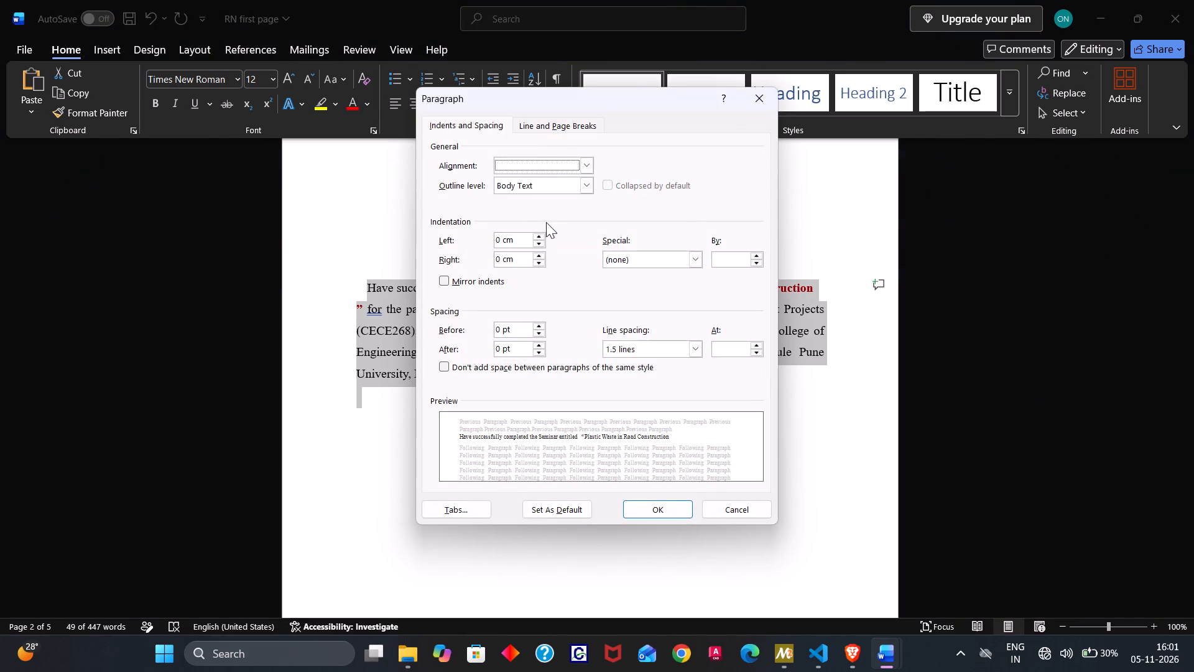
{"action": "left_click", "coordinate": [525, 159]}
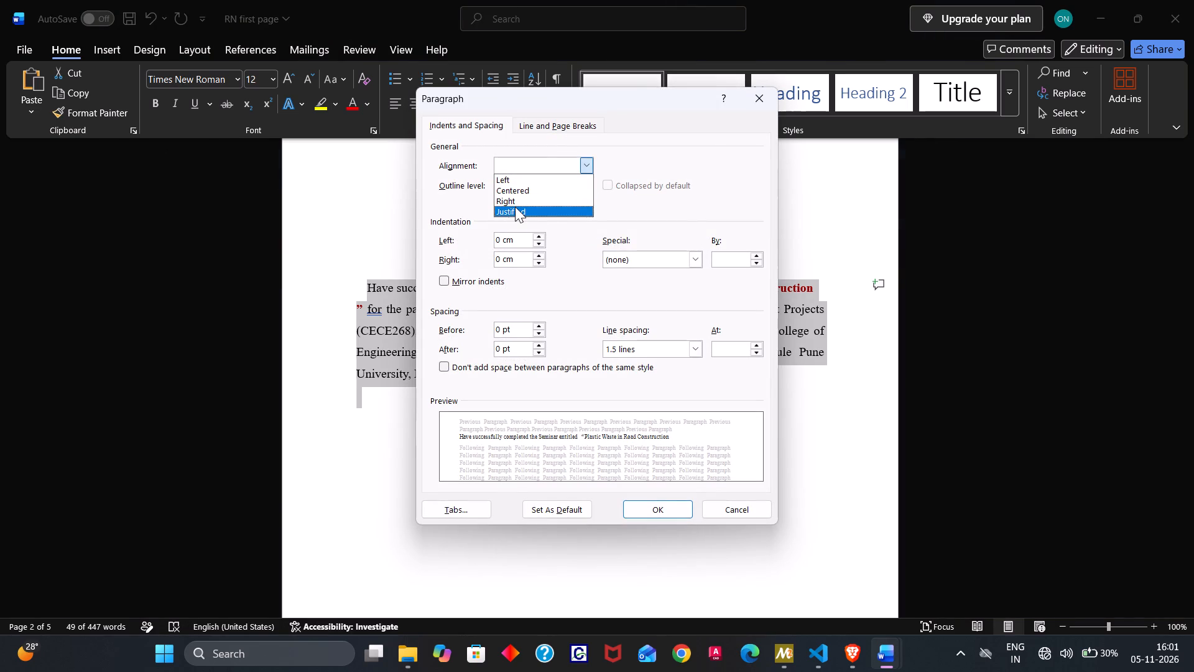
{"action": "left_click", "coordinate": [515, 207]}
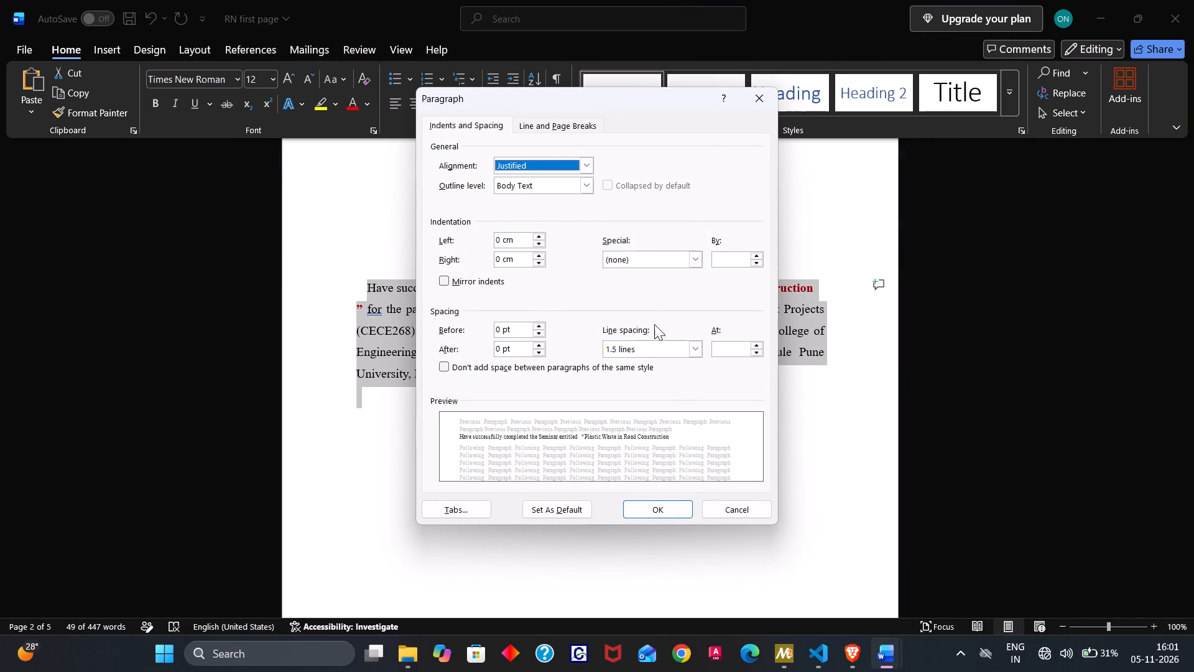
{"action": "left_click", "coordinate": [655, 510]}
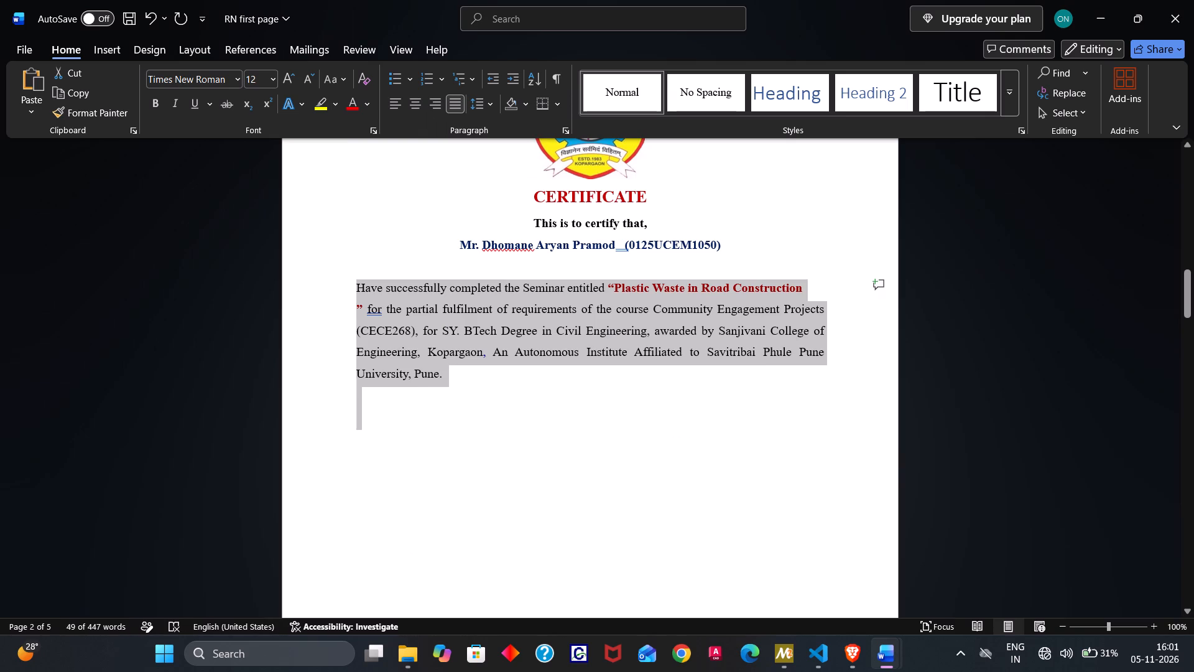
Set the Acknowledgement heading, its paragraphs and the blank lines below them to Justified alignment.
{"action": "scroll", "coordinate": [553, 453], "scroll_direction": "down", "scroll_amount": 2}
{"action": "left_click", "coordinate": [494, 323]}
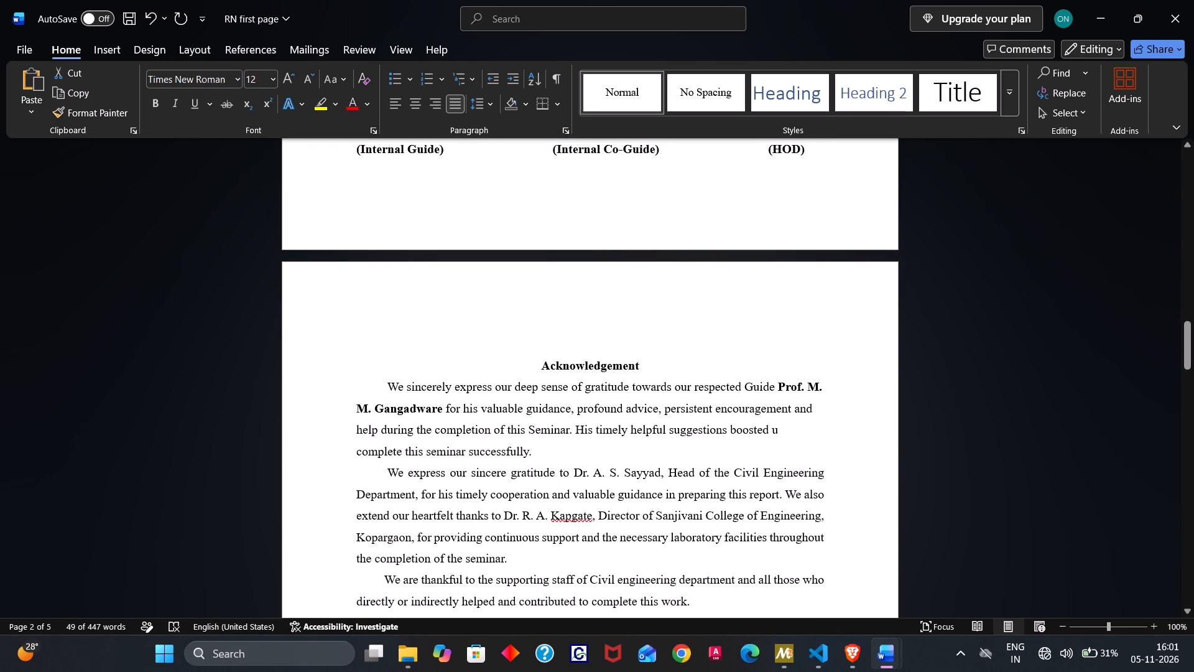
{"action": "left_click_drag", "start_coordinate": [536, 372], "coordinate": [597, 434]}
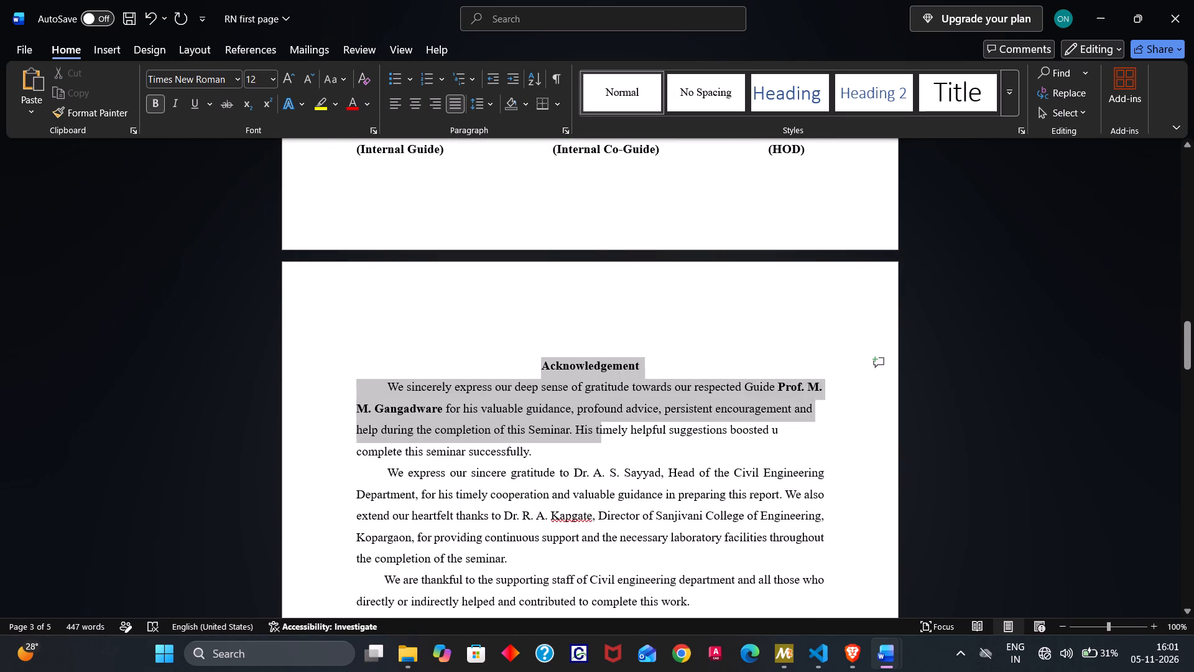
{"action": "left_click_drag", "start_coordinate": [597, 434], "coordinate": [578, 497]}
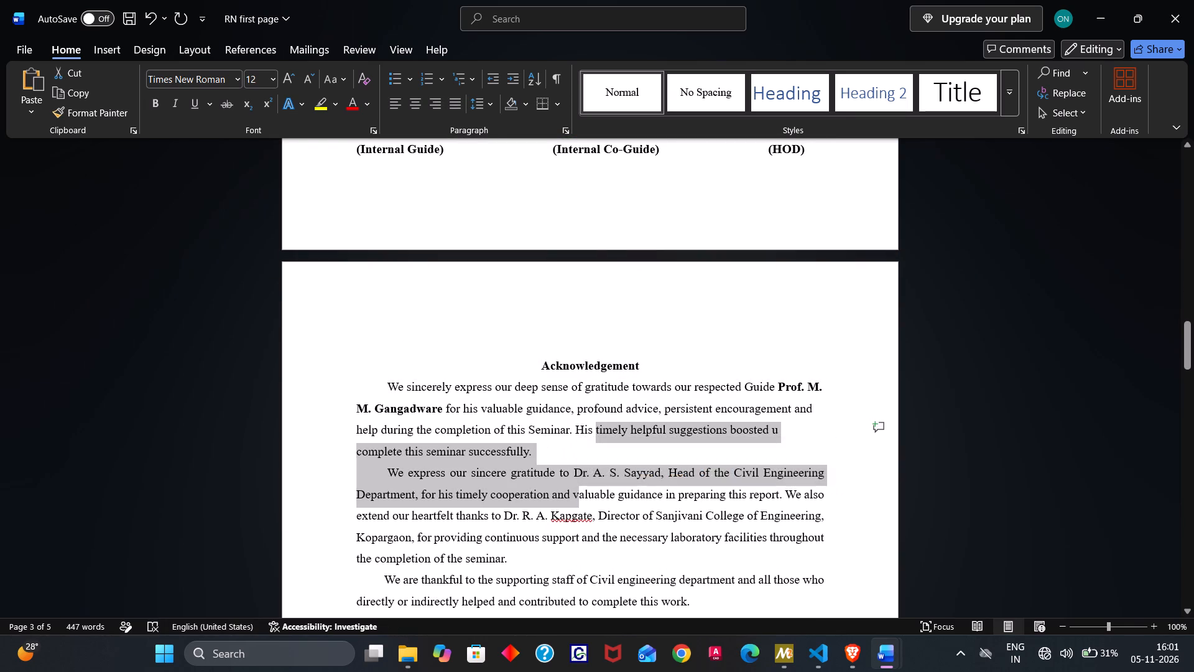
{"action": "left_click", "coordinate": [535, 371]}
{"action": "left_click_drag", "start_coordinate": [535, 371], "coordinate": [550, 552]}
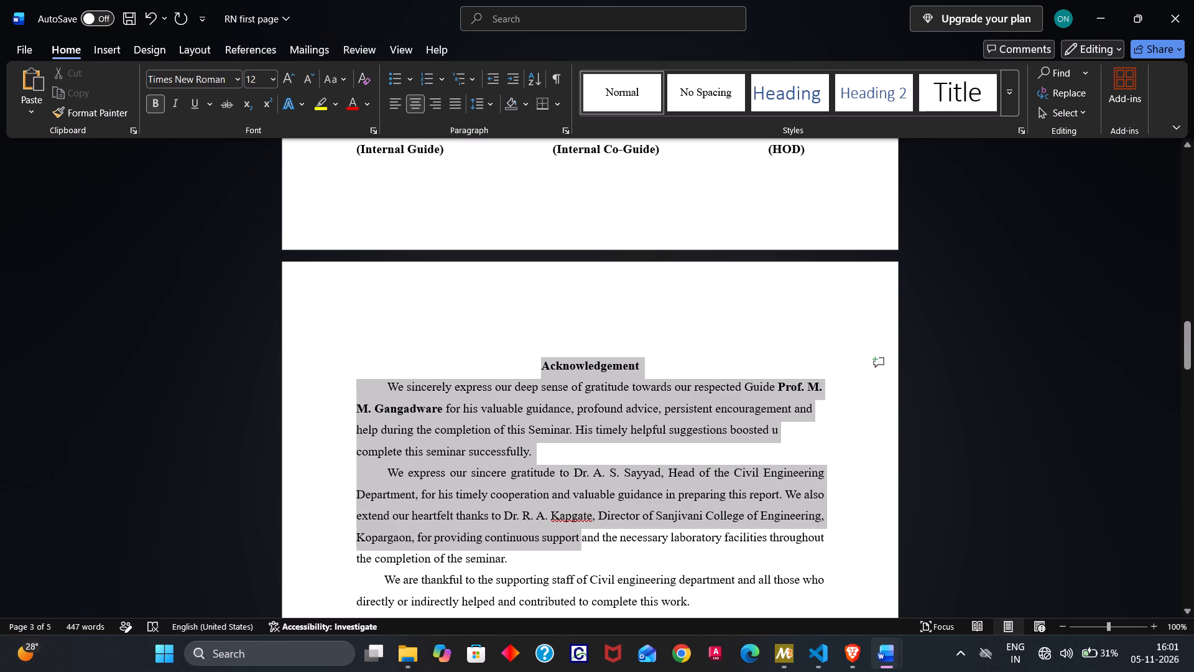
{"action": "left_click_drag", "start_coordinate": [550, 552], "coordinate": [578, 427]}
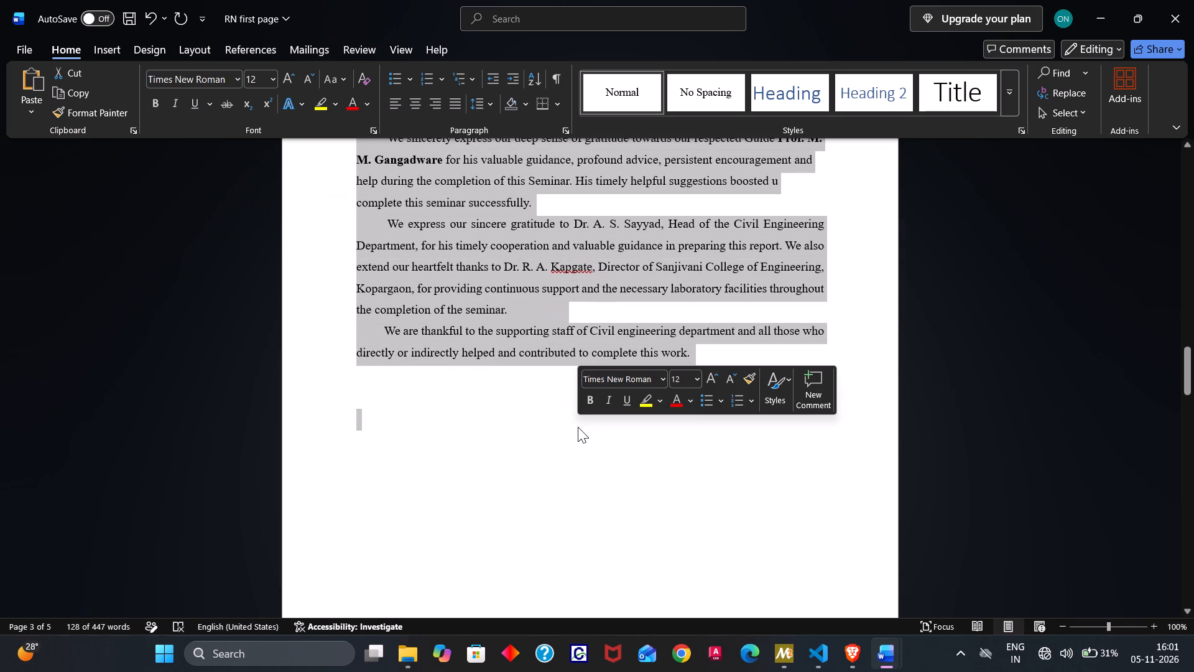
{"action": "left_click", "coordinate": [559, 129]}
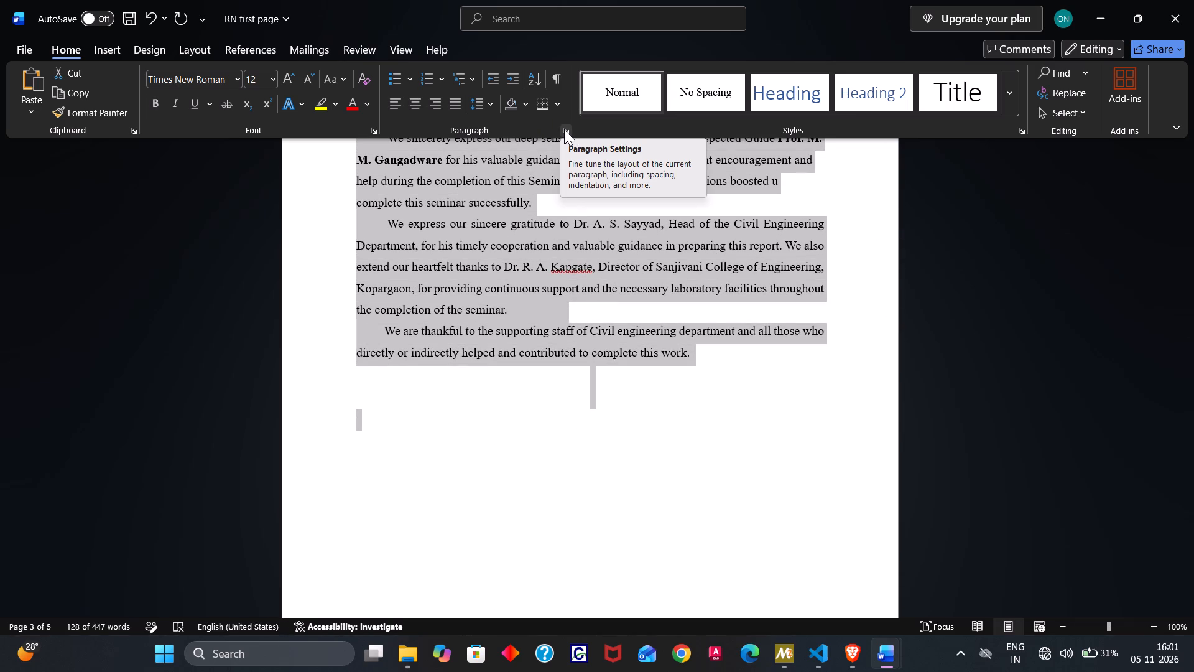
{"action": "left_click", "coordinate": [564, 129]}
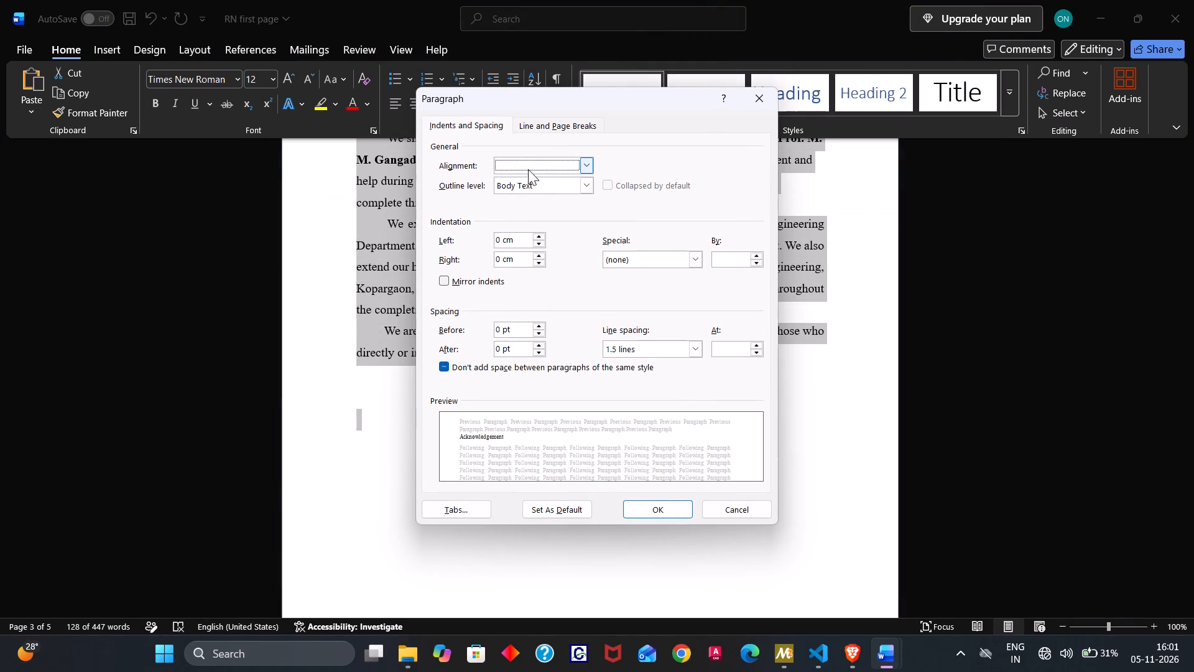
{"action": "left_click", "coordinate": [529, 166]}
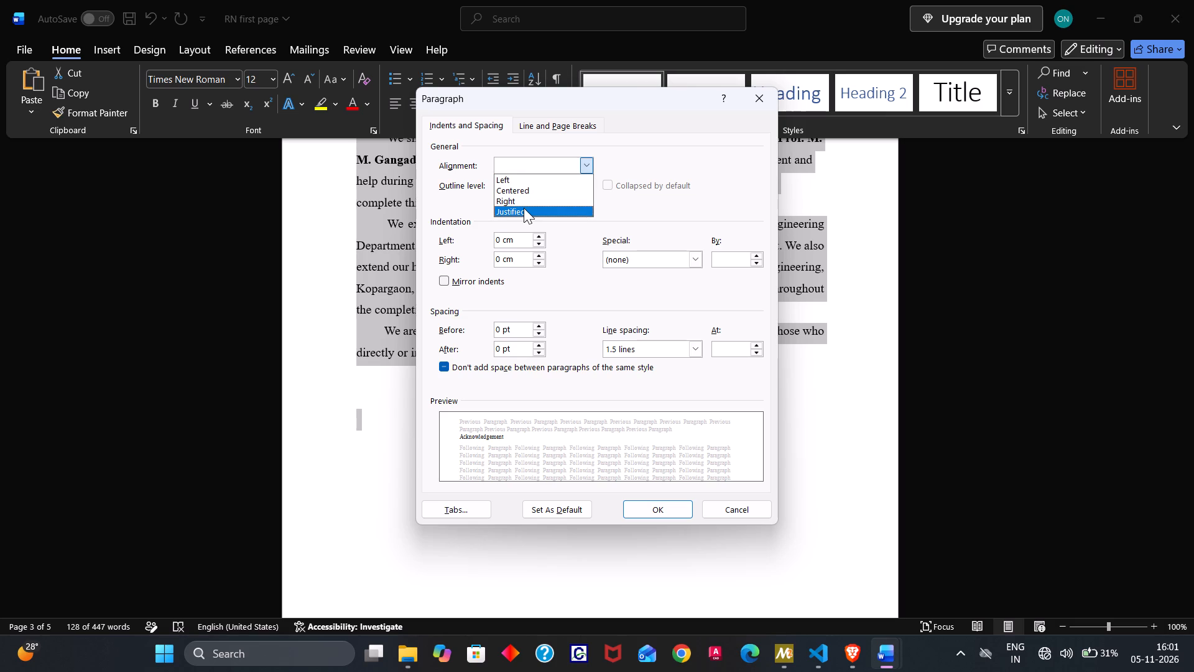
{"action": "left_click", "coordinate": [524, 208]}
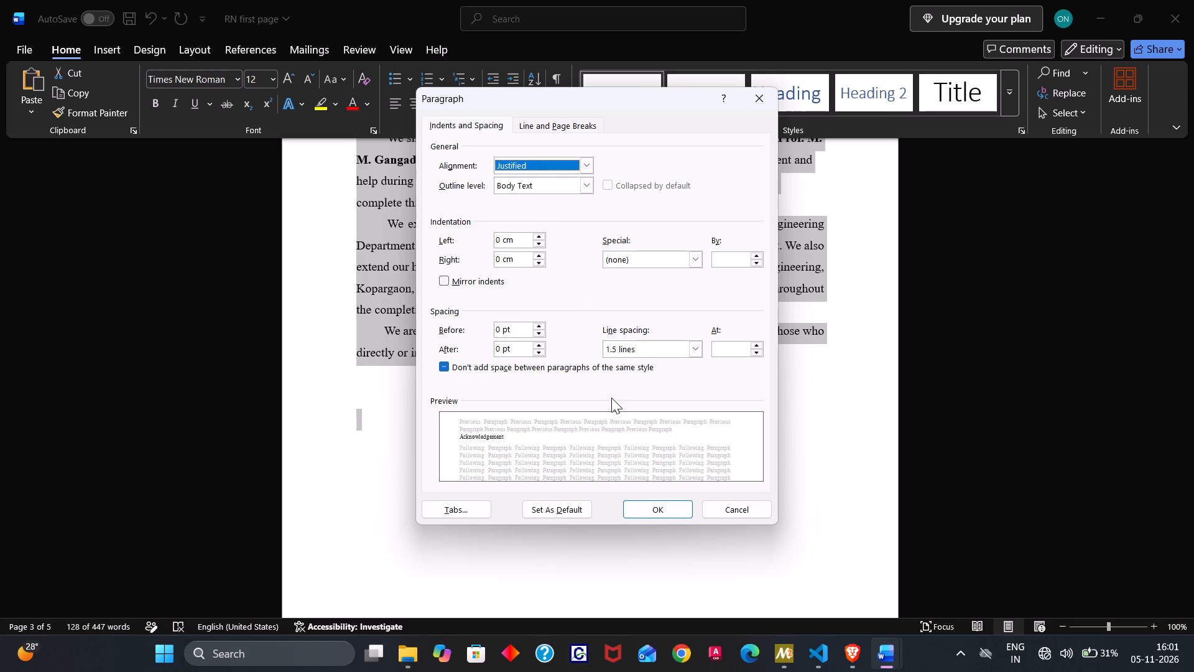
{"action": "left_click", "coordinate": [639, 515]}
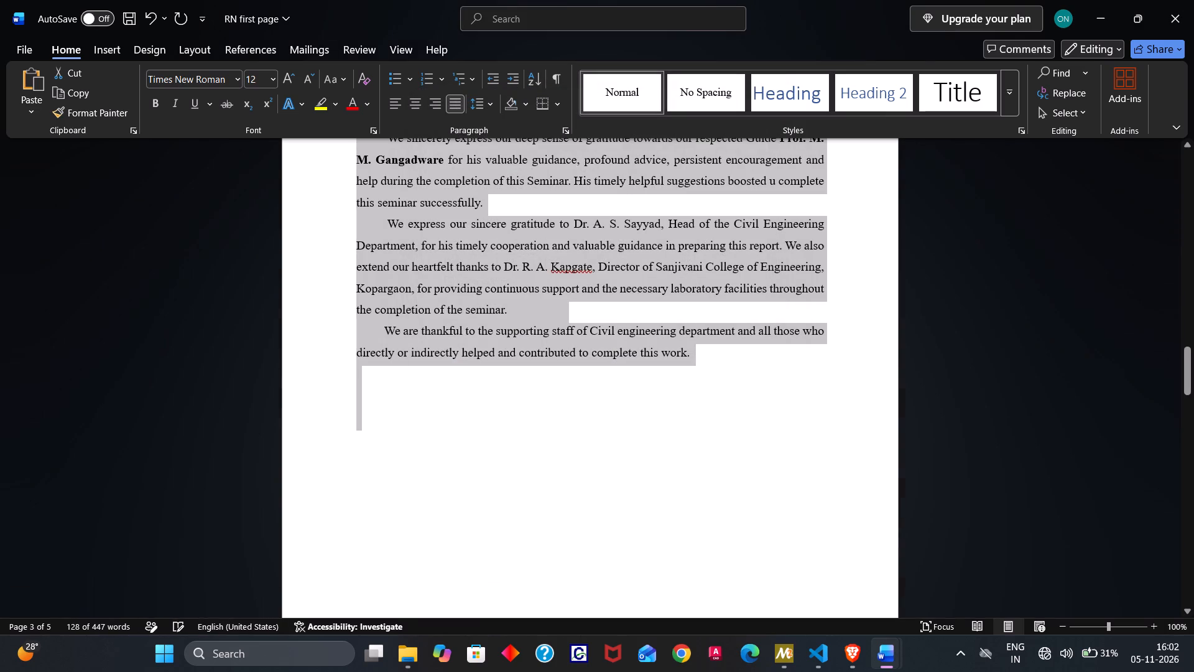
Review the layout of the pages after the Acknowledgement text, including the signature block and the Contents table.
{"action": "left_click", "coordinate": [607, 480]}
{"action": "scroll", "coordinate": [607, 480], "scroll_direction": "down", "scroll_amount": 1}
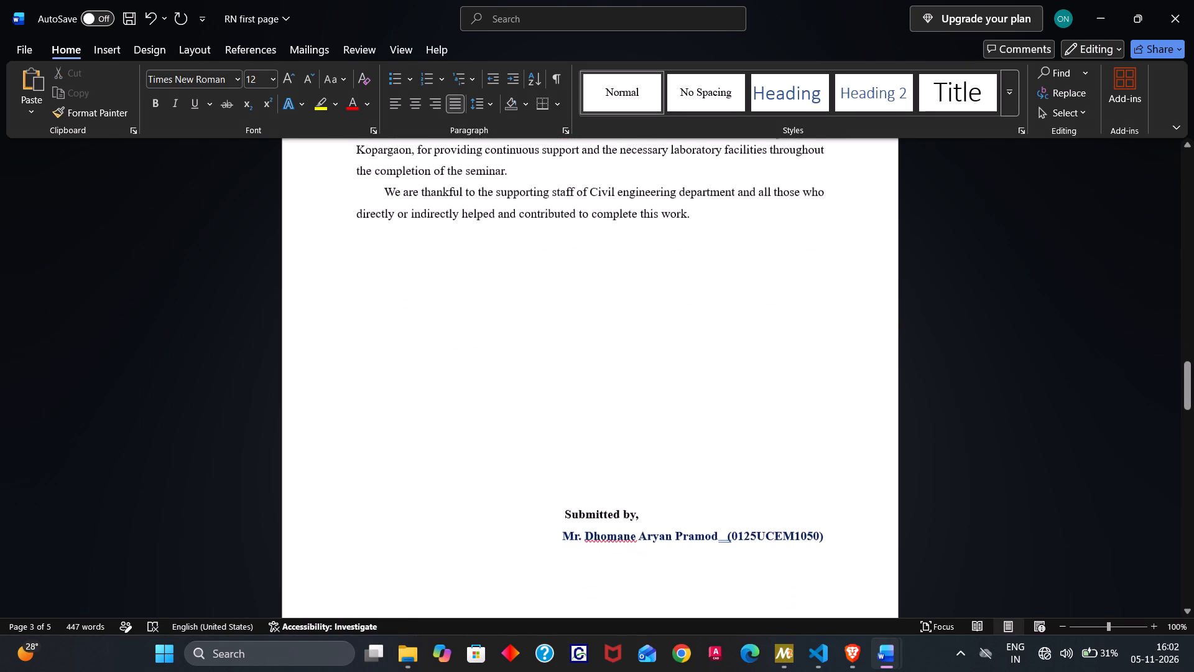
{"action": "scroll", "coordinate": [607, 480], "scroll_direction": "down", "scroll_amount": 5}
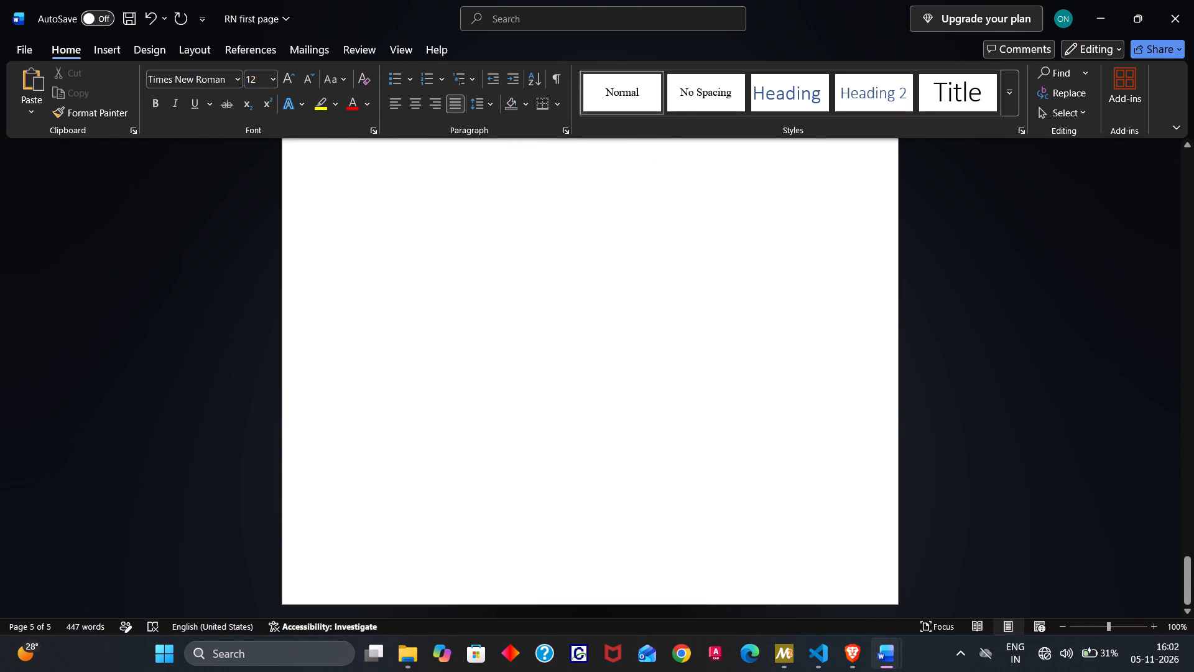
{"action": "scroll", "coordinate": [607, 480], "scroll_direction": "up", "scroll_amount": 3}
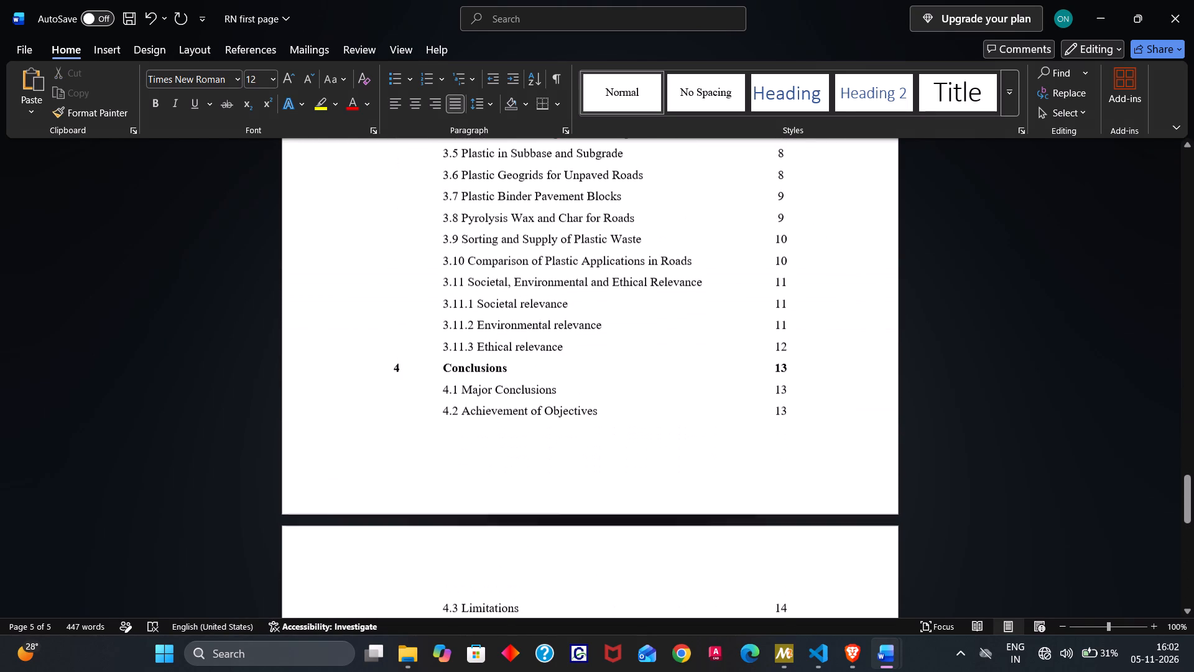
{"action": "scroll", "coordinate": [607, 480], "scroll_direction": "up", "scroll_amount": 3}
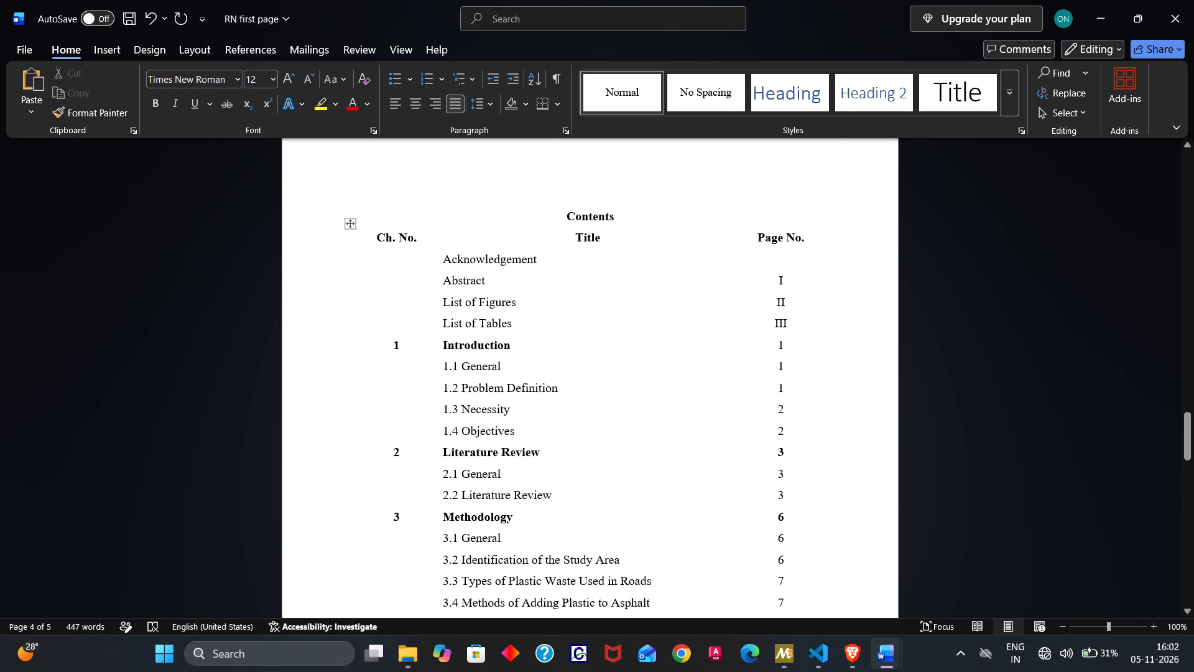
{"action": "scroll", "coordinate": [607, 480], "scroll_direction": "up", "scroll_amount": 2}
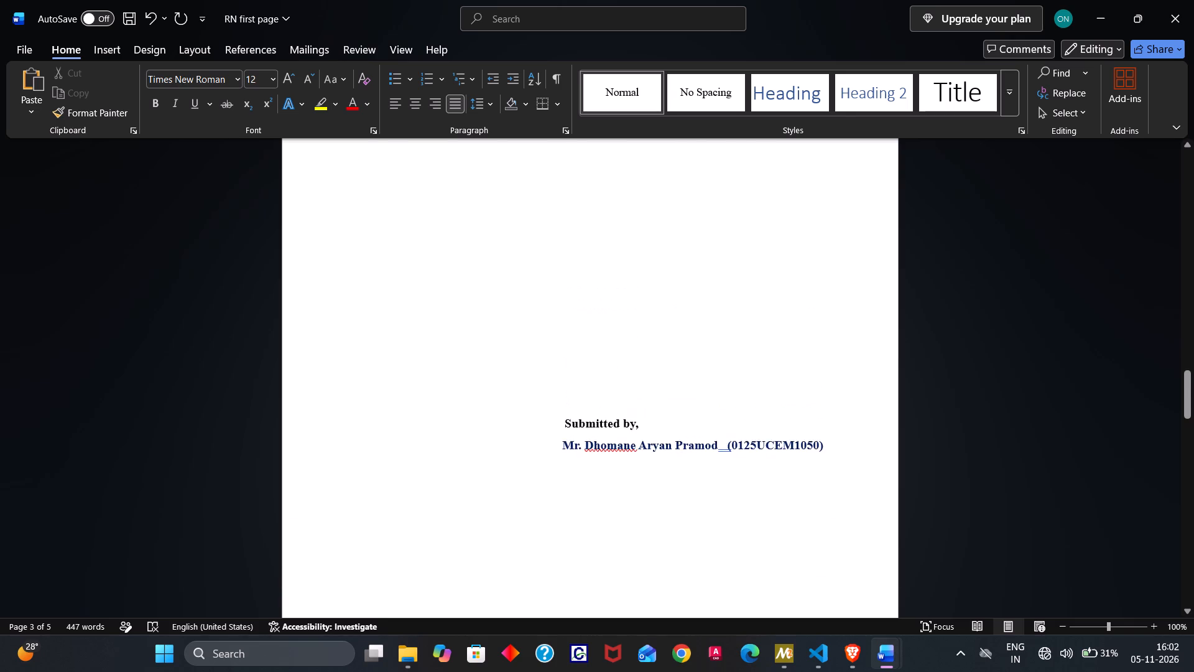
Remove six blank lines between the last Acknowledgement paragraph and "Submitted by," to move the signature block up.
{"action": "scroll", "coordinate": [607, 480], "scroll_direction": "up", "scroll_amount": 1}
{"action": "left_click", "coordinate": [570, 527]}
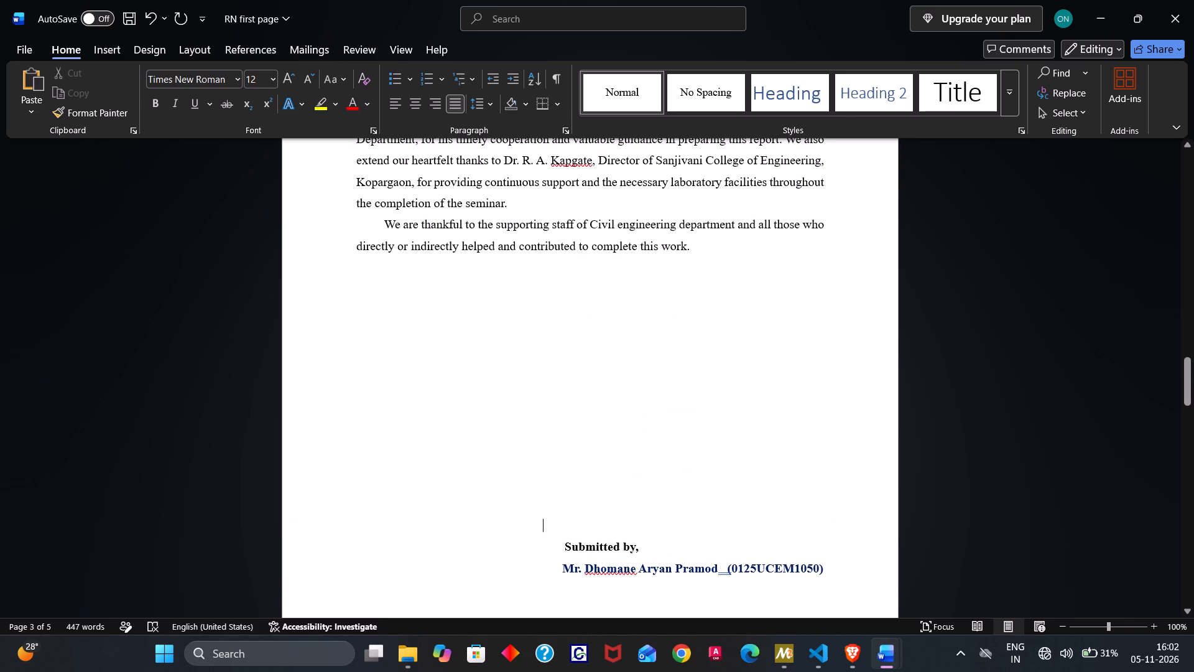
{"action": "key", "text": "BackSpace"}
{"action": "key", "text": "BackSpace"}
{"action": "key", "text": "BackSpace"}
{"action": "key", "text": "BackSpace"}
{"action": "key", "text": "BackSpace"}
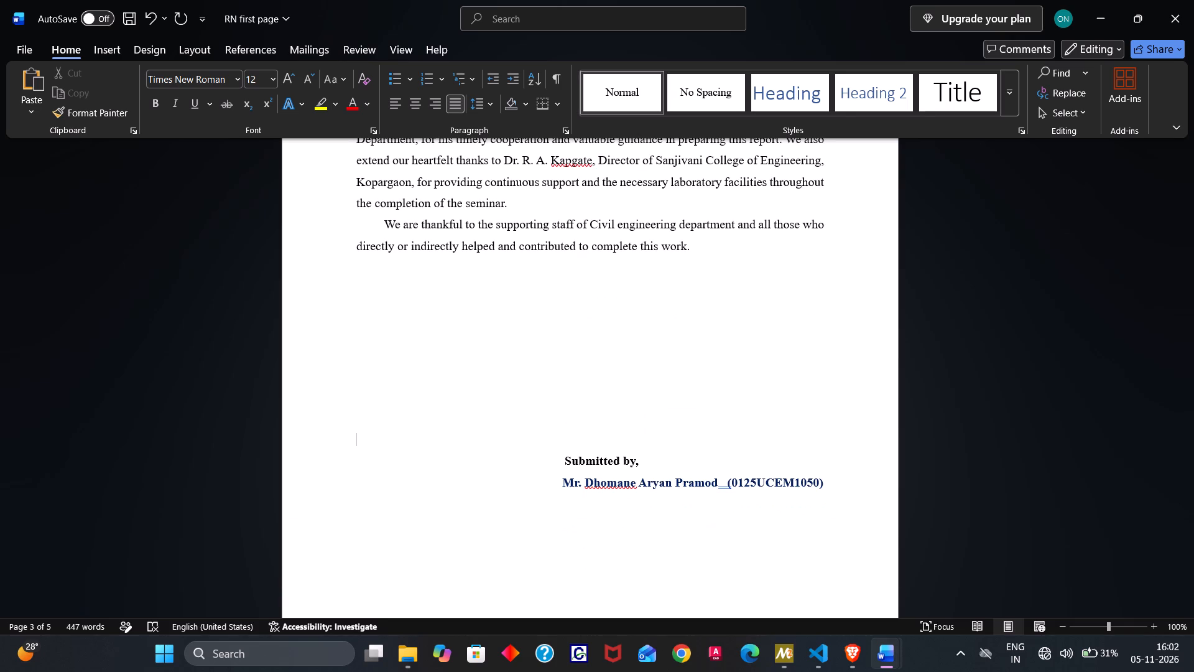
{"action": "key", "text": "Up"}
{"action": "key", "text": "Up"}
{"action": "key", "text": "BackSpace"}
{"action": "key", "text": "BackSpace"}
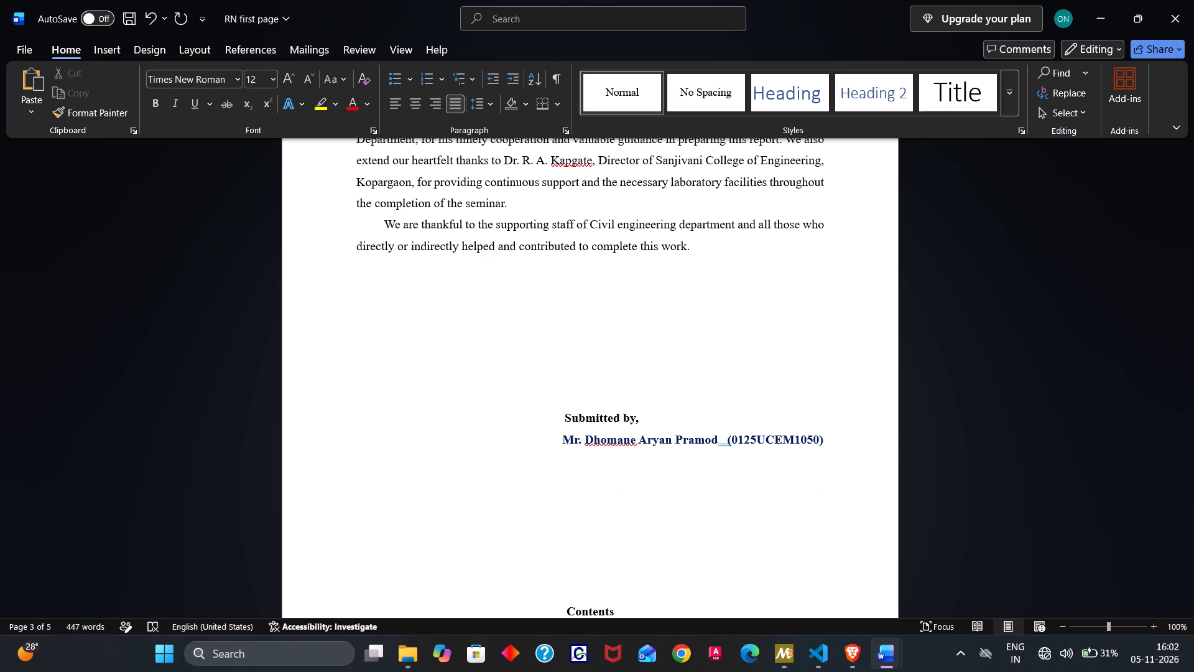
{"action": "key", "text": "Down"}
Insert five blank lines above the "Contents" heading to push it onto the page after the Acknowledgement.
{"action": "scroll", "coordinate": [598, 532], "scroll_direction": "right", "scroll_amount": 1}
{"action": "scroll", "coordinate": [613, 559], "scroll_direction": "down", "scroll_amount": 1}
{"action": "left_click", "coordinate": [550, 386]}
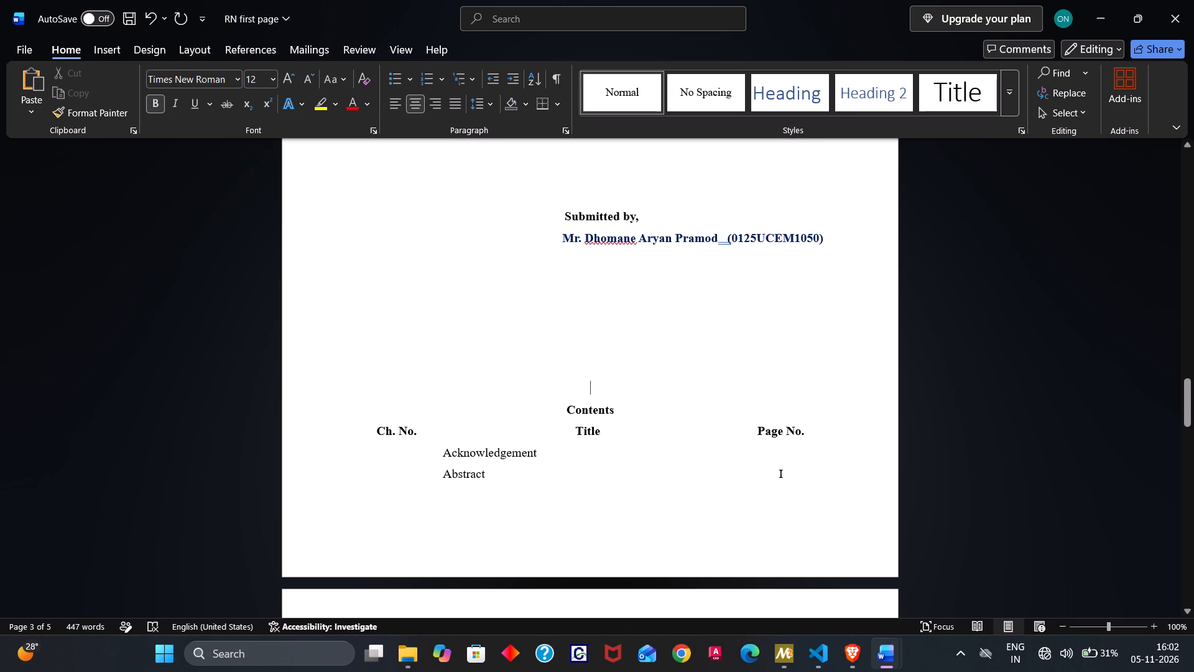
{"action": "key", "text": "Return"}
{"action": "key", "text": "Return"}
{"action": "key", "text": "Return"}
{"action": "key", "text": "Return"}
{"action": "key", "text": "Return"}
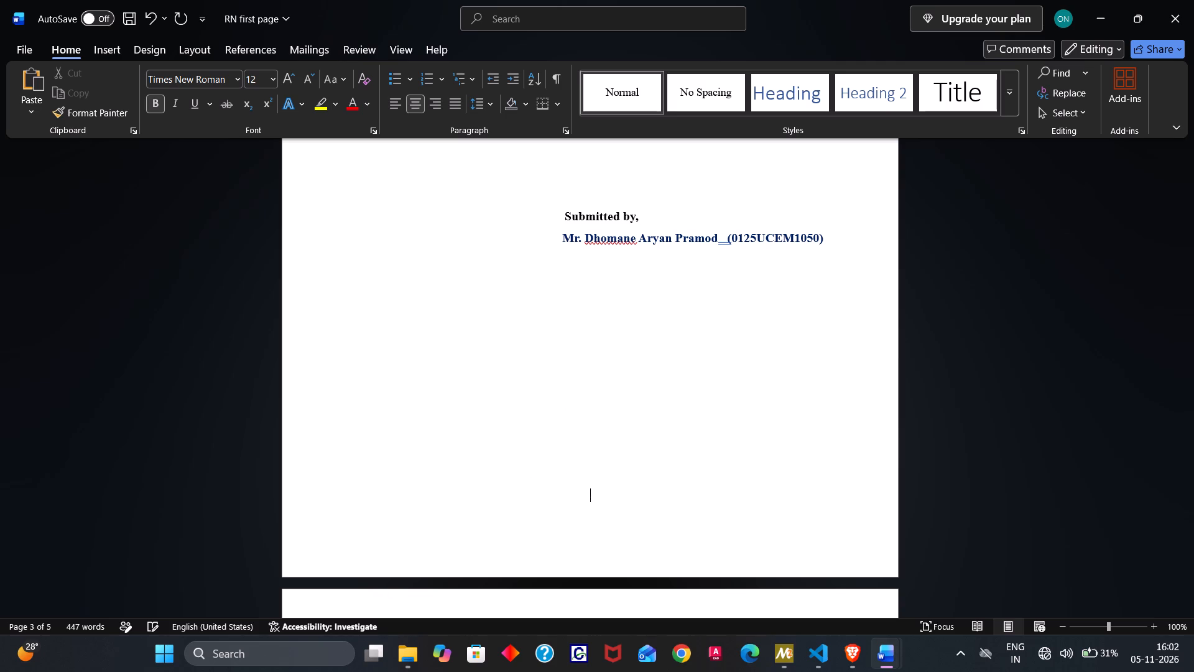
{"action": "scroll", "coordinate": [544, 347], "scroll_direction": "down", "scroll_amount": 1}
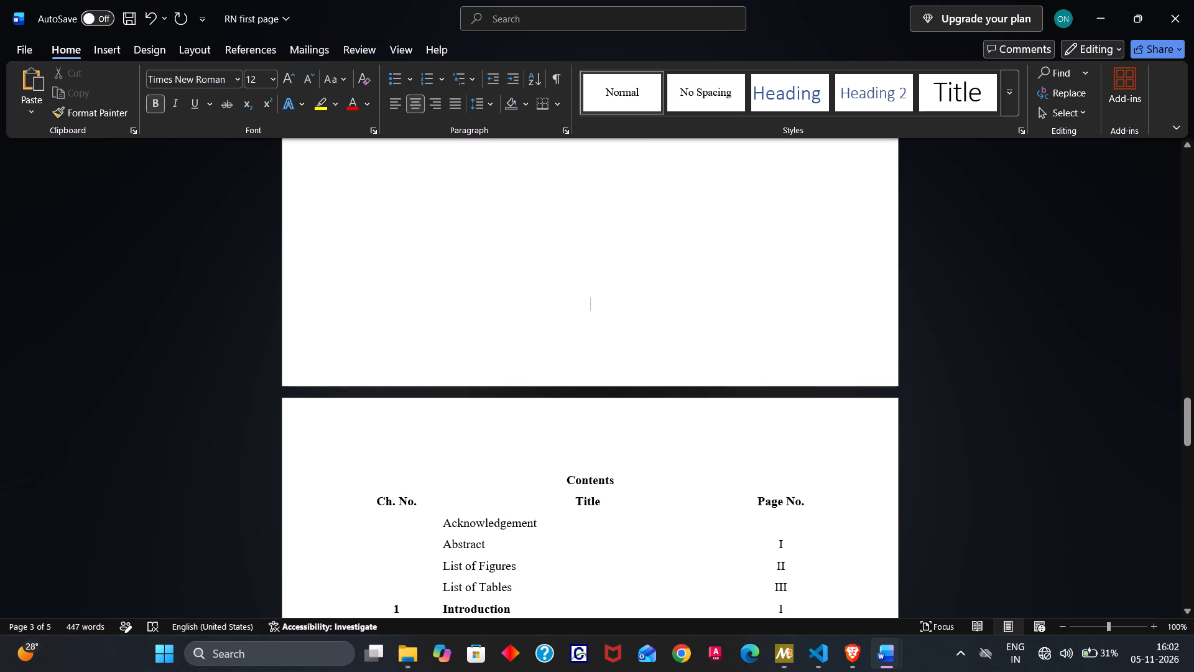
Save the document.
{"action": "key", "text": "ctrl+s"}
Go through the end of the Acknowledgement page to the start of the Contents table.
{"action": "key", "text": "Down"}
{"action": "key", "text": "Down"}
{"action": "key", "text": "Down"}
{"action": "key", "text": "Down"}
{"action": "key", "text": "Down"}
{"action": "key", "text": "Down"}
{"action": "key", "text": "Down"}
{"action": "key", "text": "Down"}
{"action": "key", "text": "Down"}
{"action": "key", "text": "Down"}
{"action": "key", "text": "Down"}
{"action": "key", "text": "Down"}
{"action": "key", "text": "Down"}
{"action": "key", "text": "Down"}
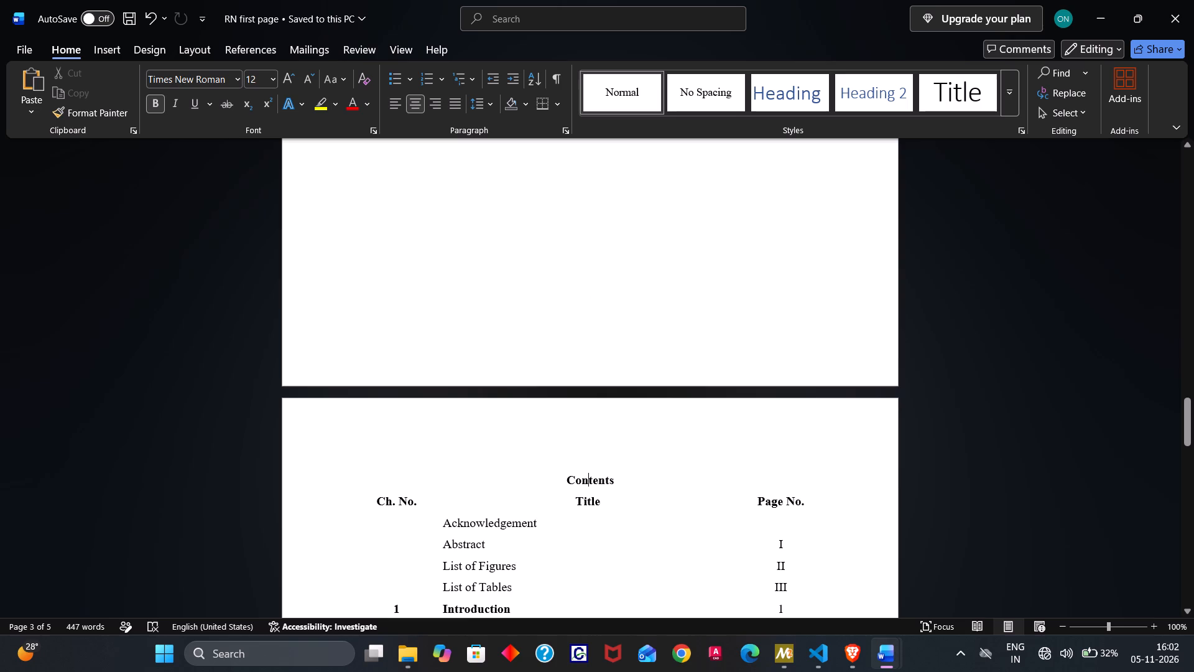
{"action": "key", "text": "Down"}
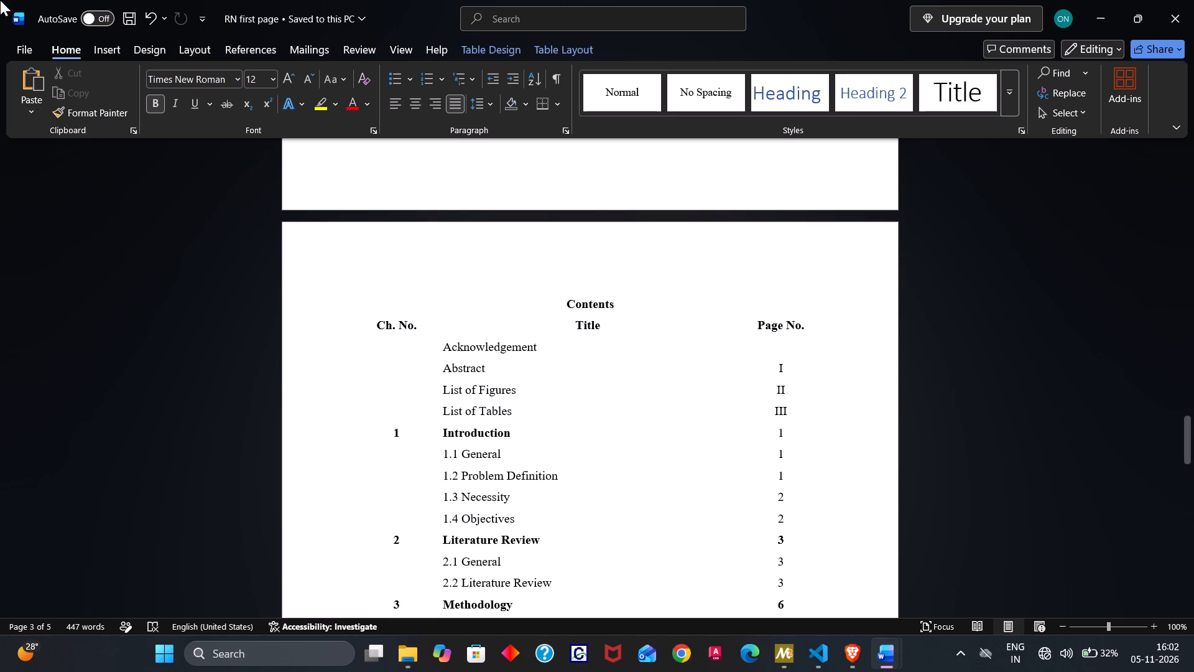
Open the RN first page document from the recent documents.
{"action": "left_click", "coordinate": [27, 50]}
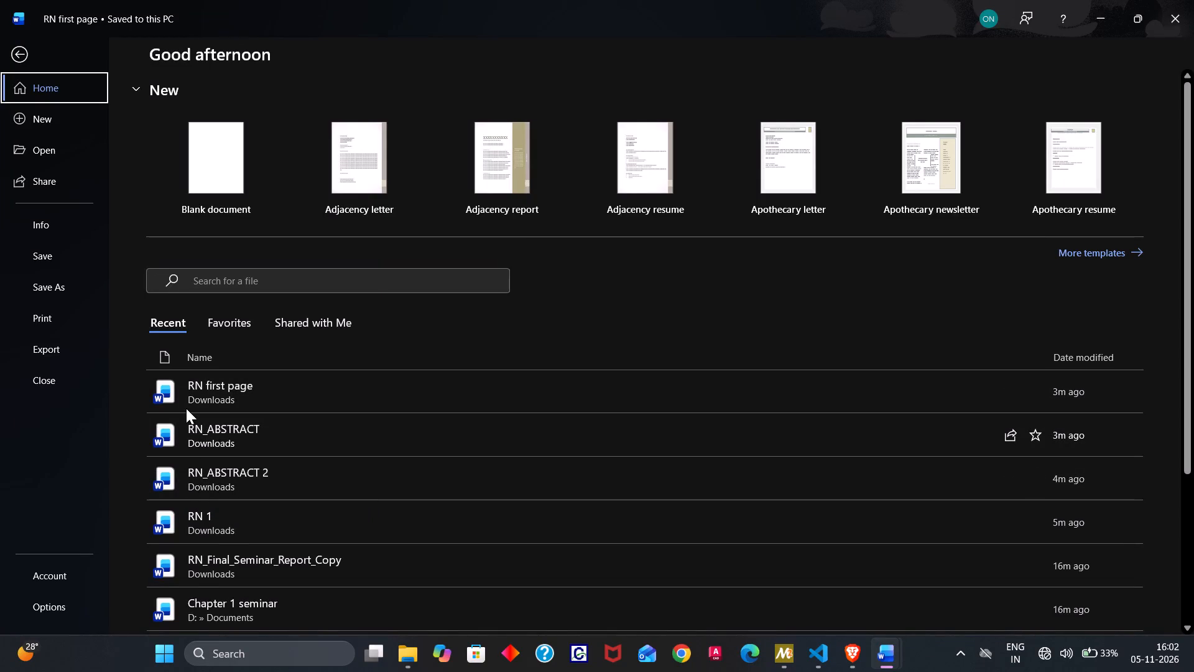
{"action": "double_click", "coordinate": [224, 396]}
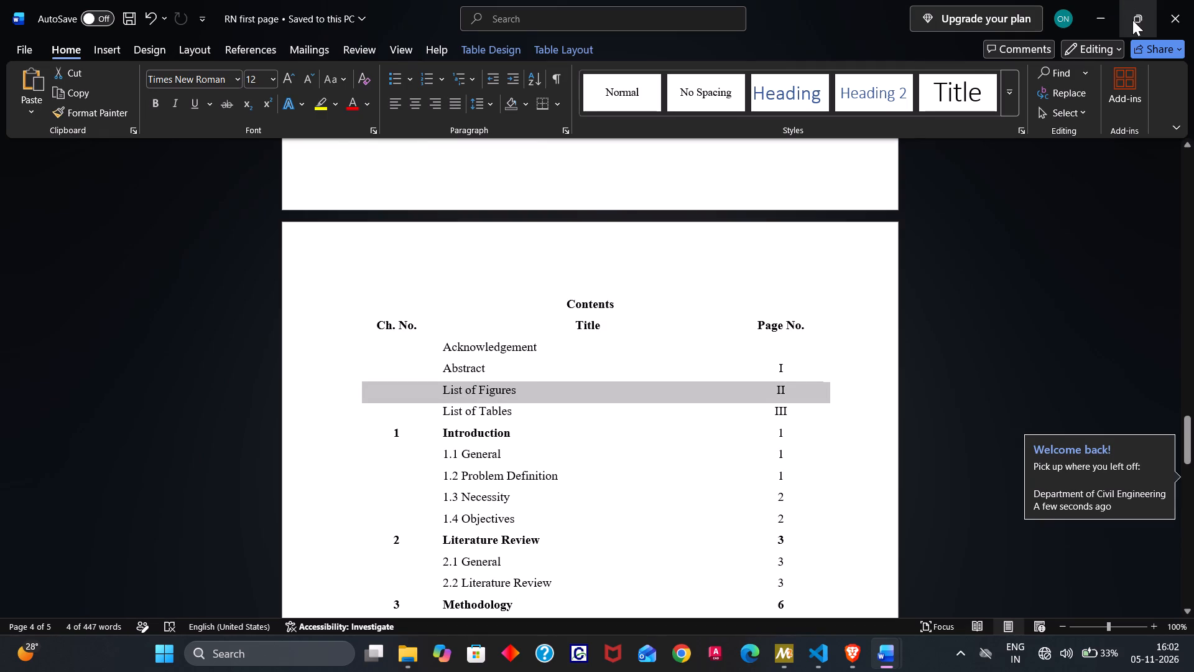
Minimise the RN first page and RN_ABSTRACT 2 documents to reach RN 1.
{"action": "double_click", "coordinate": [1116, 19]}
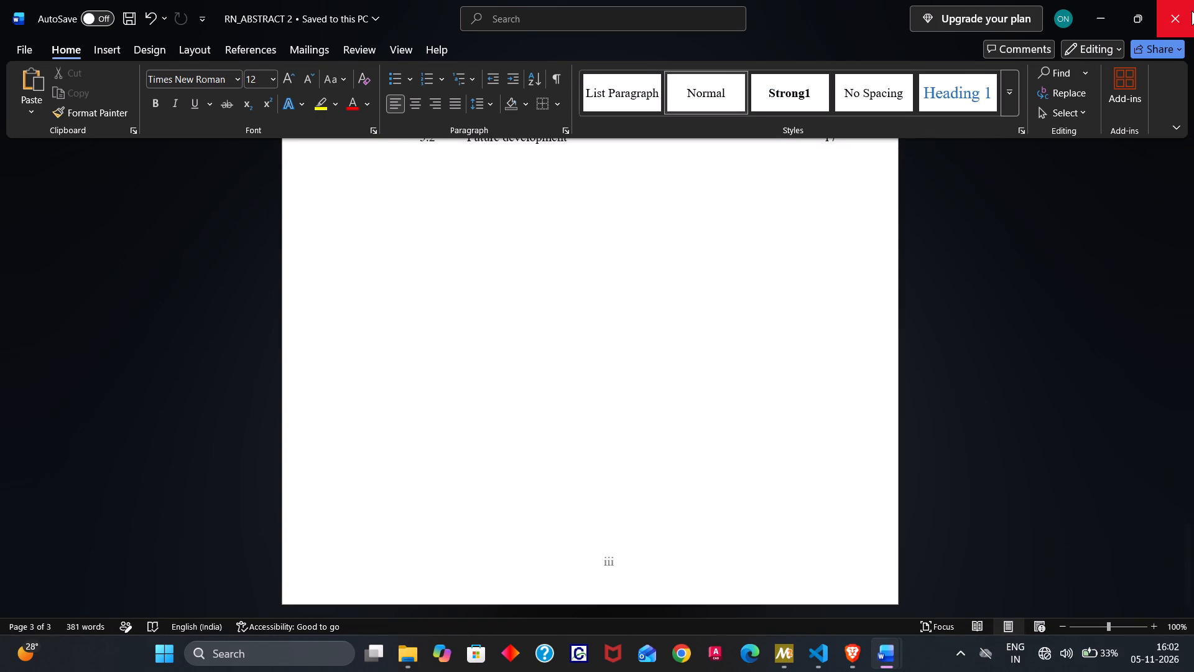
{"action": "left_click", "coordinate": [1108, 12]}
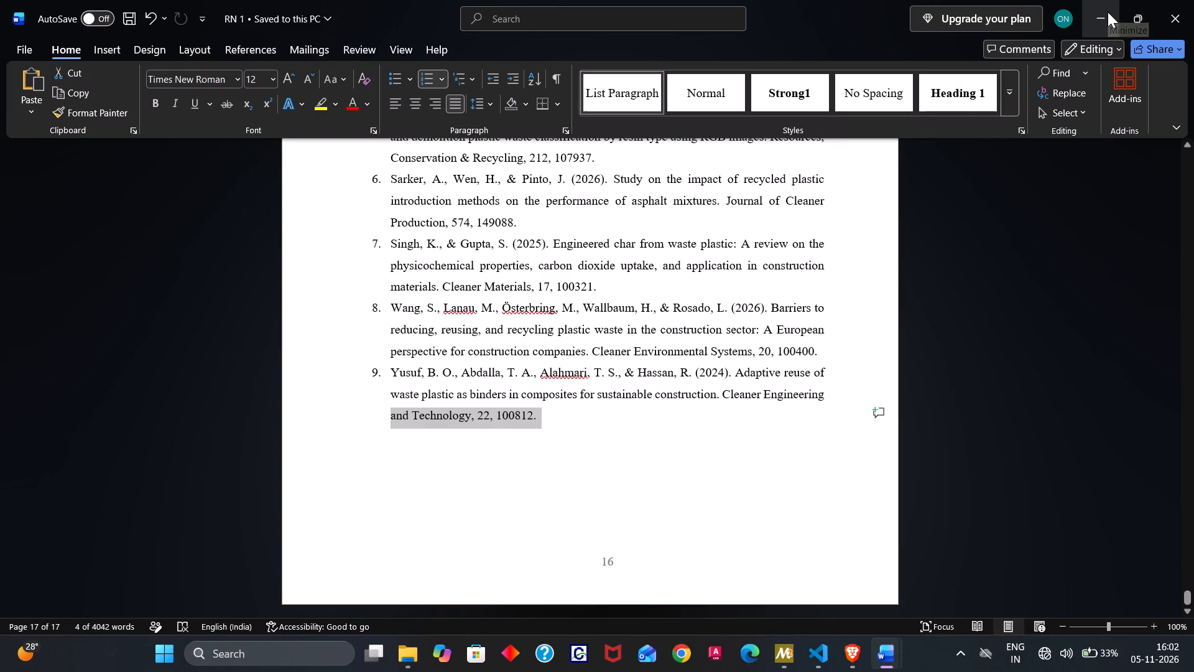
Save the RN 1 document and close it after checking its References page.
{"action": "scroll", "coordinate": [1108, 12], "scroll_direction": "left", "scroll_amount": 1}
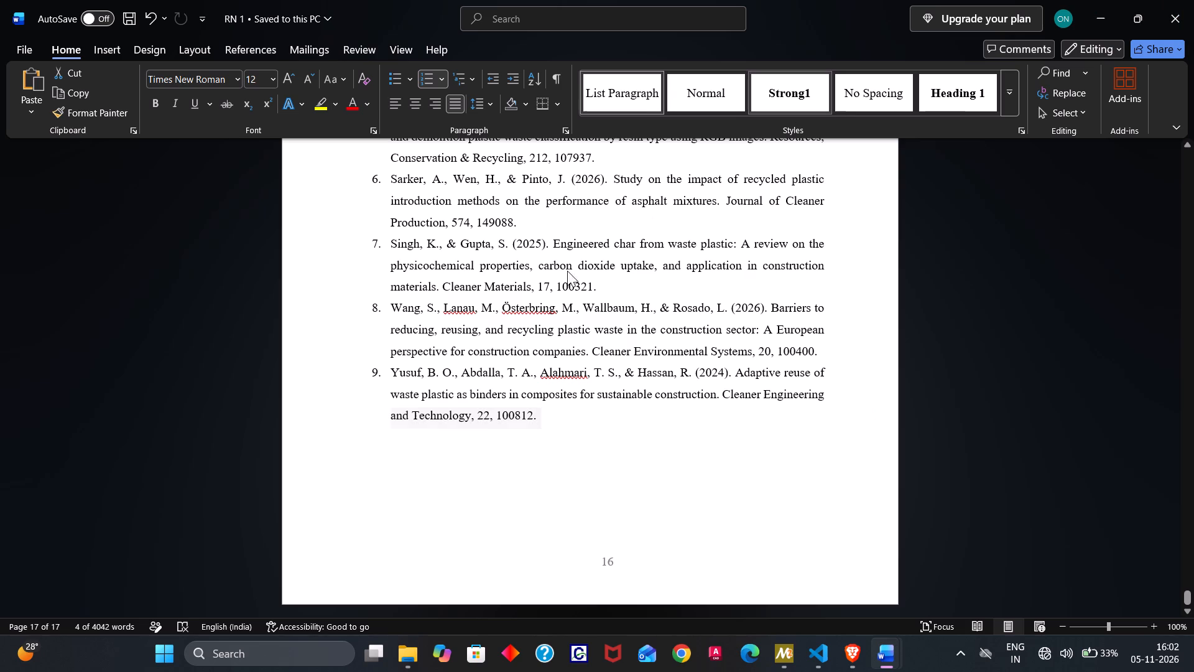
{"action": "scroll", "coordinate": [451, 337], "scroll_direction": "up", "scroll_amount": 1}
{"action": "scroll", "coordinate": [451, 337], "scroll_direction": "down", "scroll_amount": 1}
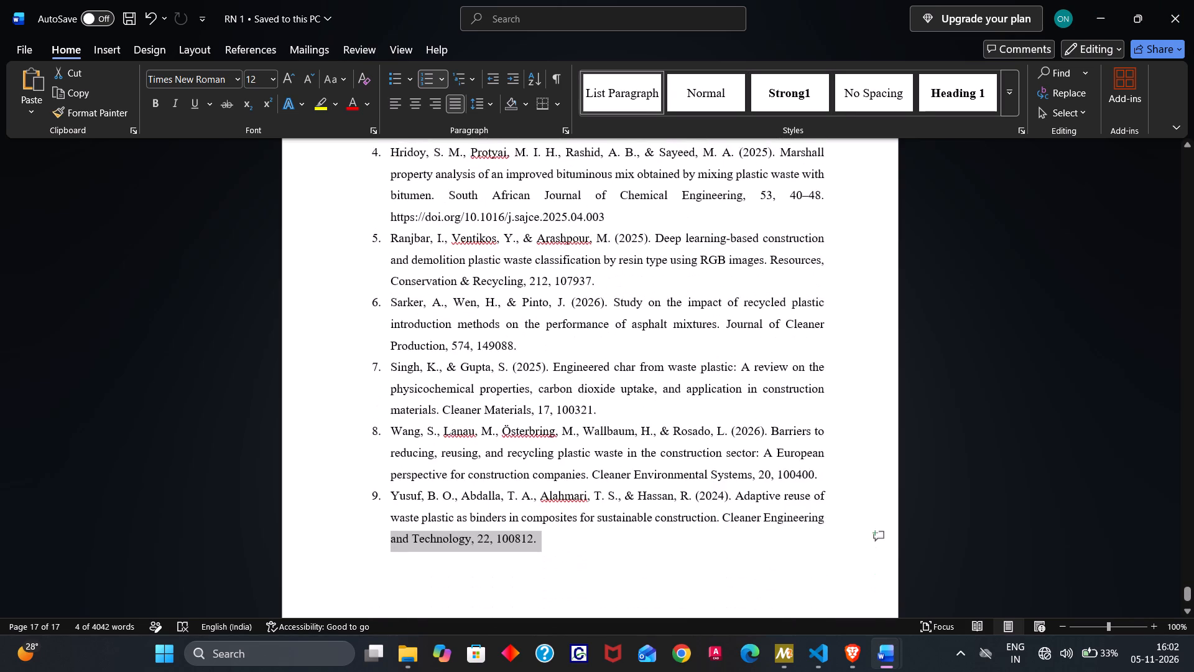
{"action": "key", "text": "ctrl+s"}
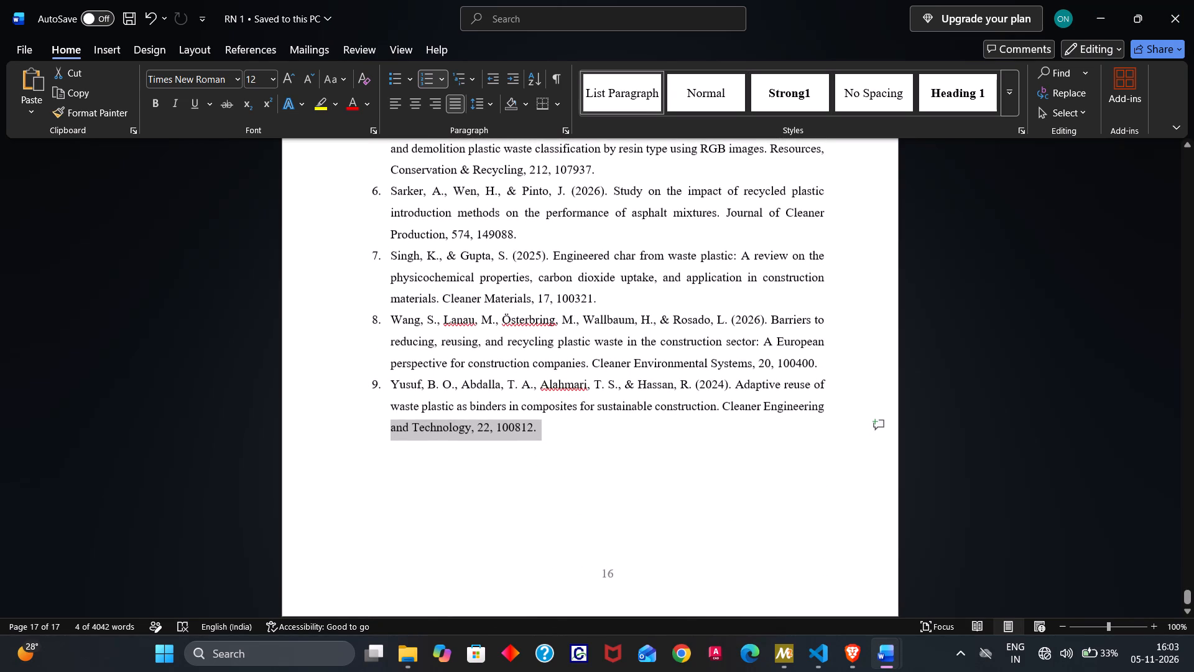
{"action": "scroll", "coordinate": [451, 337], "scroll_direction": "up", "scroll_amount": 3}
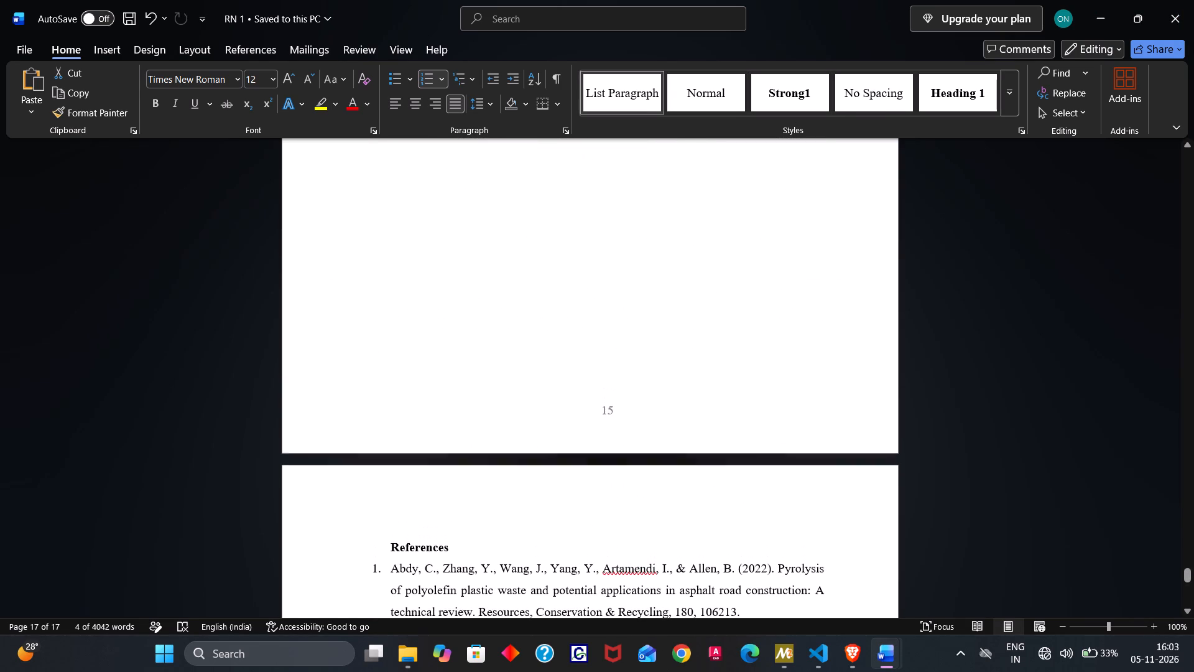
{"action": "scroll", "coordinate": [451, 337], "scroll_direction": "up", "scroll_amount": 1}
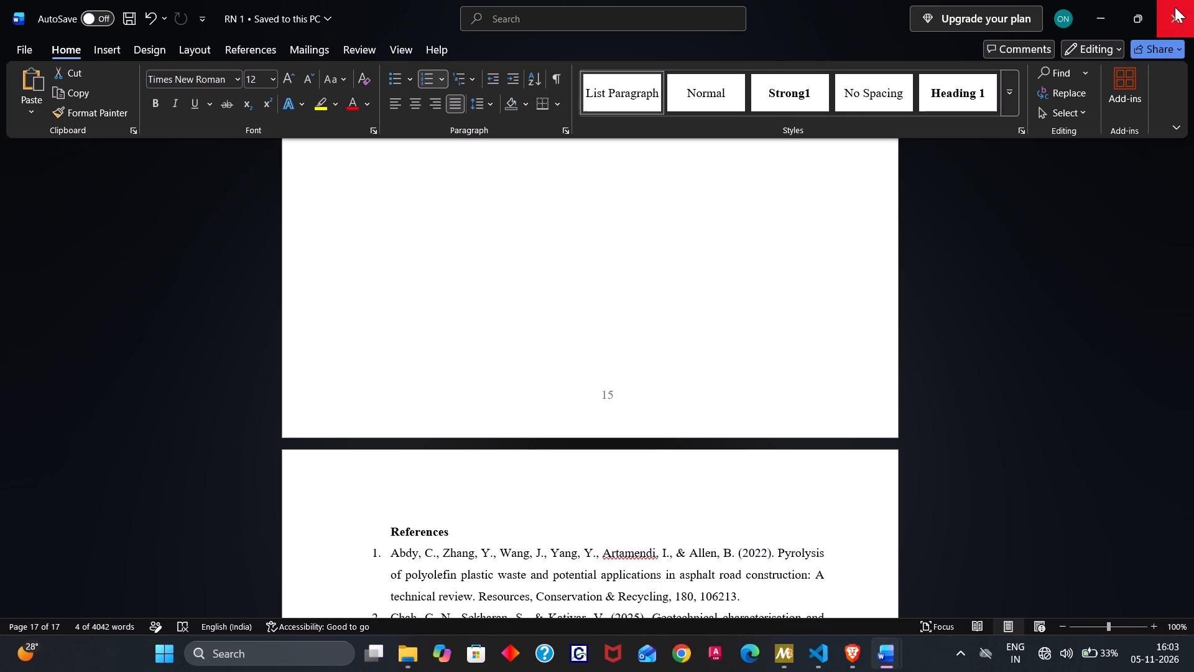
{"action": "left_click", "coordinate": [1175, 7]}
{"action": "left_click", "coordinate": [1175, 7]}
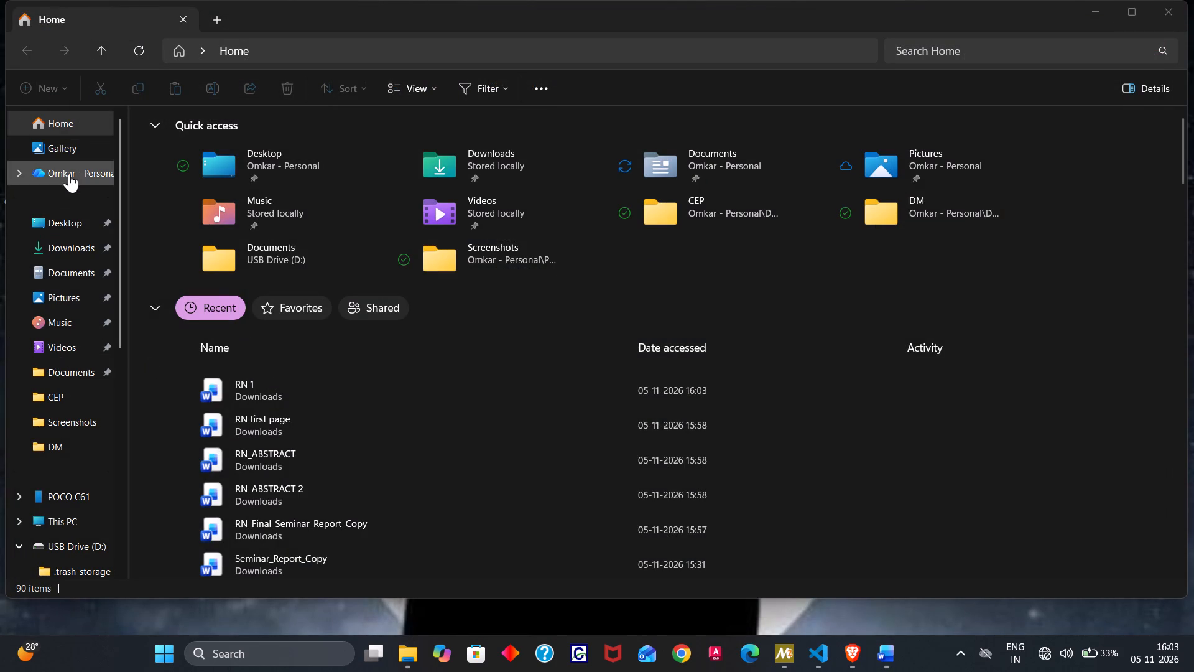
In File Explorer, open the Chapter 1 seminar document from the Documents folder on USB Drive (D:).
{"action": "scroll", "coordinate": [63, 335], "scroll_direction": "down", "scroll_amount": 1}
{"action": "left_click", "coordinate": [99, 489]}
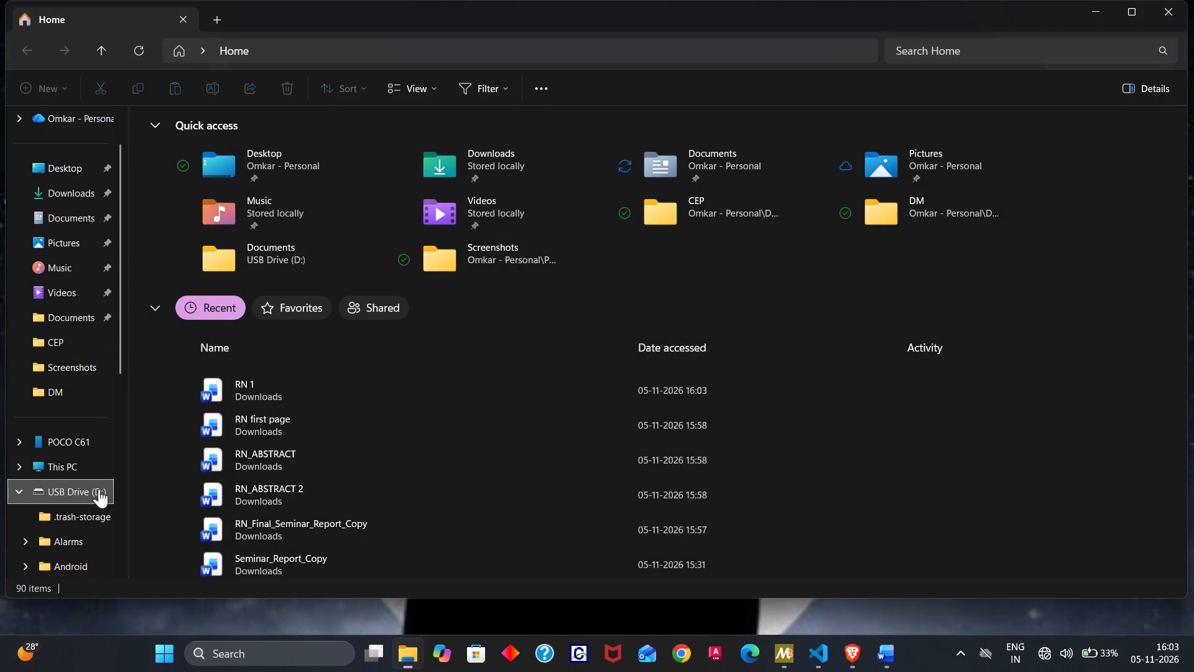
{"action": "double_click", "coordinate": [270, 344]}
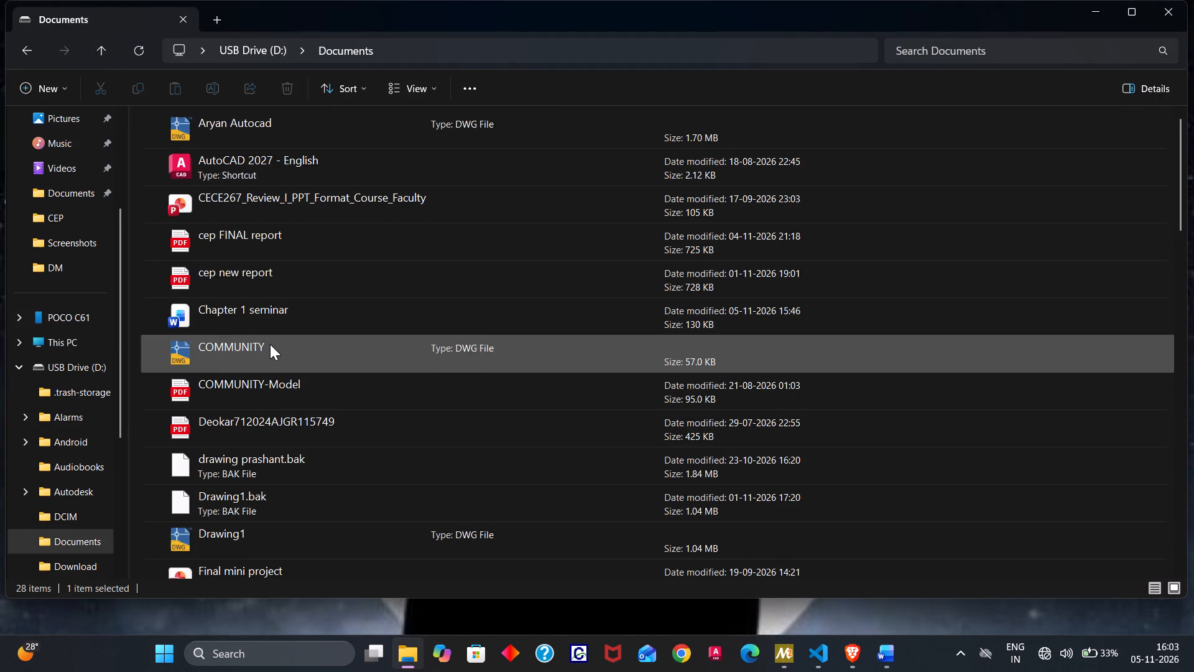
{"action": "double_click", "coordinate": [234, 322]}
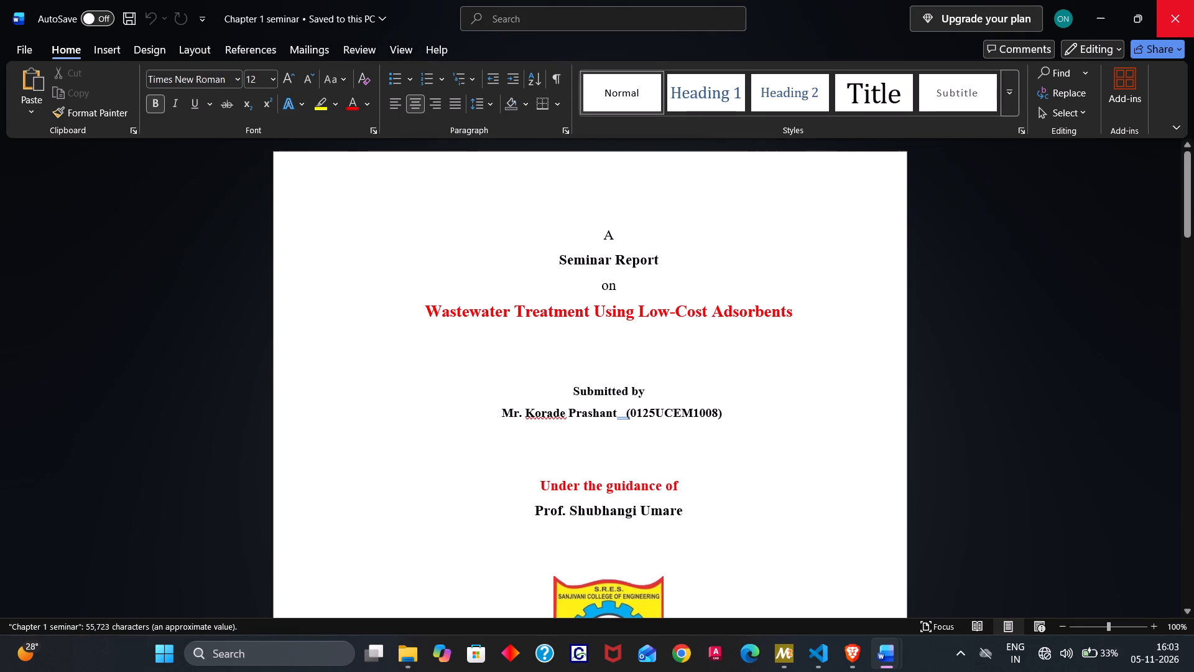
Examine the cover, certificate and Acknowledgement pages of the Chapter 1 seminar document.
{"action": "scroll", "coordinate": [363, 301], "scroll_direction": "up", "scroll_amount": 1}
{"action": "scroll", "coordinate": [363, 301], "scroll_direction": "down", "scroll_amount": 2}
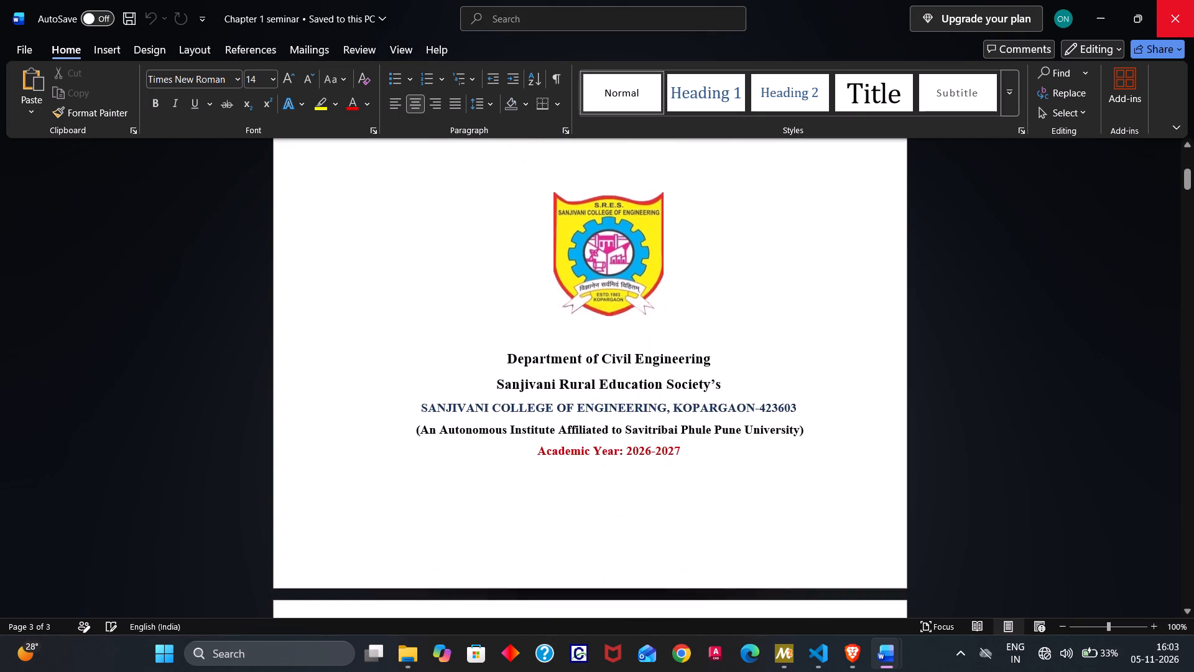
{"action": "scroll", "coordinate": [363, 301], "scroll_direction": "down", "scroll_amount": 3}
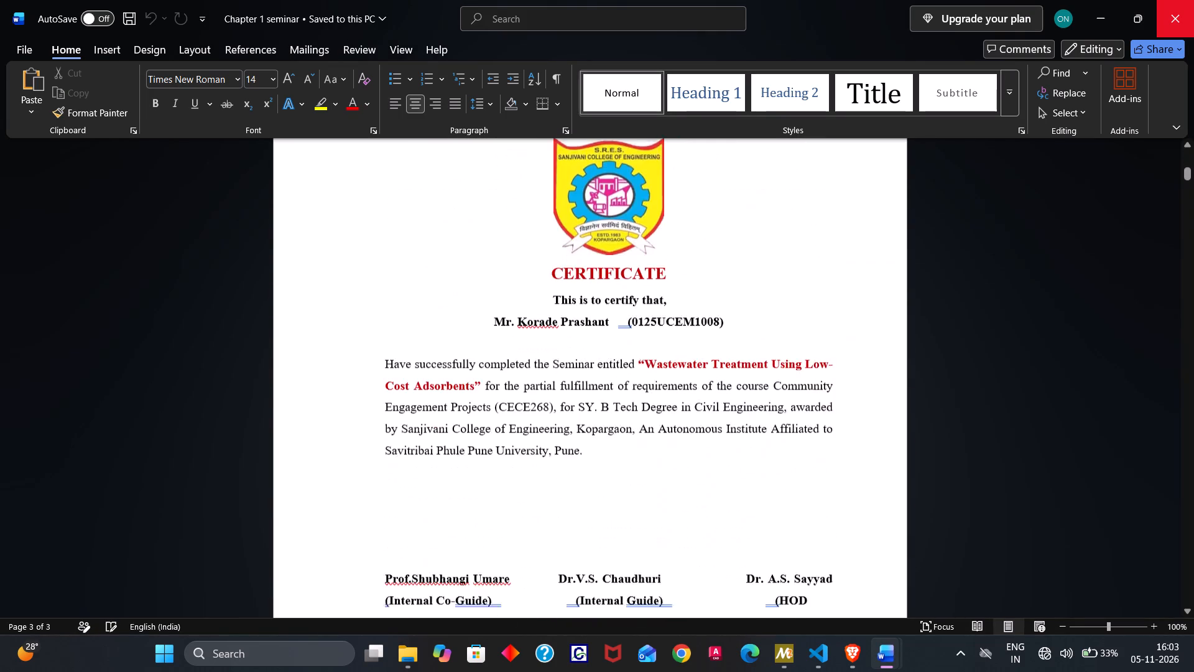
{"action": "scroll", "coordinate": [363, 301], "scroll_direction": "down", "scroll_amount": 3}
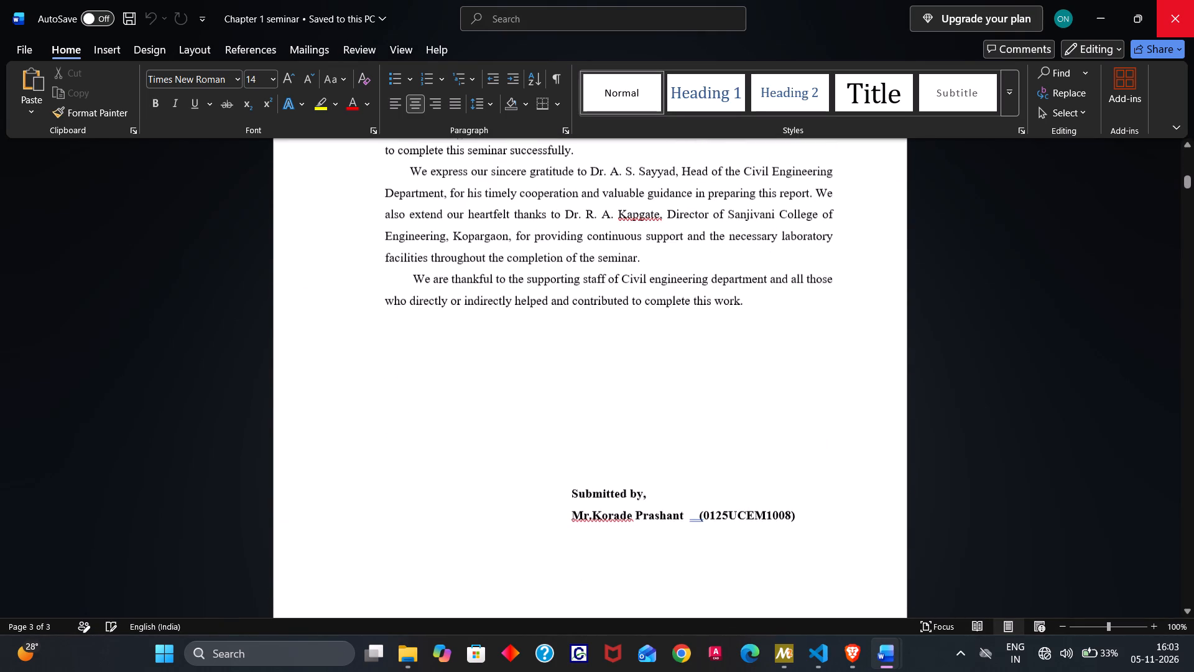
{"action": "scroll", "coordinate": [363, 301], "scroll_direction": "down", "scroll_amount": 2}
{"action": "scroll", "coordinate": [363, 301], "scroll_direction": "up", "scroll_amount": 2}
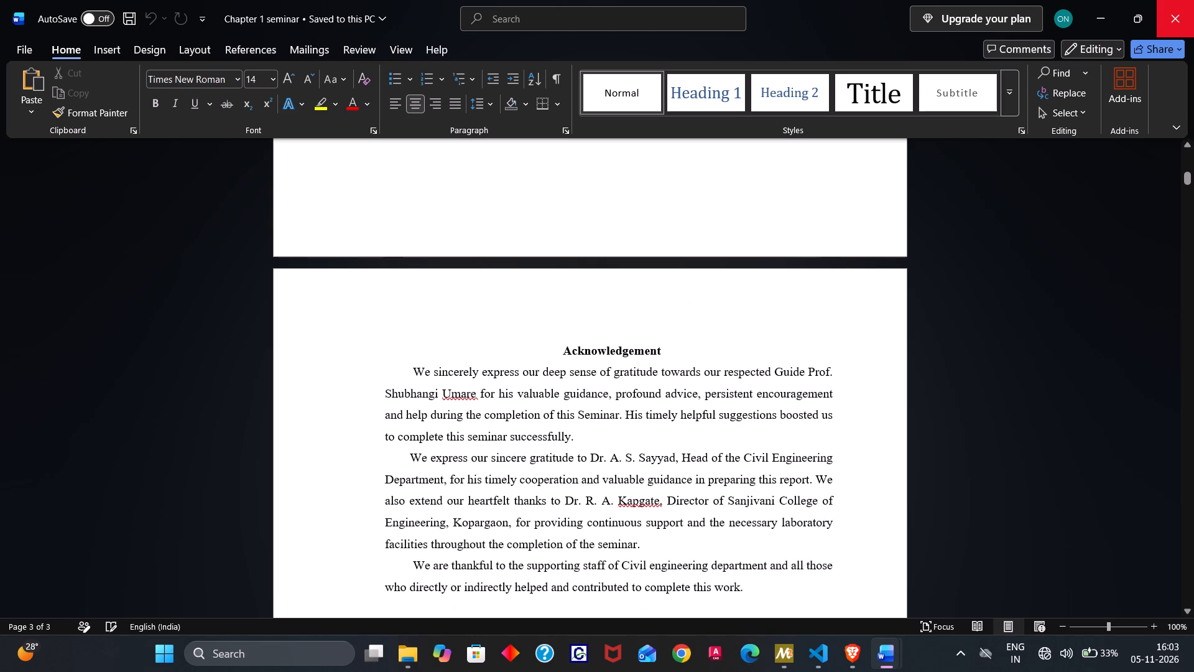
Change the pronoun before "valuable guidance" in the Acknowledgement's first paragraph to "her".
{"action": "left_click", "coordinate": [514, 394]}
{"action": "key", "text": "BackSpace"}
{"action": "key", "text": "BackSpace"}
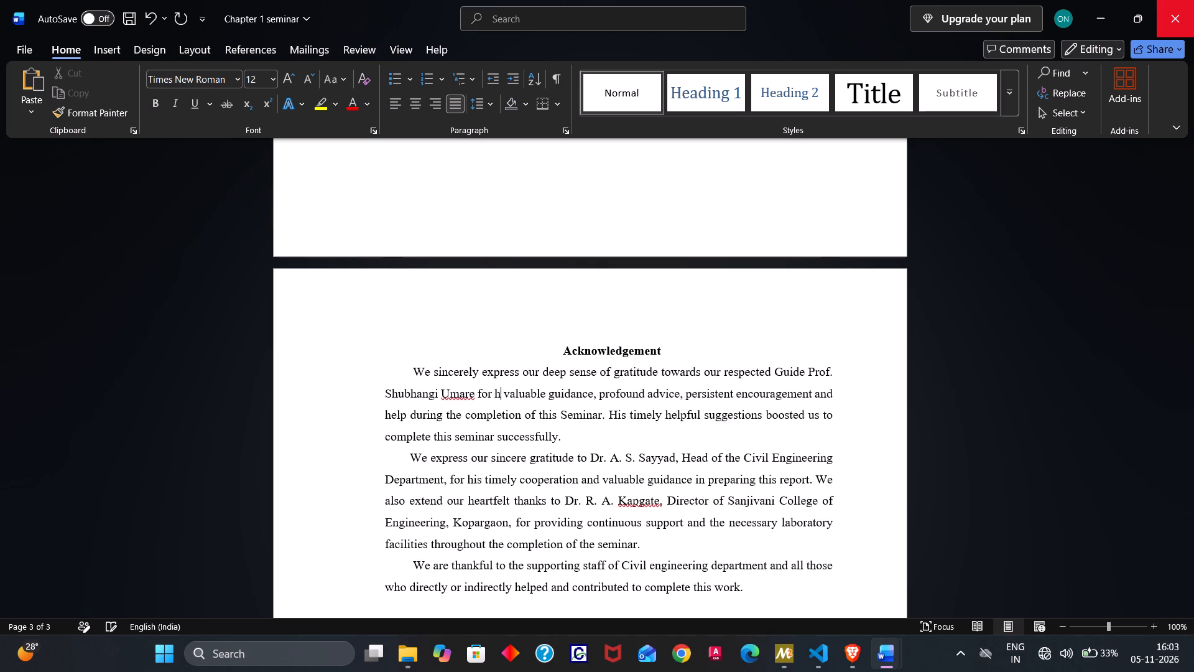
{"action": "type", "text": "ER"}
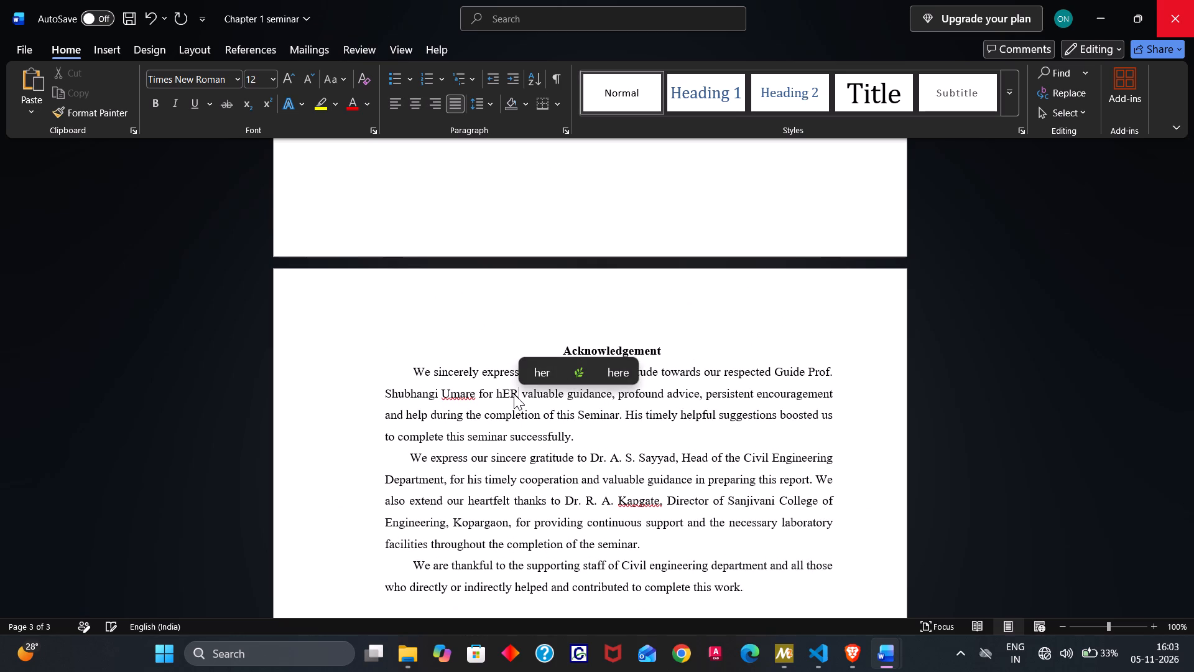
{"action": "key", "text": "BackSpace"}
{"action": "key", "text": "BackSpace"}
{"action": "type", "text": "er"}
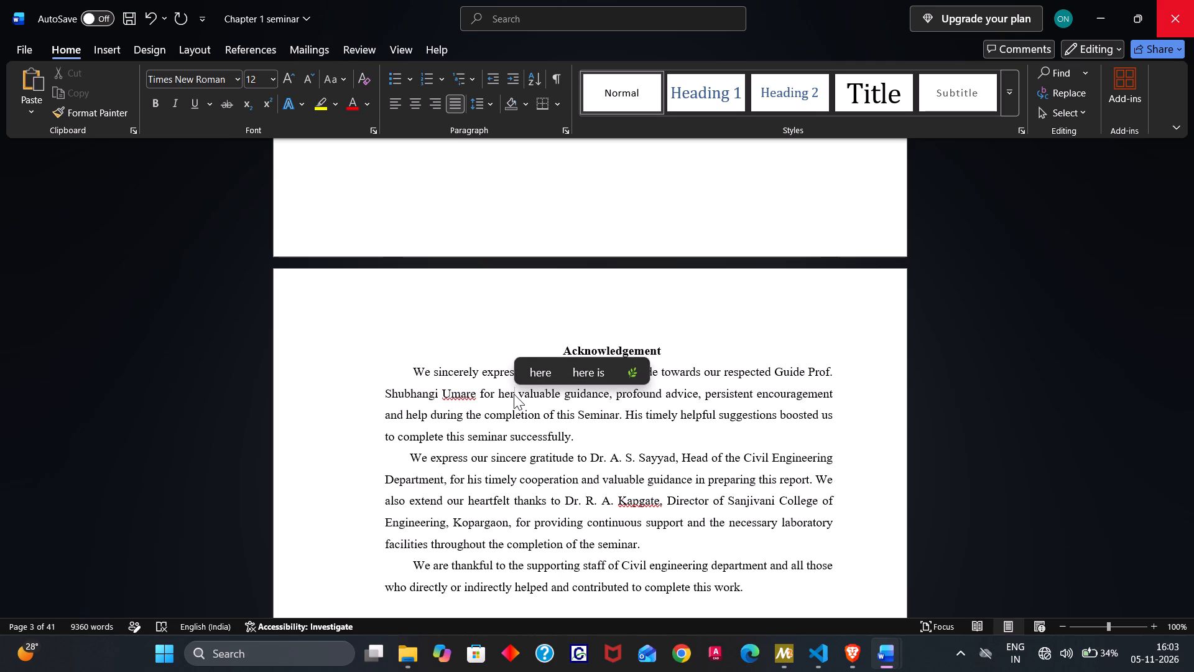
Save the Chapter 1 seminar document and close it.
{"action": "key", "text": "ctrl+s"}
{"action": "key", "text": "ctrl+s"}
{"action": "left_click", "coordinate": [1178, 15]}
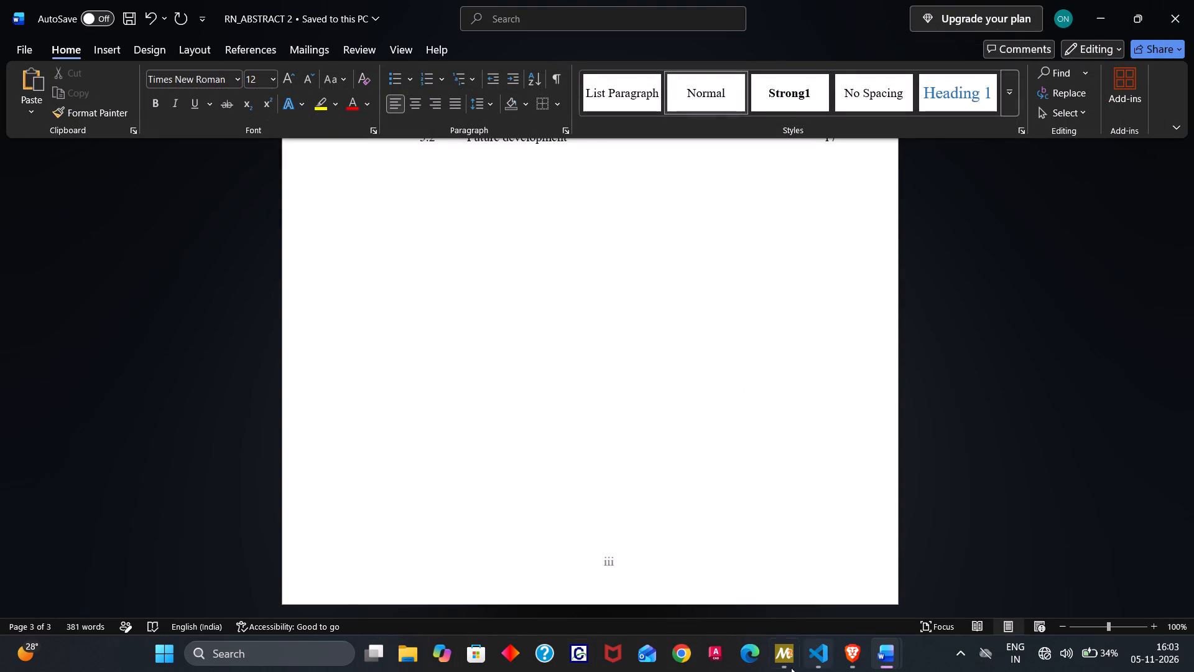
Open Google Chrome.
{"action": "left_click", "coordinate": [676, 661]}
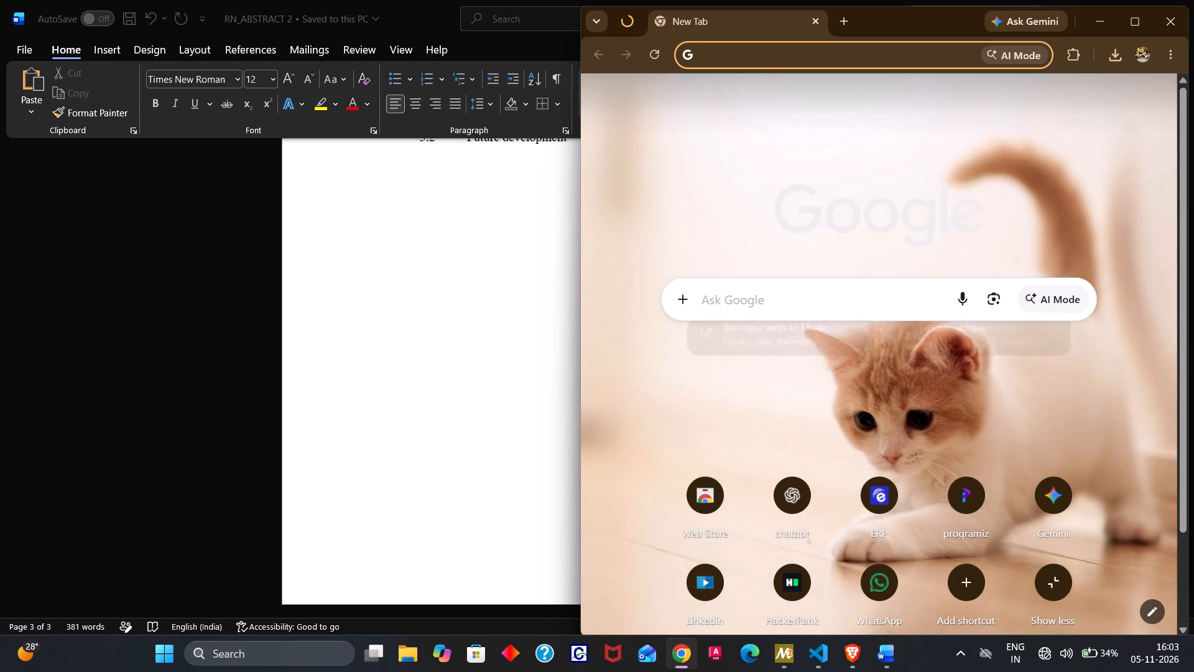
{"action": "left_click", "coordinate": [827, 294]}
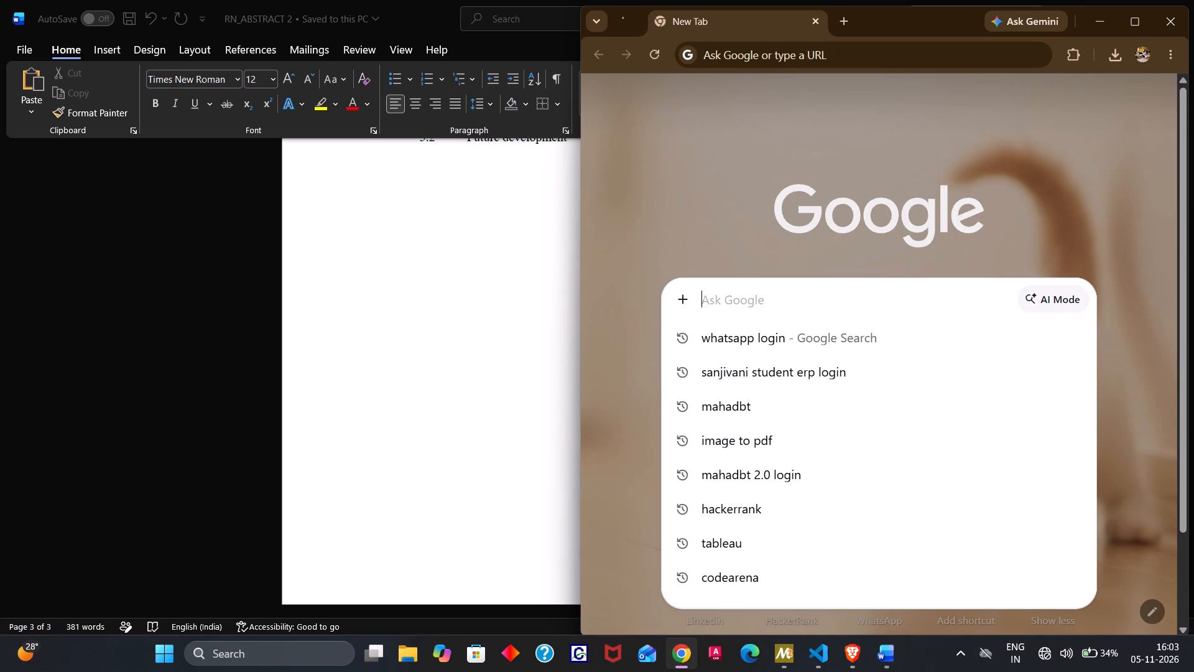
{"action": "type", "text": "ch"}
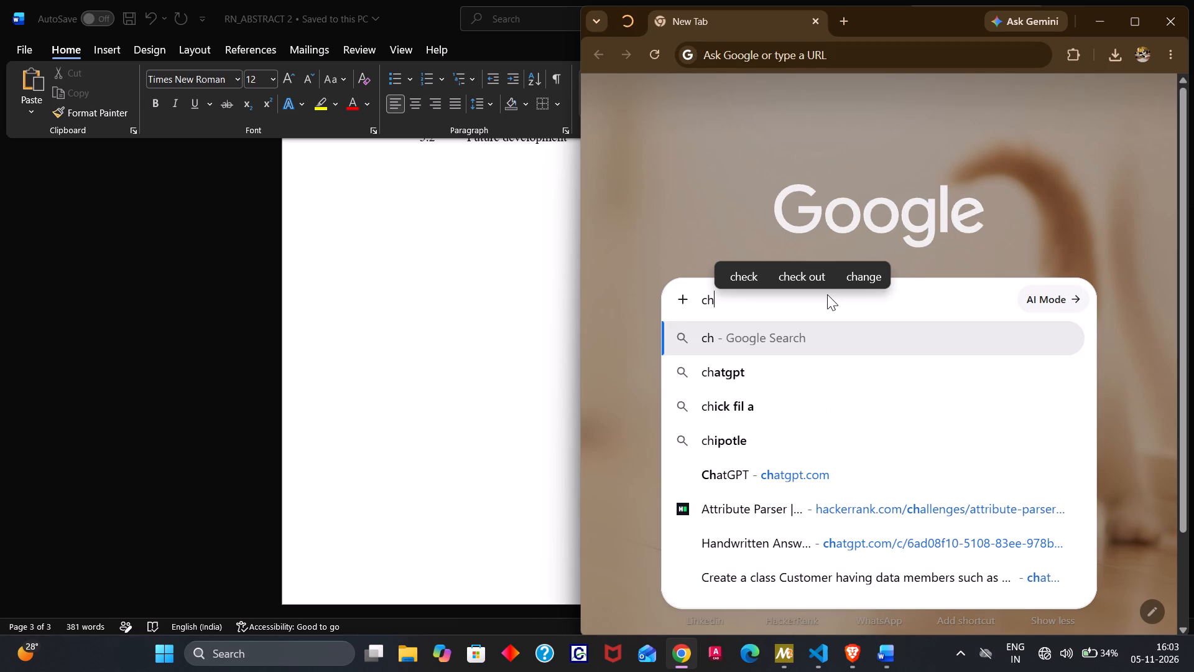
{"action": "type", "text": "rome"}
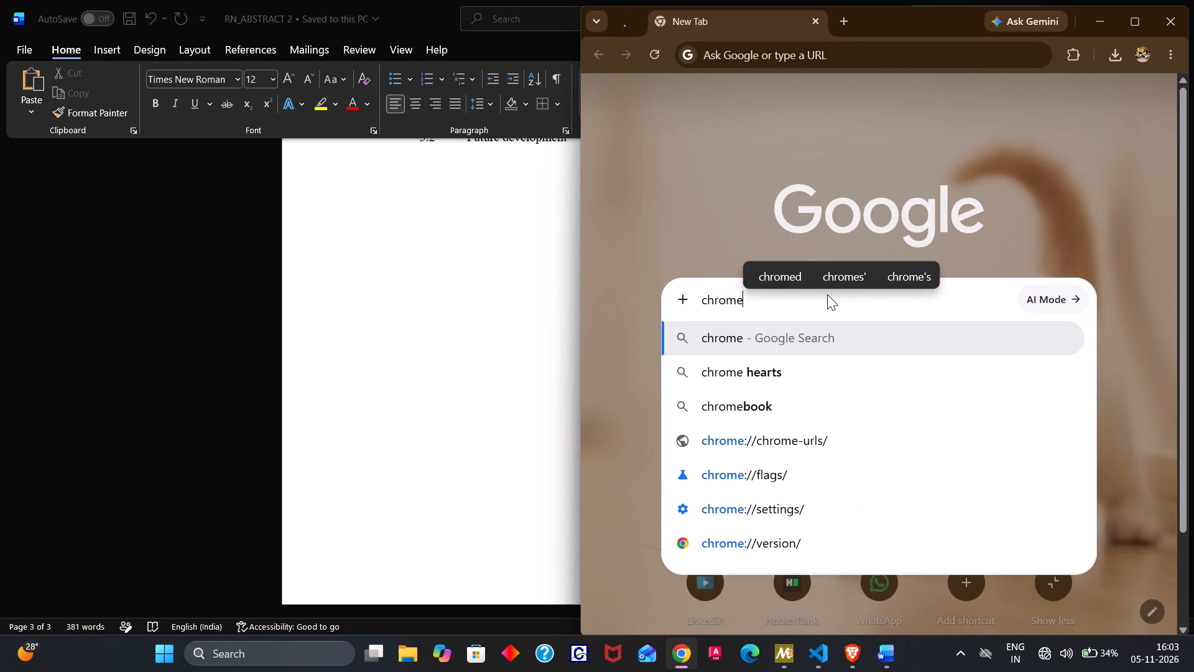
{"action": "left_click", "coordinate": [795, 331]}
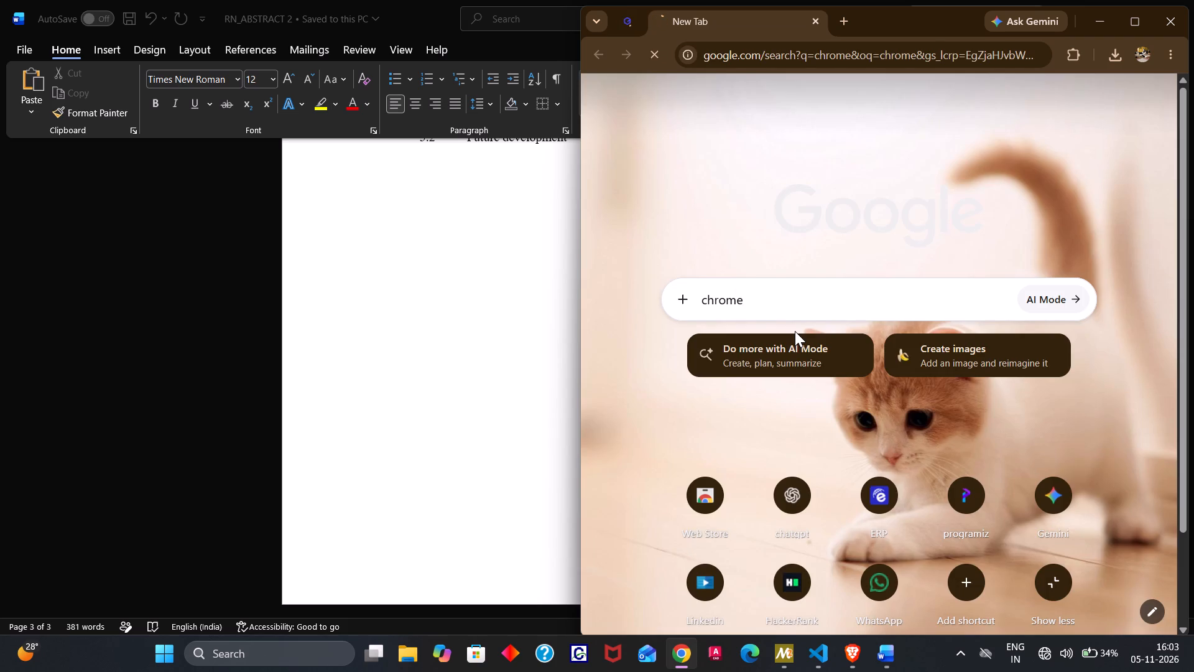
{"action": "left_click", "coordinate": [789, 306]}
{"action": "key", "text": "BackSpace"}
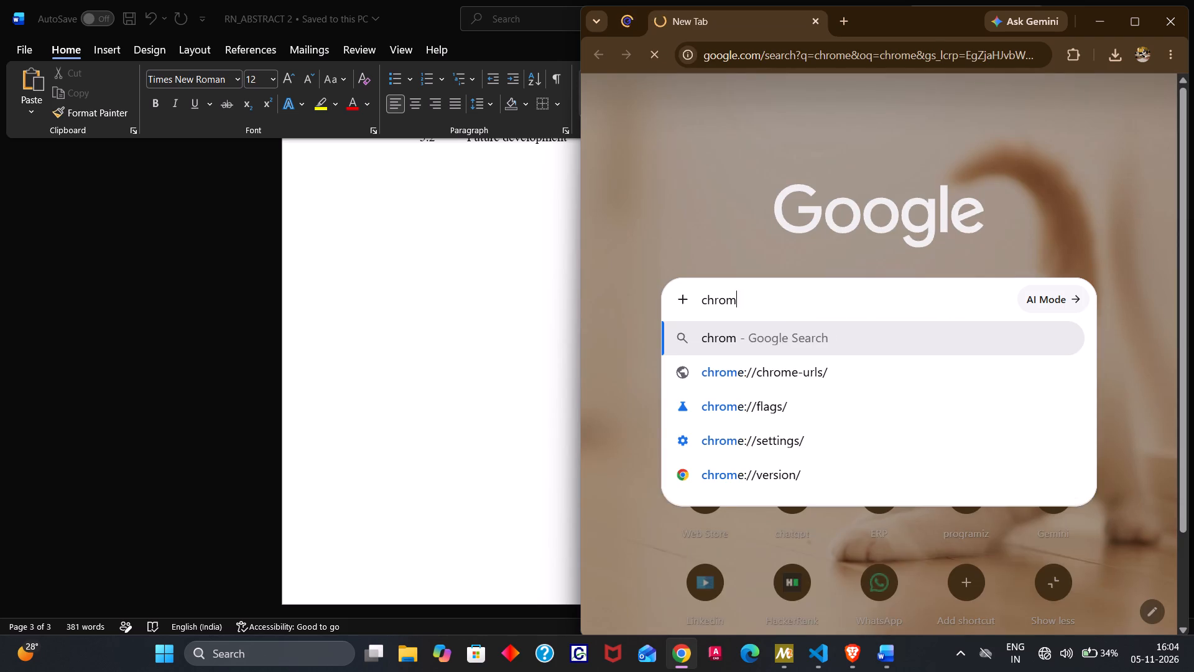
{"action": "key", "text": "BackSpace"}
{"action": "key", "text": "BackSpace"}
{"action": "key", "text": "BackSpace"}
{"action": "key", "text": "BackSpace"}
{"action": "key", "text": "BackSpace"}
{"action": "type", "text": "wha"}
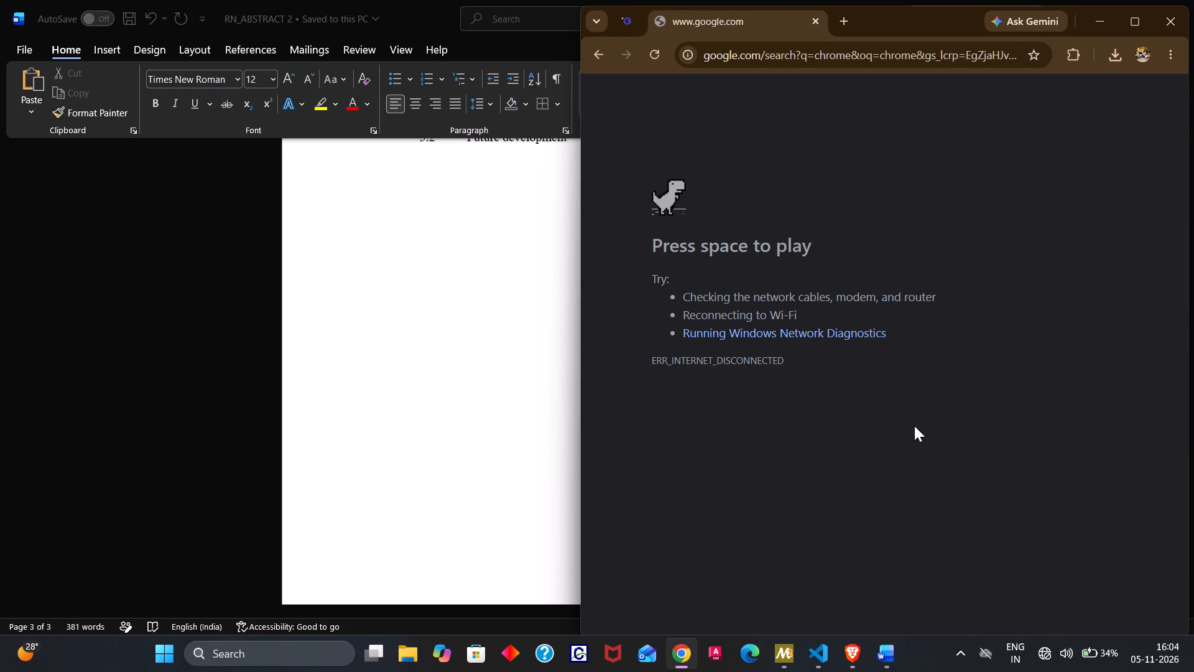
Connect the computer to the Redmi Wi-Fi network.
{"action": "left_click", "coordinate": [1048, 654]}
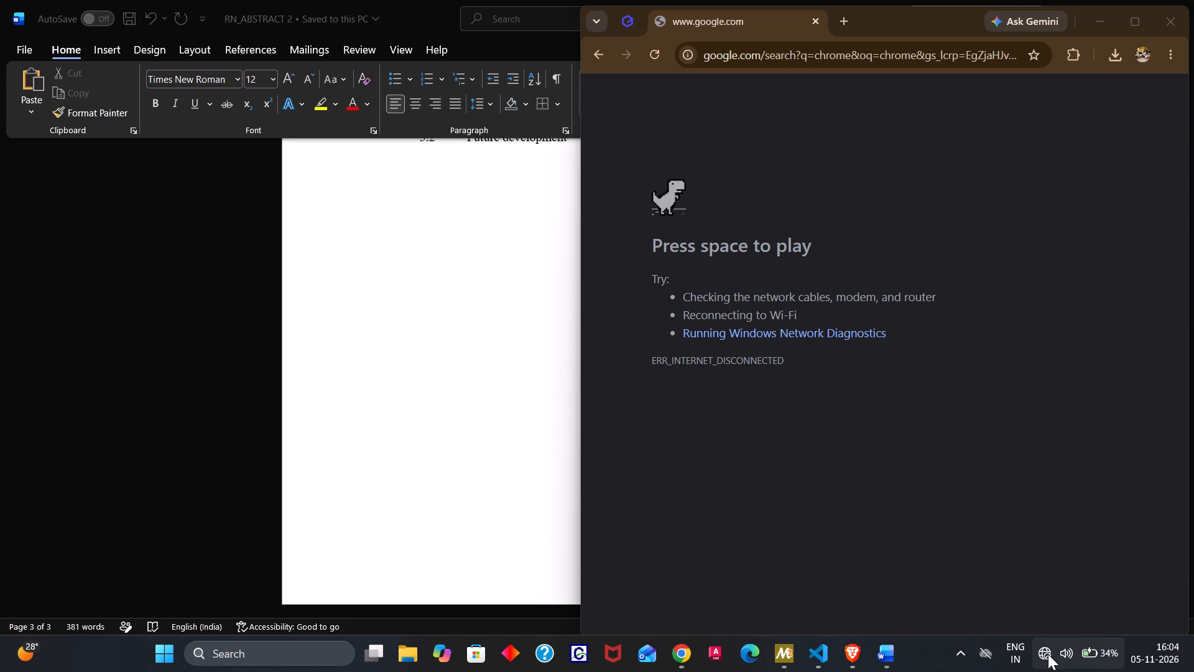
{"action": "left_click", "coordinate": [991, 357]}
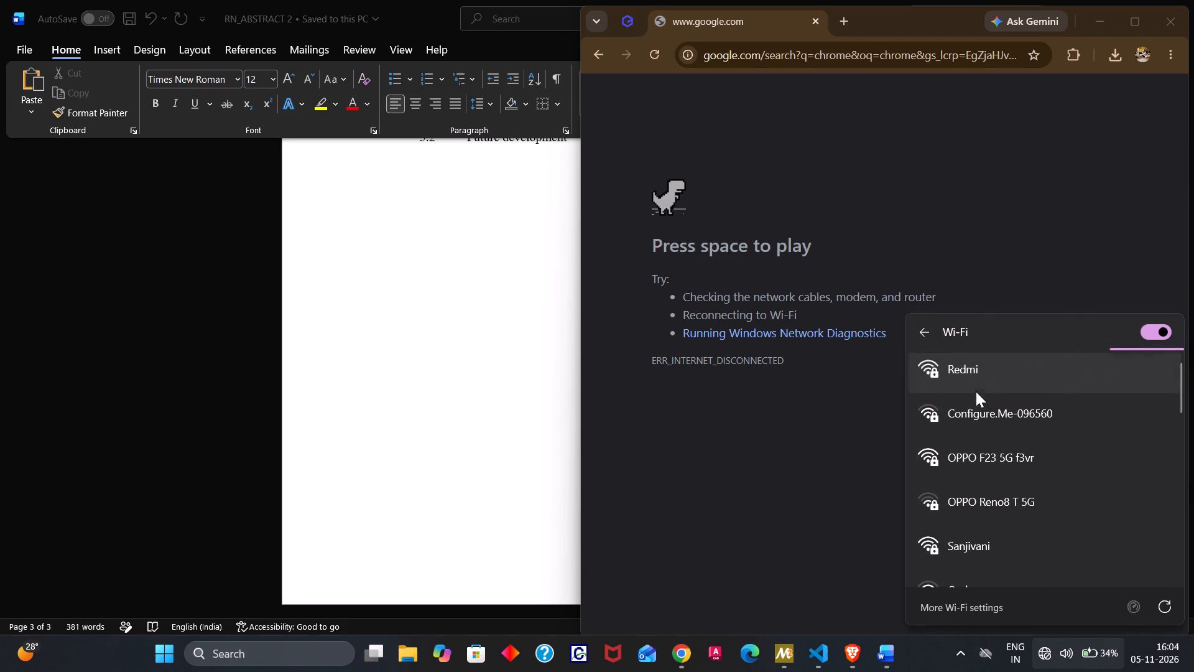
{"action": "left_click", "coordinate": [973, 372]}
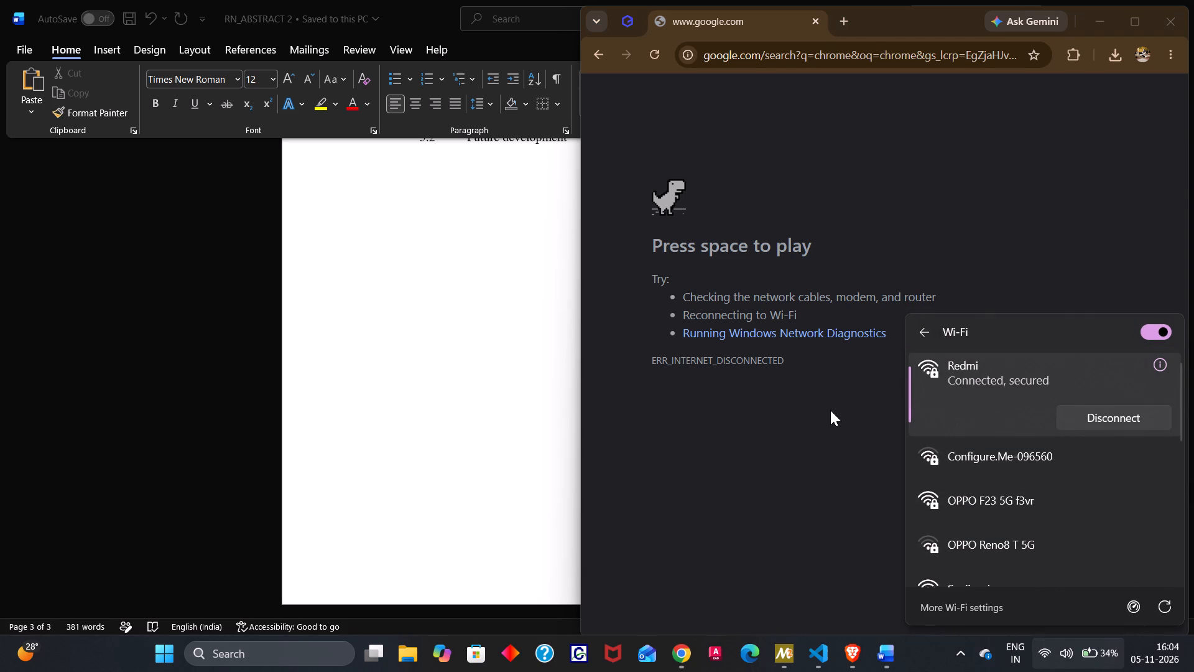
{"action": "left_click", "coordinate": [830, 410]}
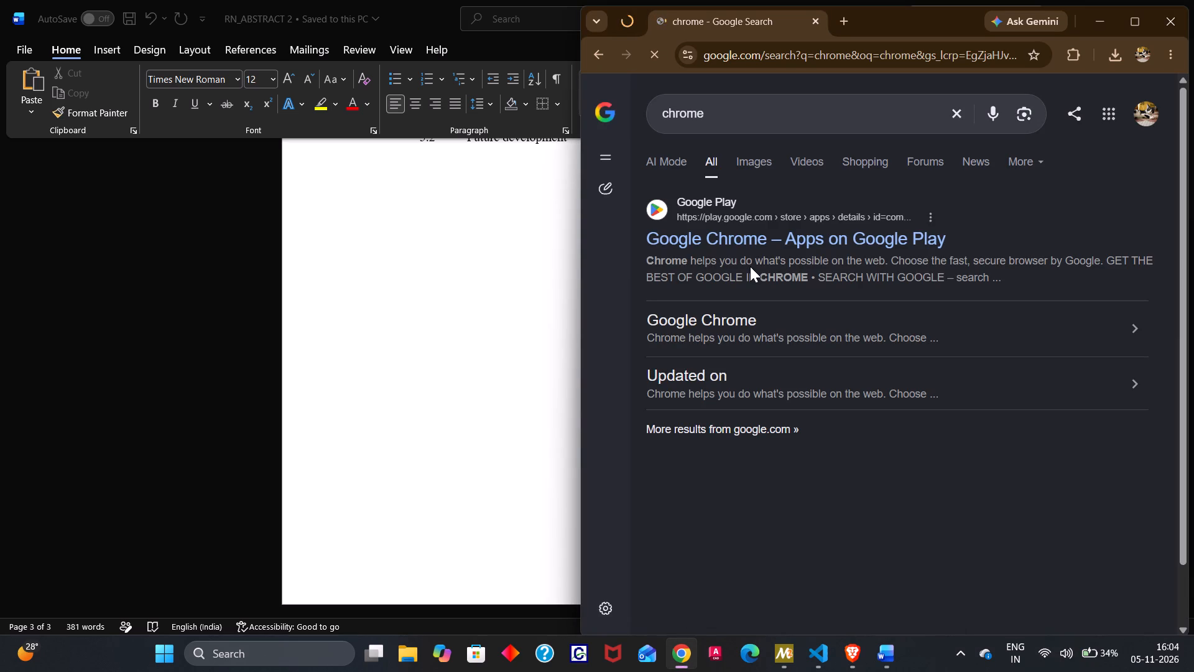
Replace the query "chrome" in the Google search box with "whats".
{"action": "double_click", "coordinate": [755, 98]}
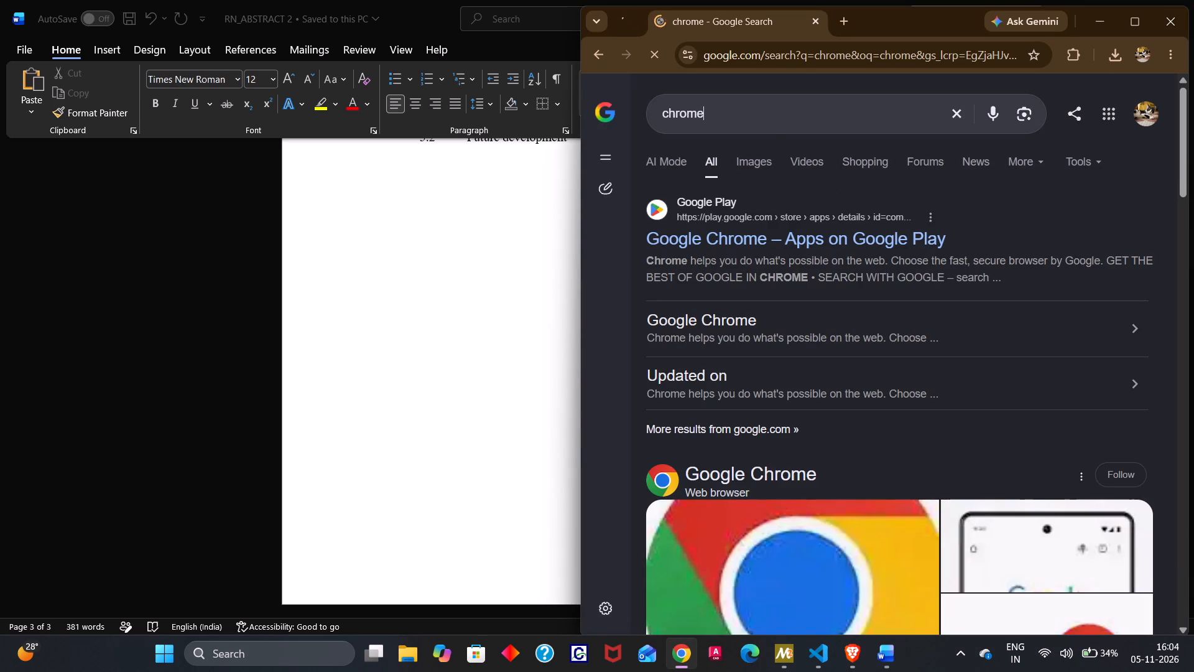
{"action": "key", "text": "BackSpace"}
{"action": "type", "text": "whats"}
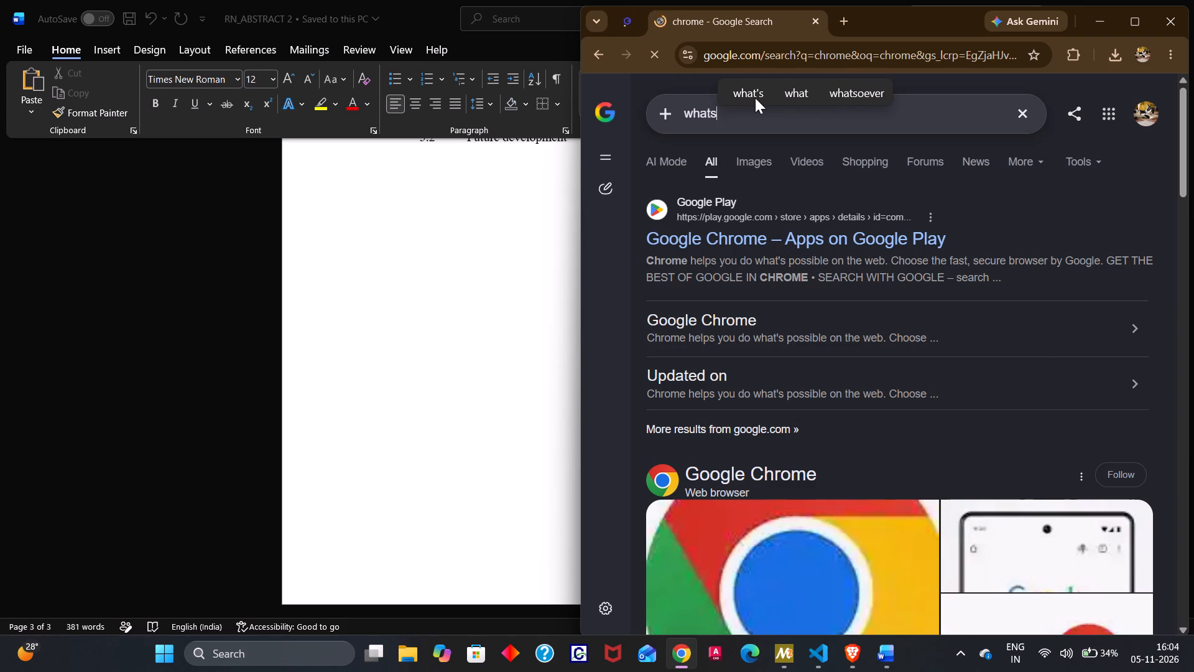
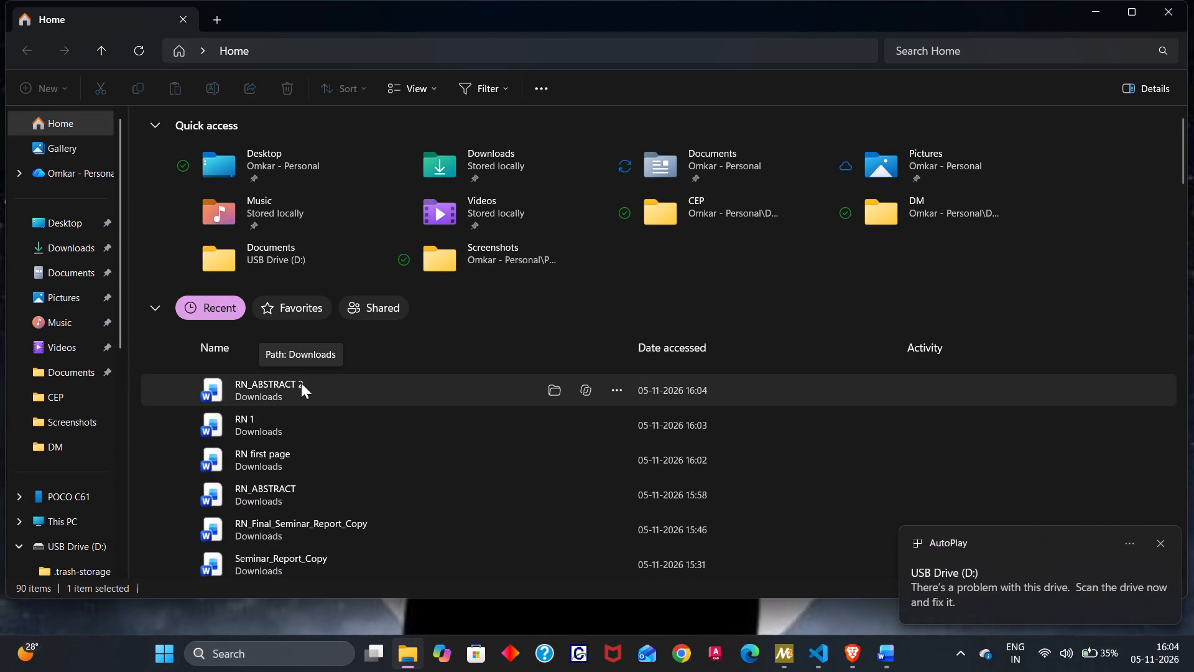
Extend the File Explorer Home selection through the recent documents RN_ABSTRACT 2, RN 1 and RN first page.
{"action": "key", "text": "shift+Down"}
{"action": "key", "text": "shift+Down"}
{"action": "key", "text": "shift+Down"}
{"action": "key", "text": "shift+Down"}
{"action": "key", "text": "shift+Down"}
{"action": "key", "text": "shift+Down"}
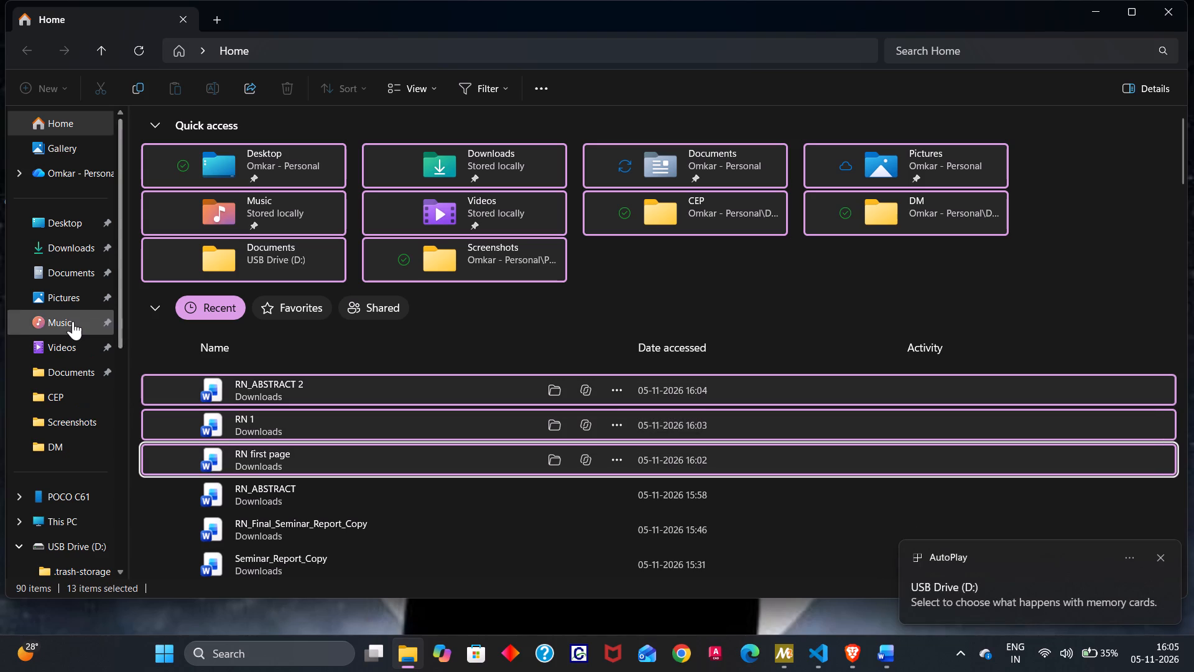
Clear the selection of quick access folders and recent files on File Explorer's Home page.
{"action": "scroll", "coordinate": [73, 321], "scroll_direction": "down", "scroll_amount": 2}
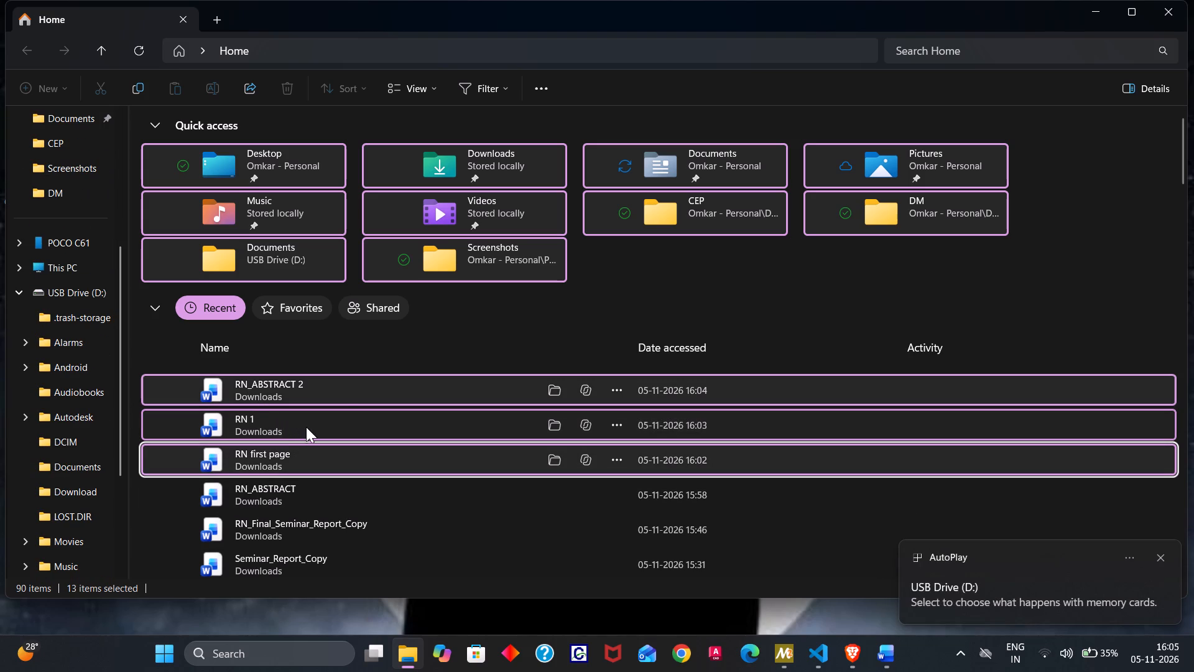
{"action": "left_click", "coordinate": [302, 331]}
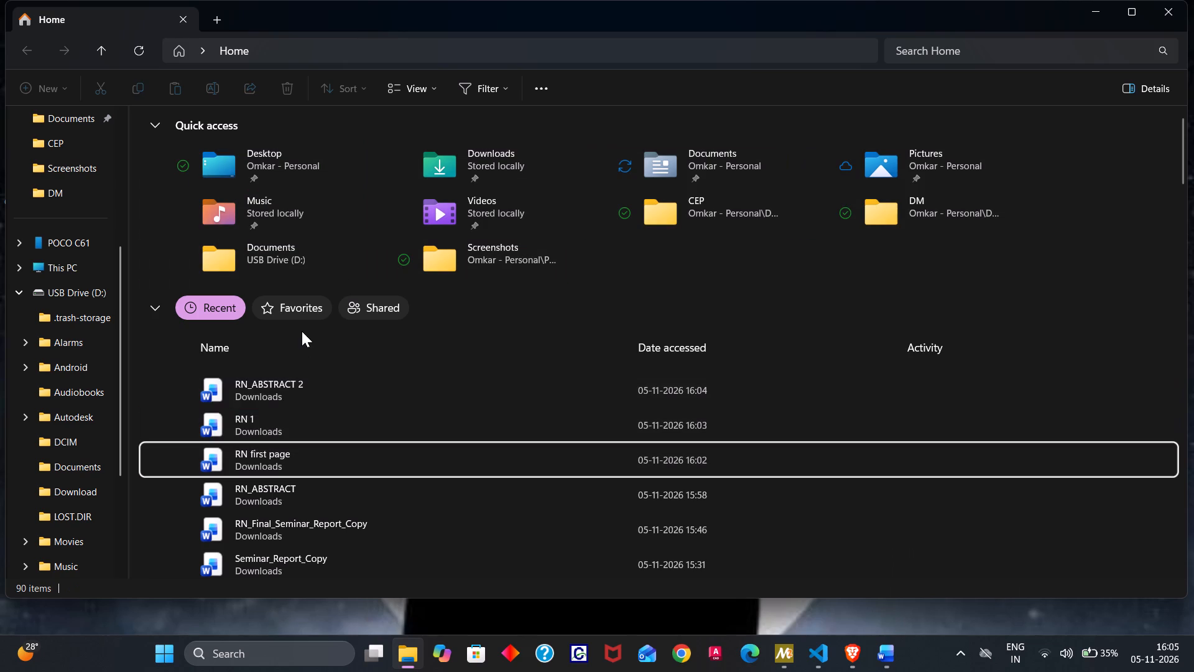
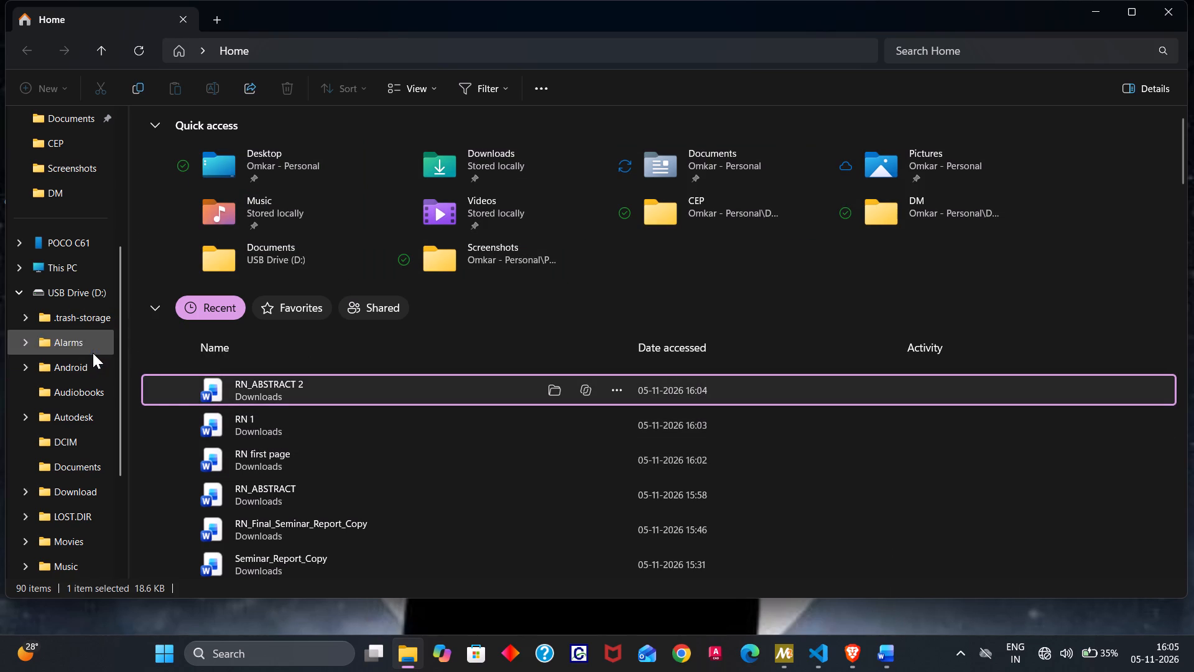
Copy the recent files RN 1 and RN first page into the Alarms folder on USB Drive (D:) and check that folder.
{"action": "left_click_drag", "start_coordinate": [233, 429], "coordinate": [175, 396]}
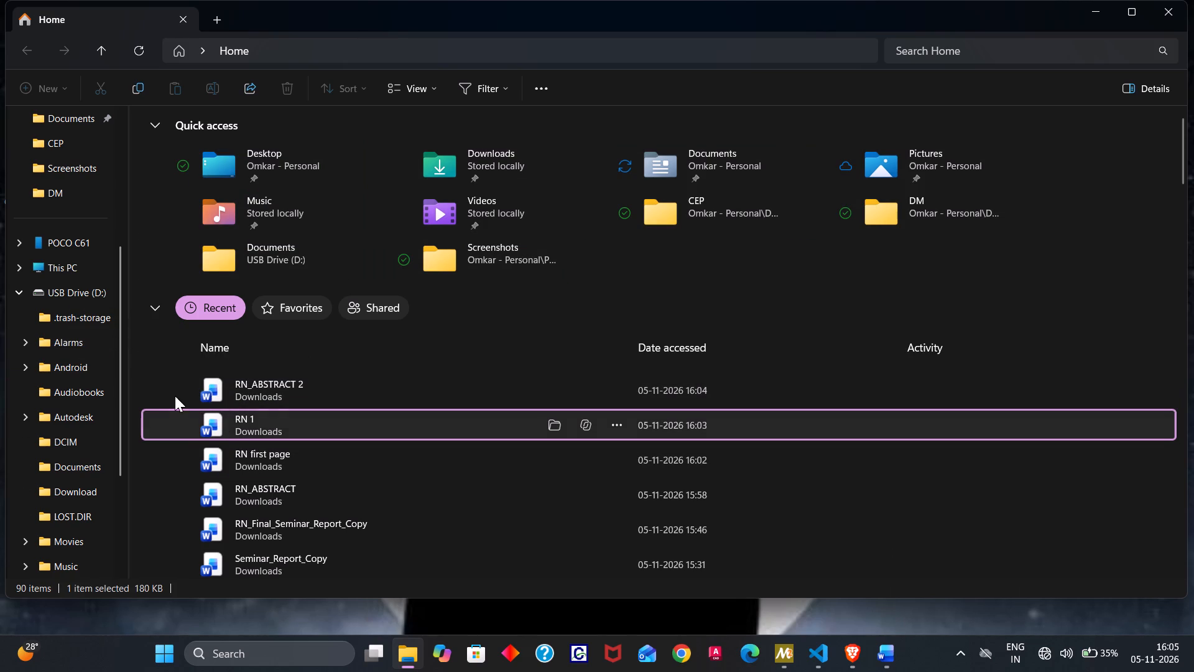
{"action": "left_click_drag", "start_coordinate": [175, 396], "coordinate": [93, 337]}
{"action": "left_click_drag", "start_coordinate": [229, 462], "coordinate": [143, 404]}
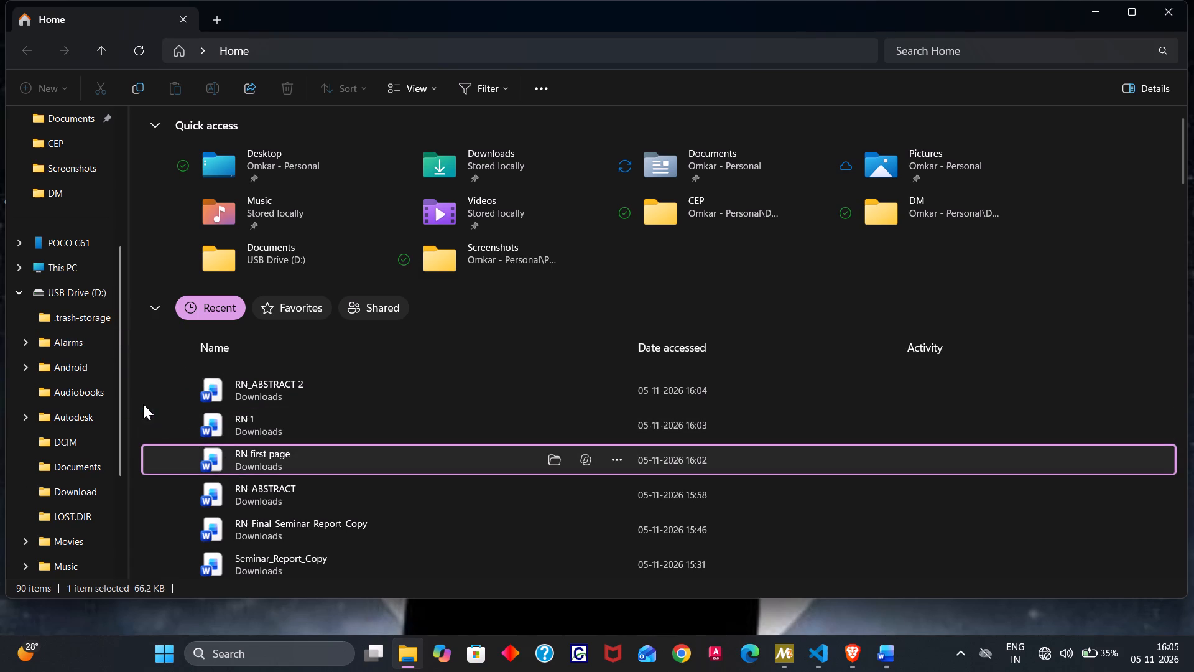
{"action": "left_click_drag", "start_coordinate": [201, 455], "coordinate": [161, 439]}
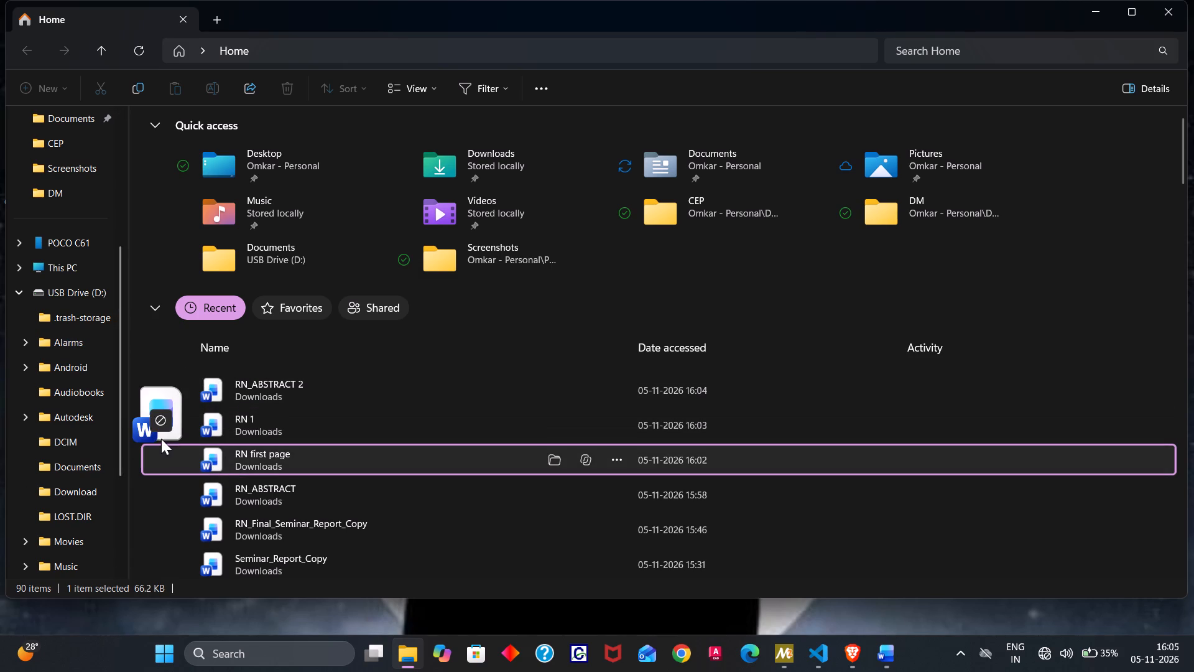
{"action": "left_click_drag", "start_coordinate": [161, 439], "coordinate": [87, 327]}
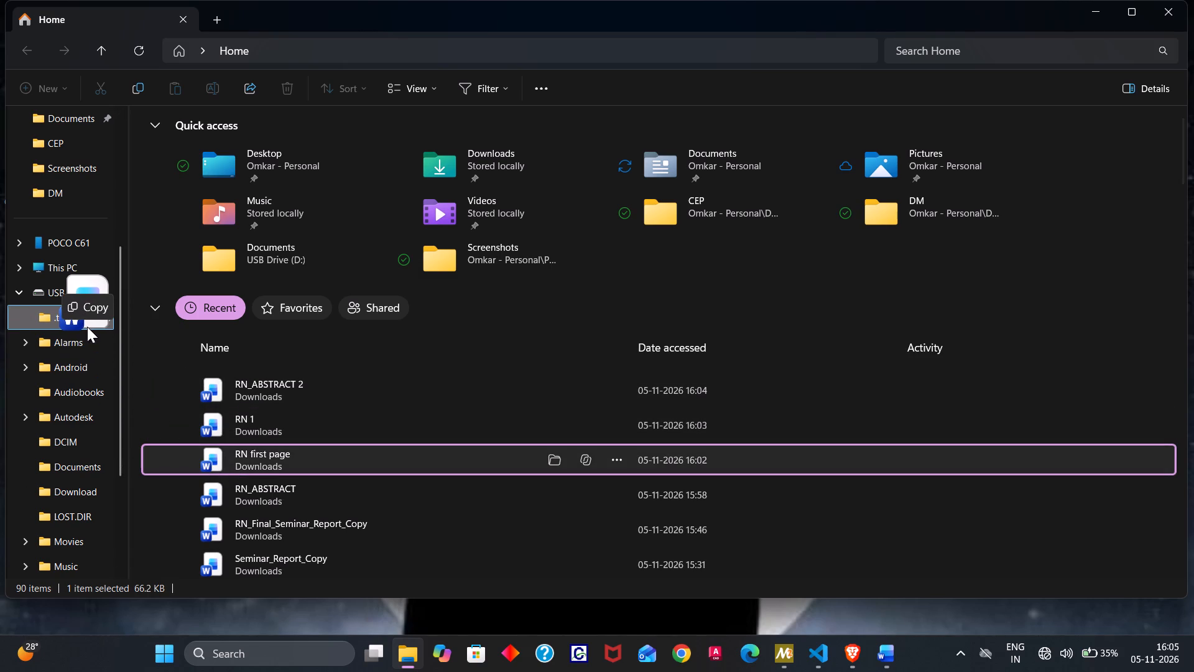
{"action": "left_click_drag", "start_coordinate": [87, 327], "coordinate": [81, 335]}
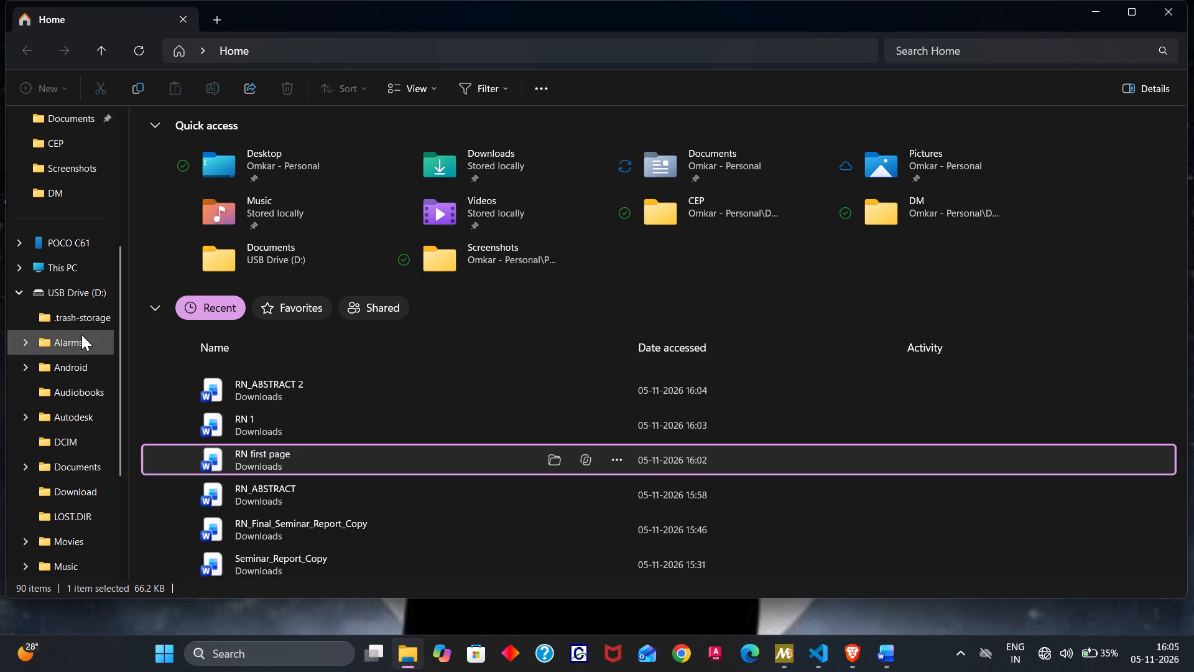
{"action": "left_click", "coordinate": [87, 334]}
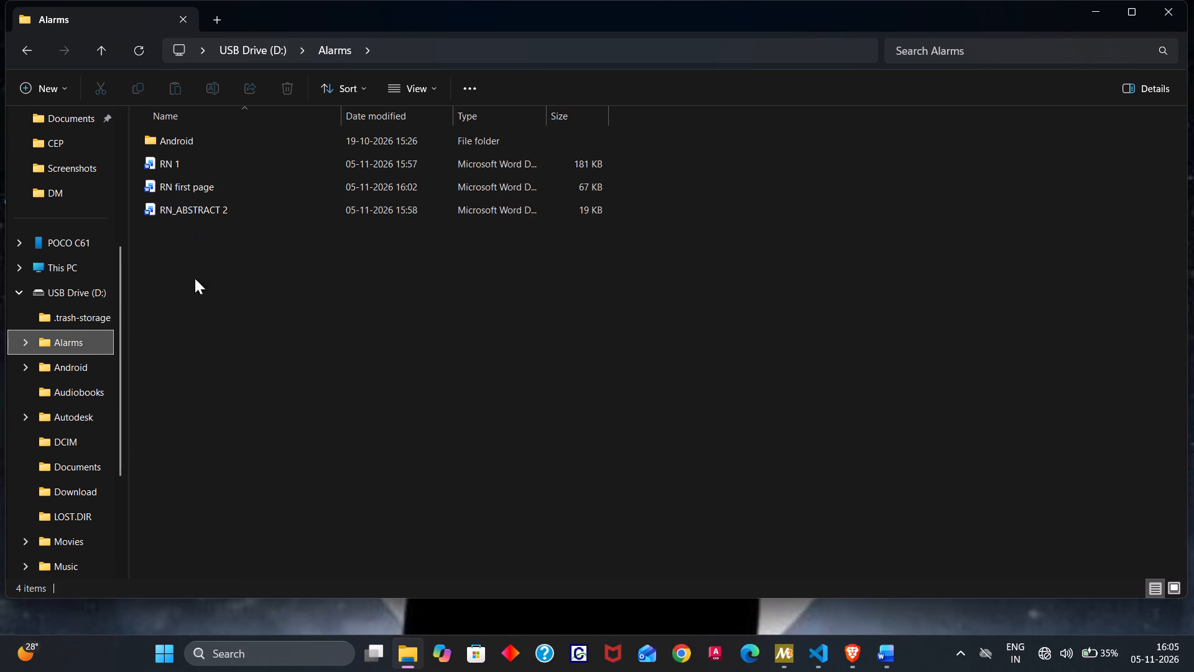
{"action": "left_click", "coordinate": [684, 197]}
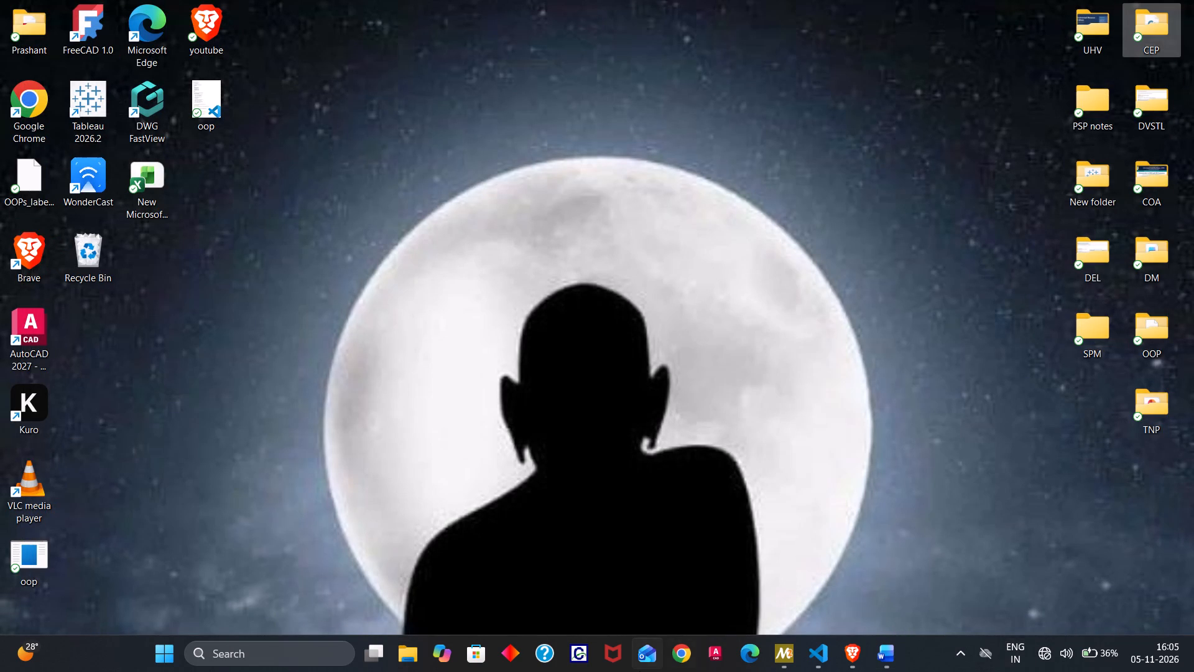
Shut down the computer.
{"action": "left_click", "coordinate": [167, 645]}
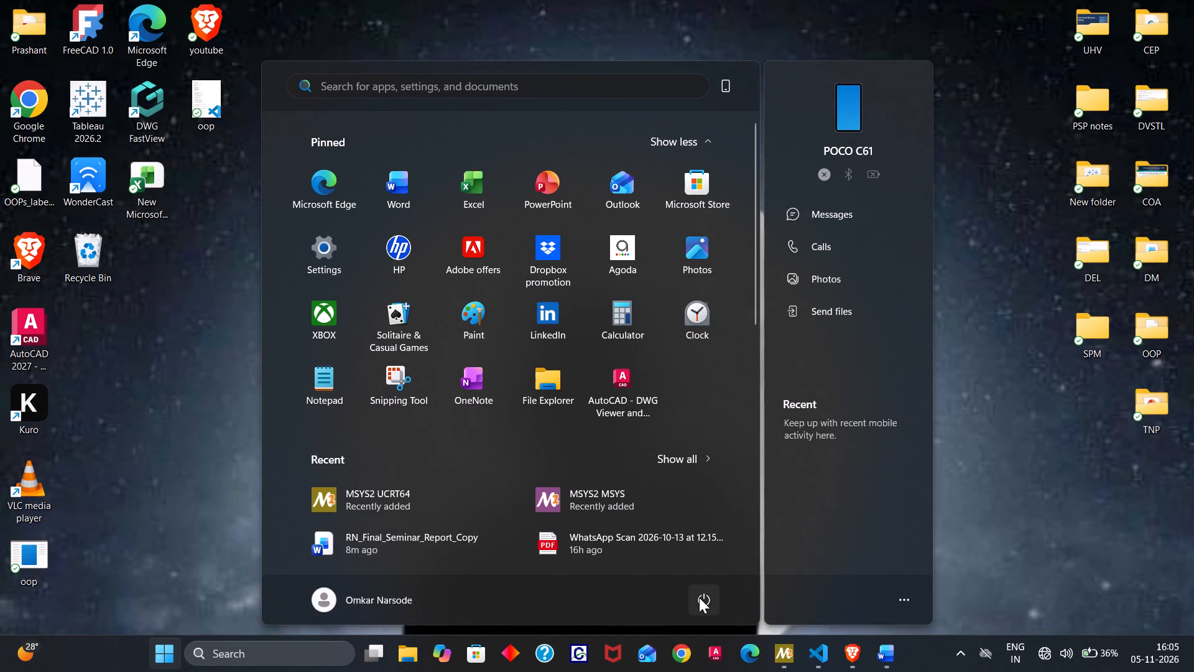
{"action": "left_click", "coordinate": [699, 597]}
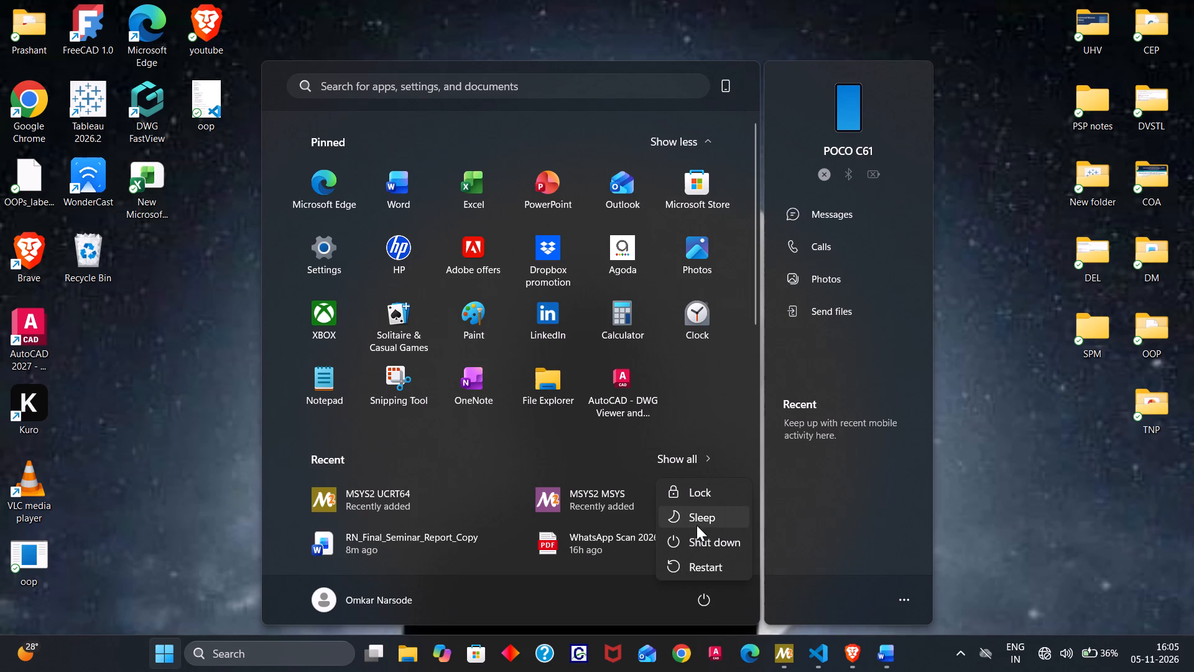
{"action": "left_click", "coordinate": [697, 536]}
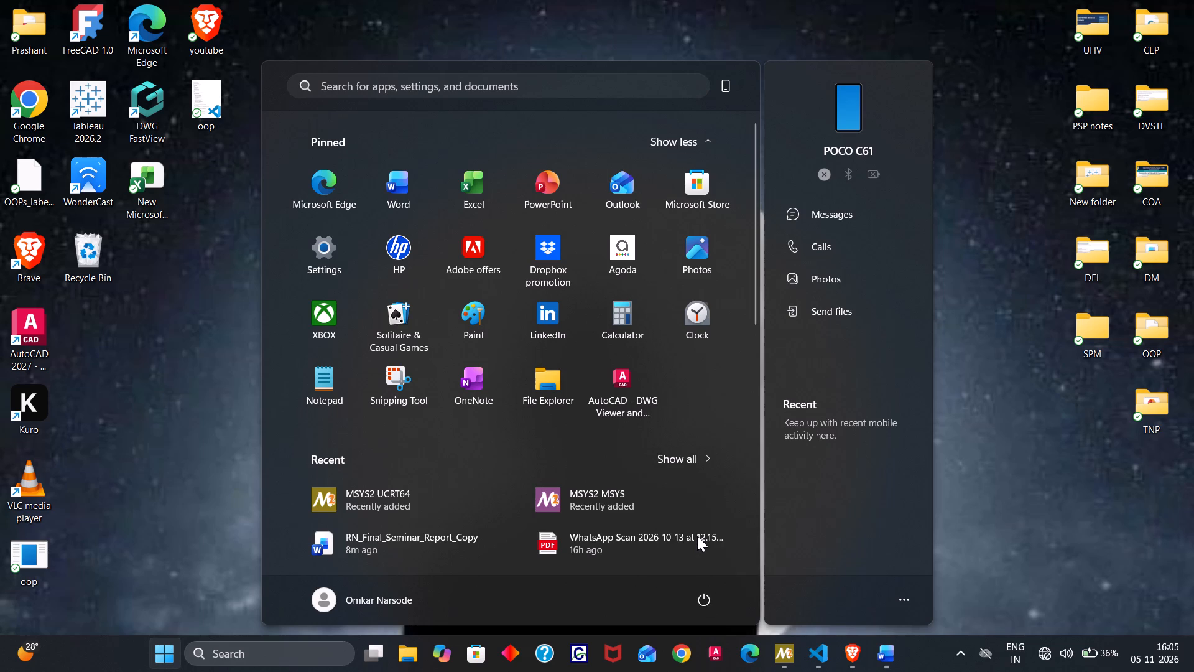